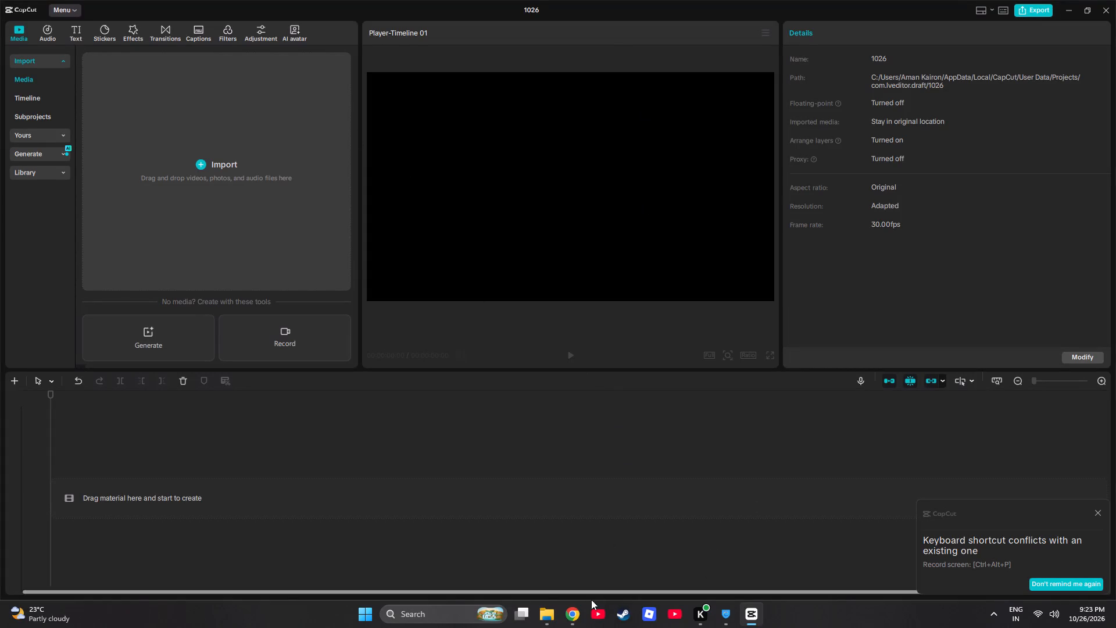
Close the background windows of Chrome, File Explorer and Hotspot Shield VPN.
left_click(567, 611)
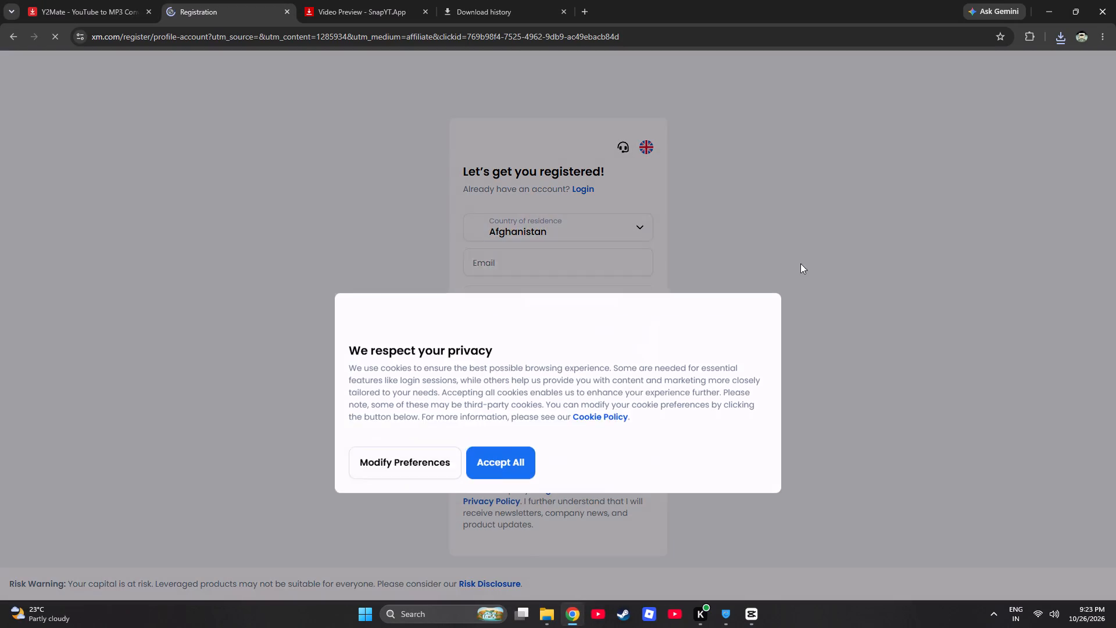
left_click(1115, 0)
left_click(535, 625)
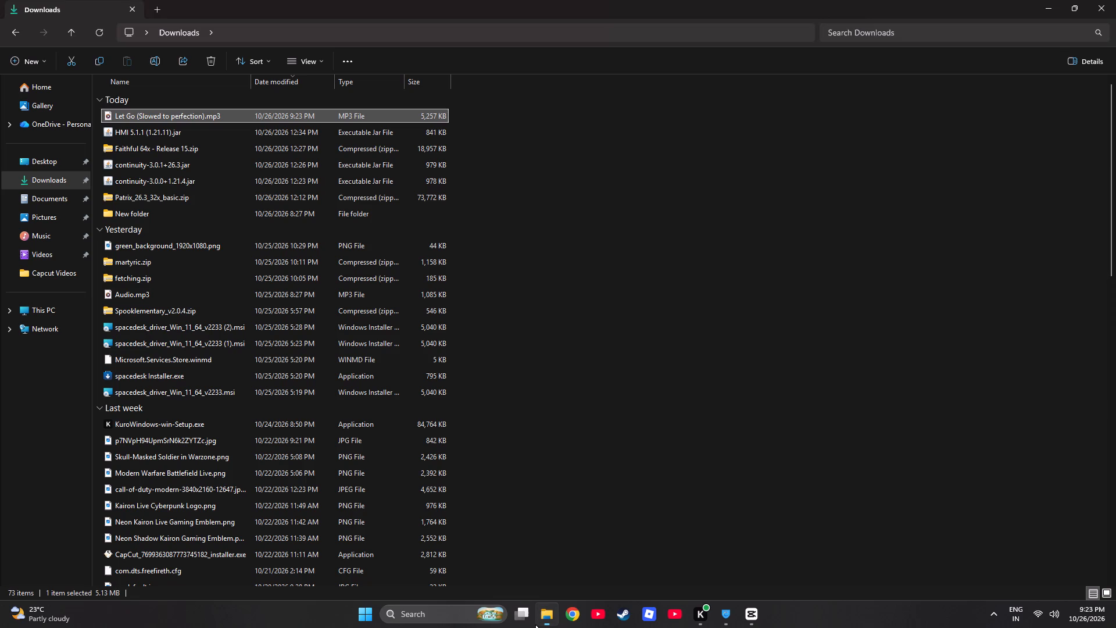
left_click(1115, 0)
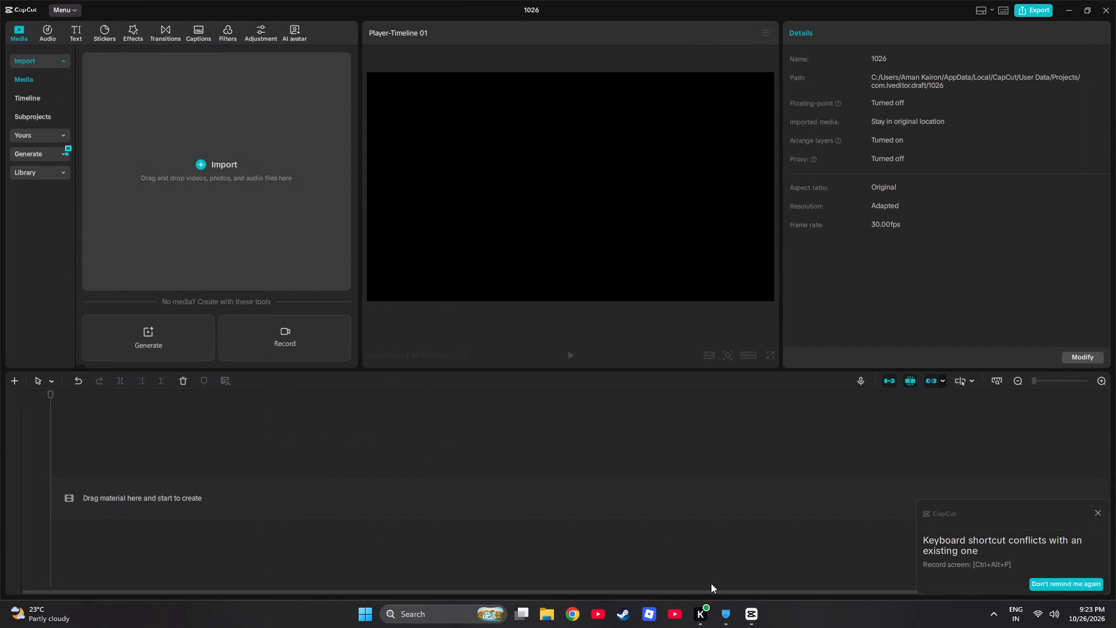
left_click(722, 625)
left_click(334, 208)
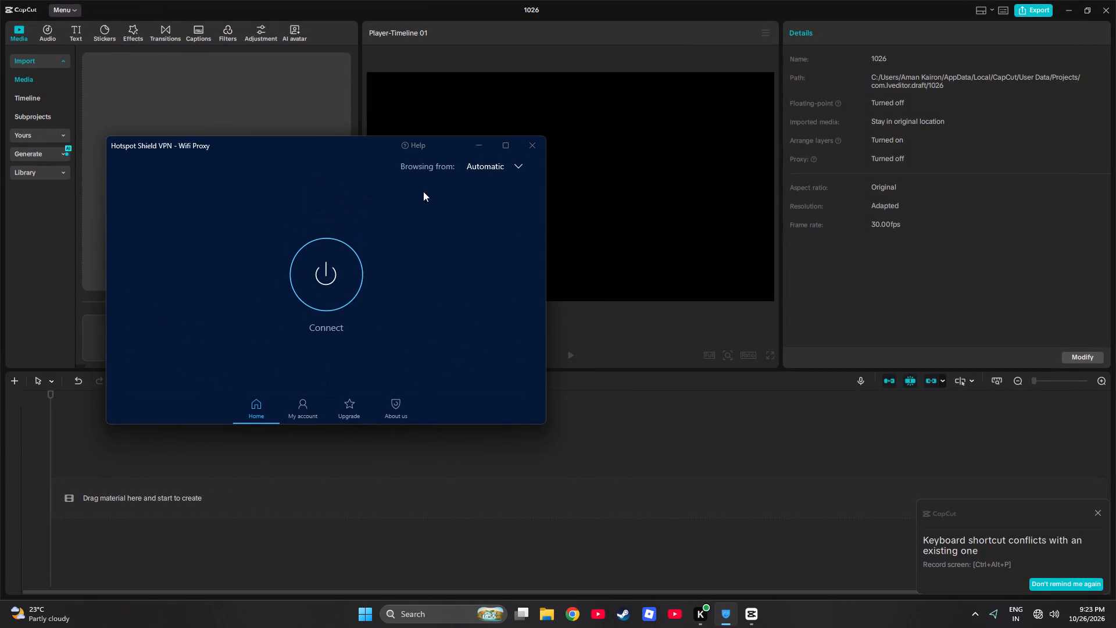
left_click(540, 145)
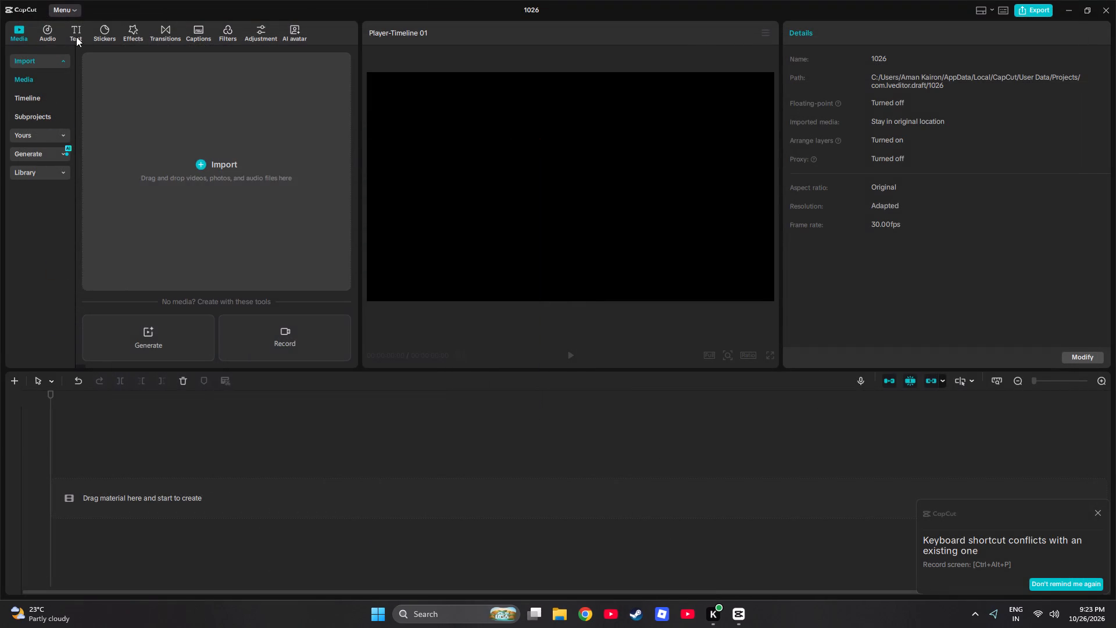
From the media import dialog, delete Final.mp4 from the Capcut Videos folder.
left_click(239, 154)
left_click_drag(179, 180, 219, 184)
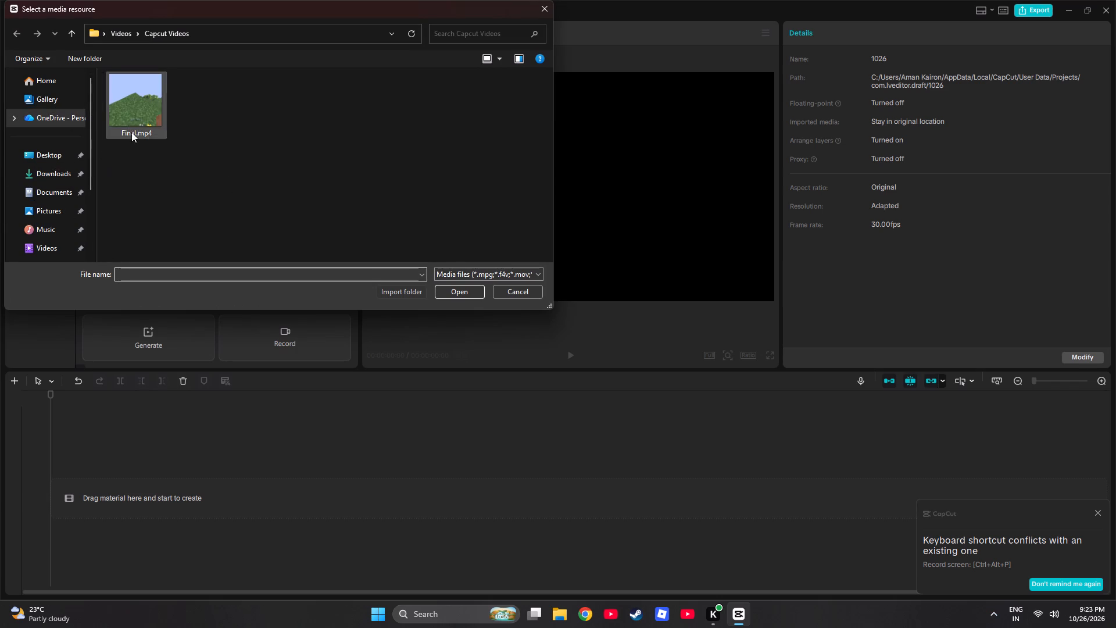
left_click_drag(151, 183, 138, 92)
key("Delete")
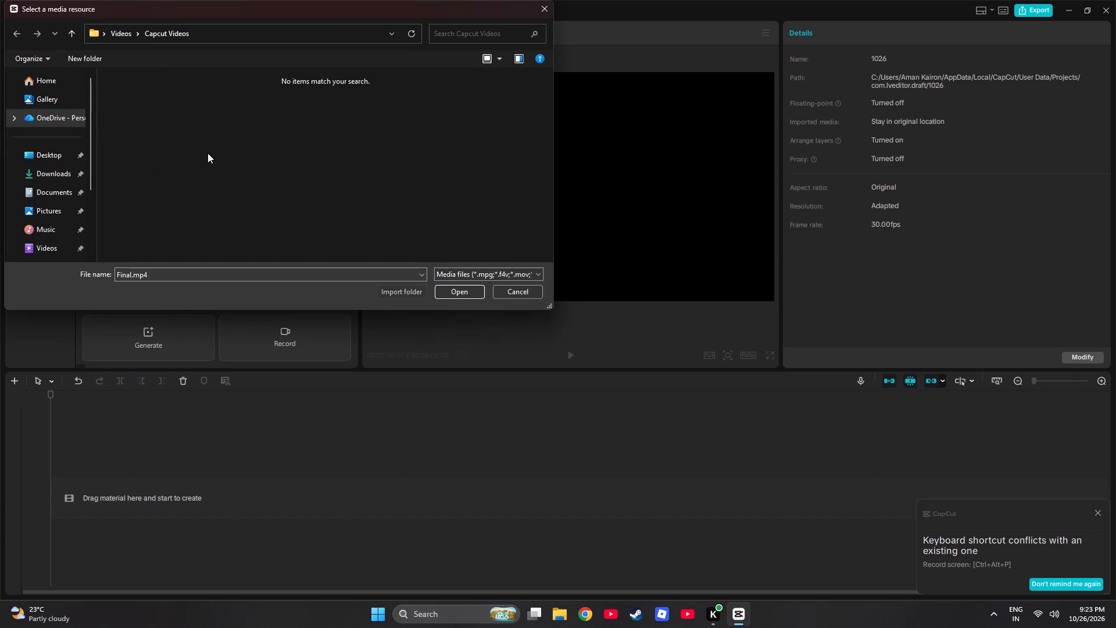
left_click(48, 242)
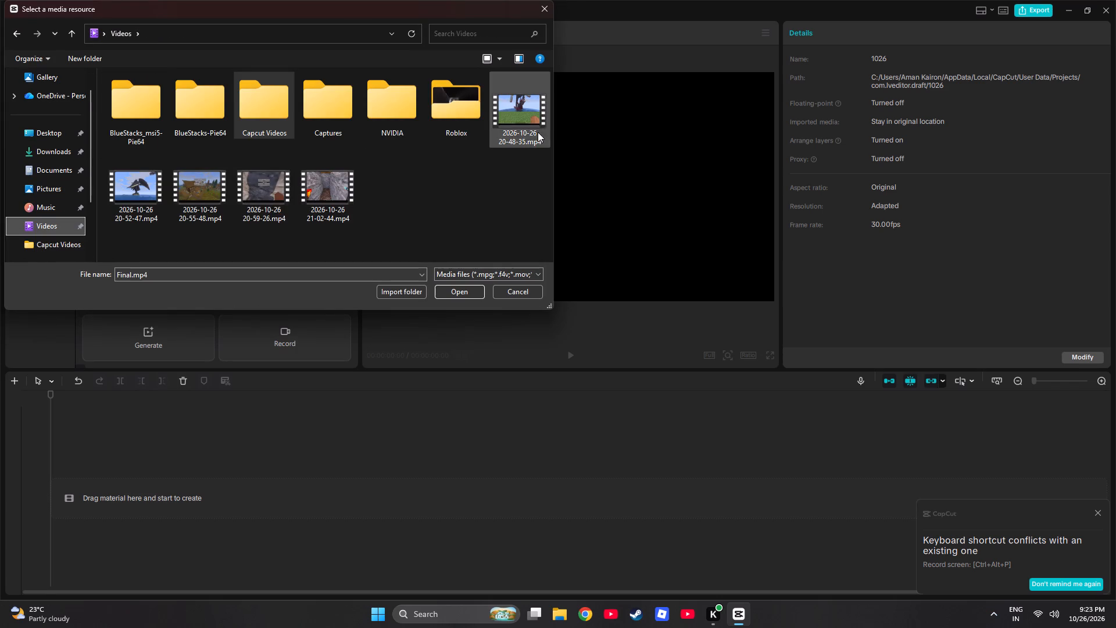
left_click(151, 187)
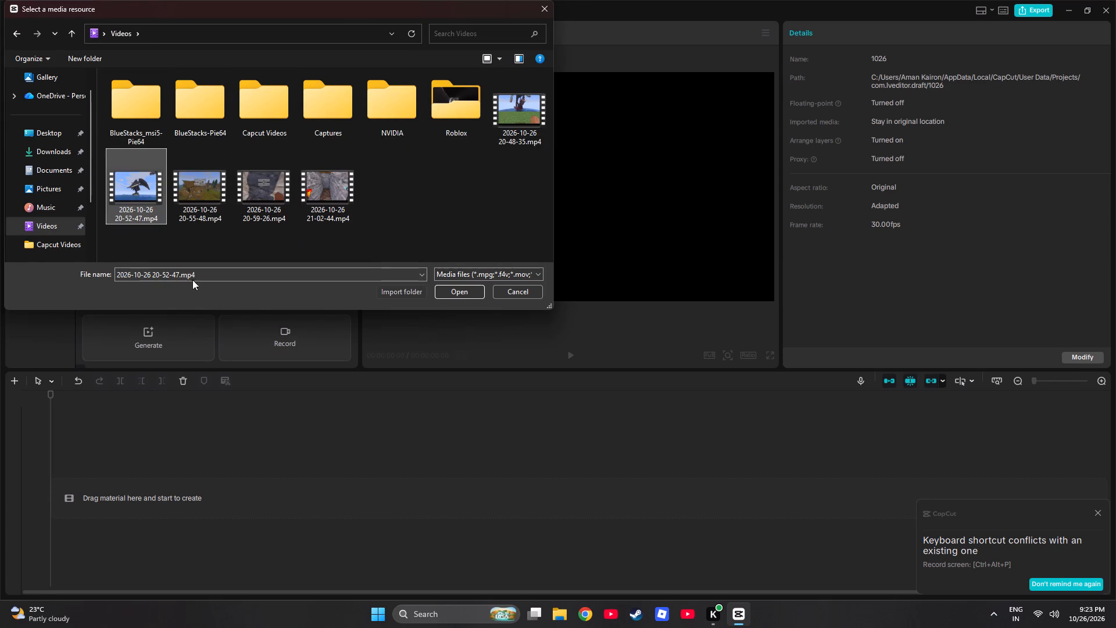
left_click(453, 298)
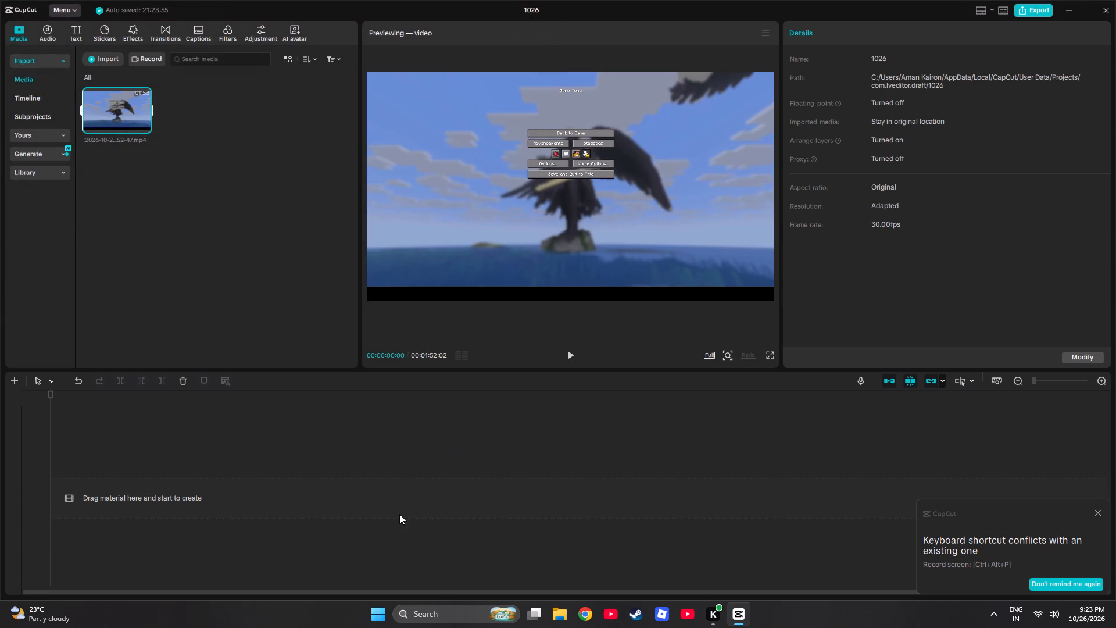
left_click_drag(117, 104, 137, 507)
double_click(132, 497)
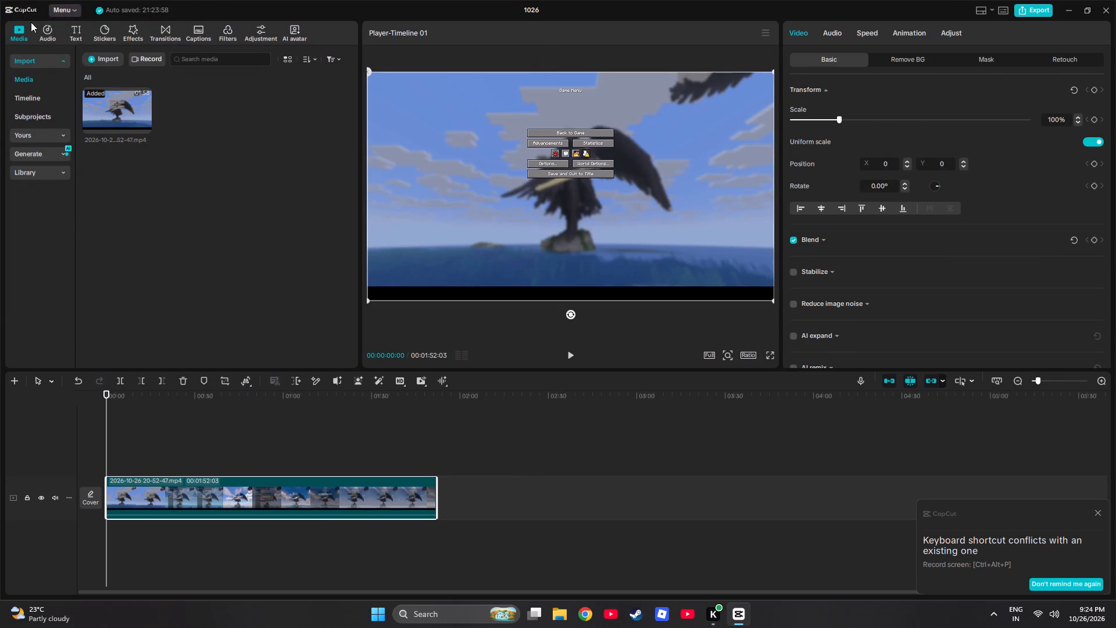
Import the audio file "Let Go (Slowed to perfection).mp3" from the Downloads folder into the project media.
left_click(112, 60)
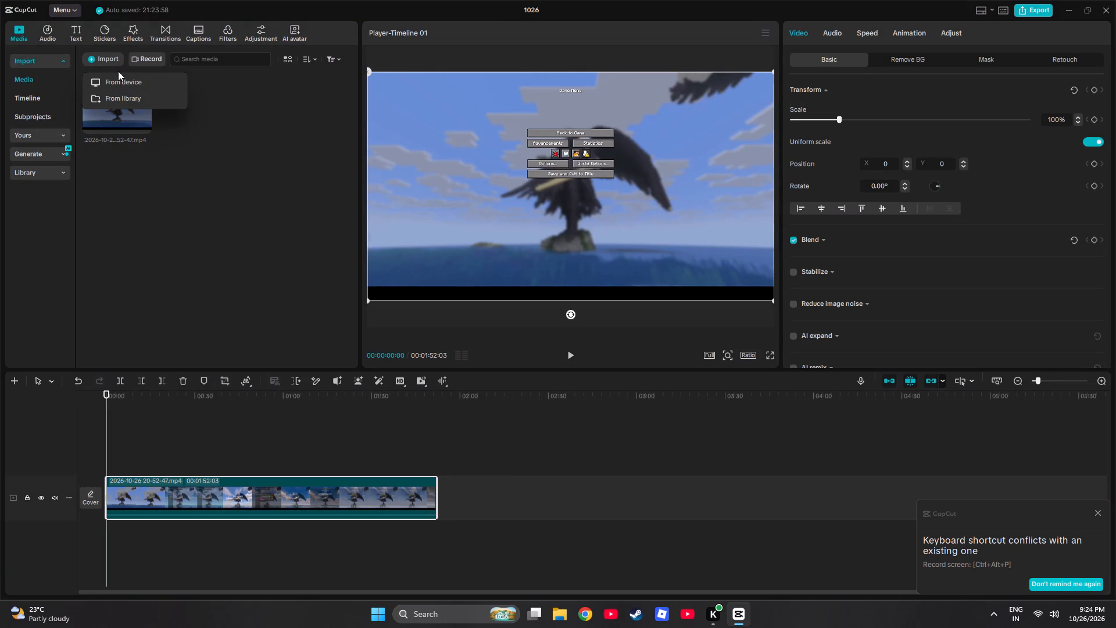
left_click(118, 76)
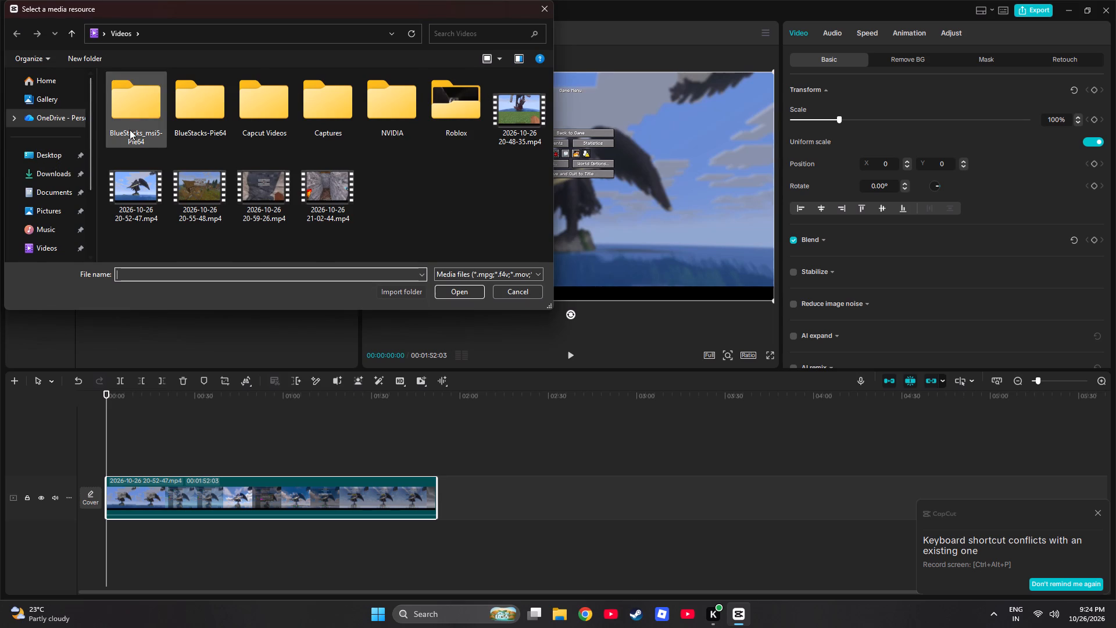
left_click(44, 174)
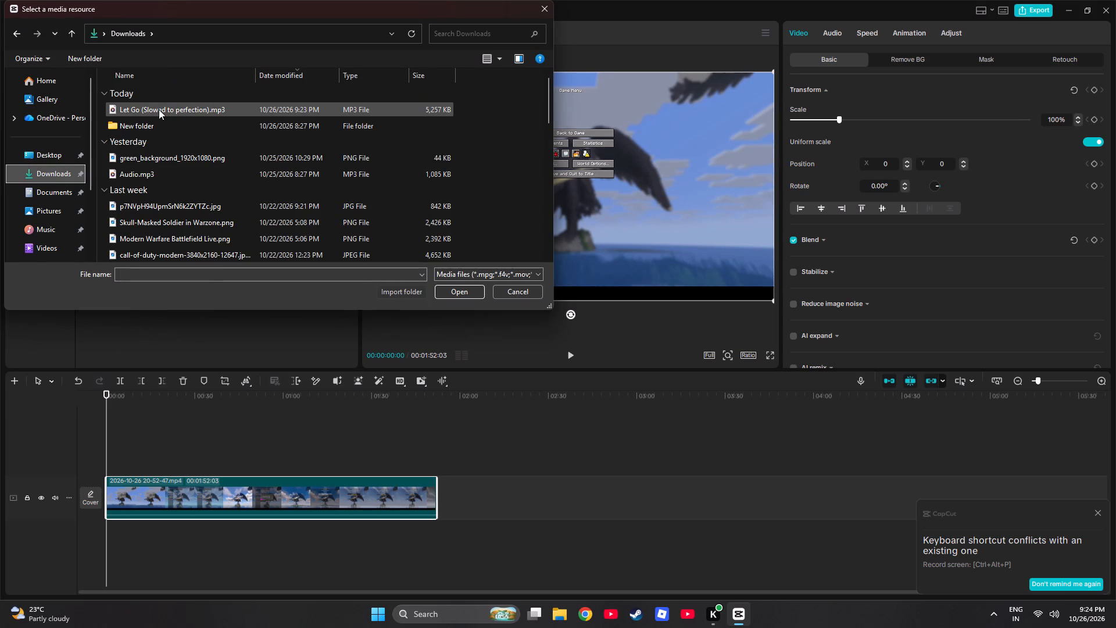
left_click(159, 109)
left_click(455, 298)
left_click_drag(178, 117, 167, 283)
left_click_drag(168, 249, 180, 174)
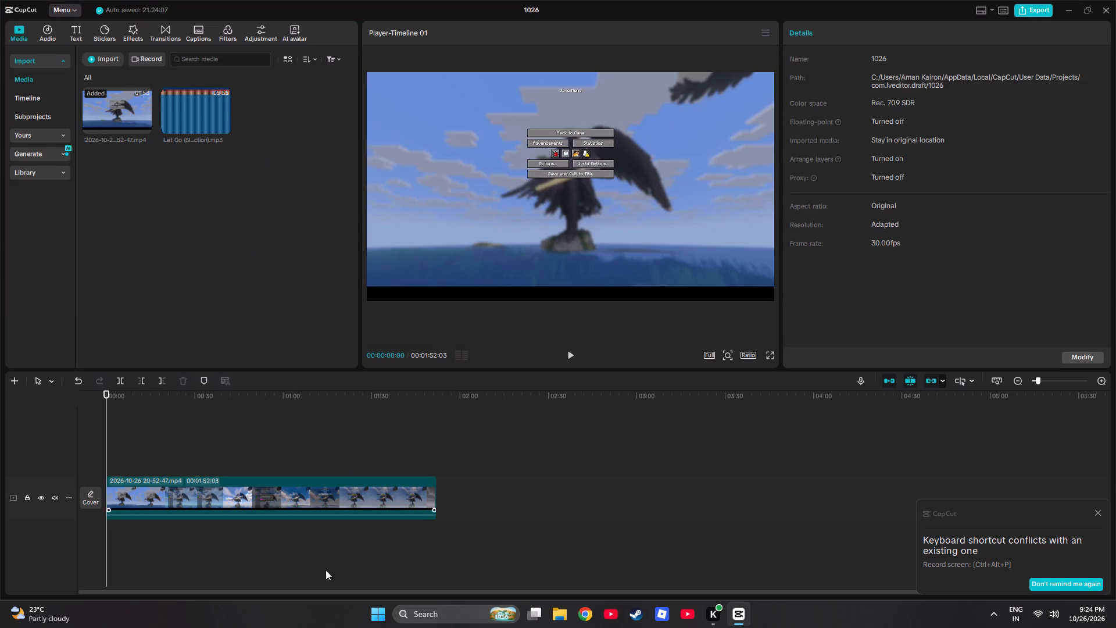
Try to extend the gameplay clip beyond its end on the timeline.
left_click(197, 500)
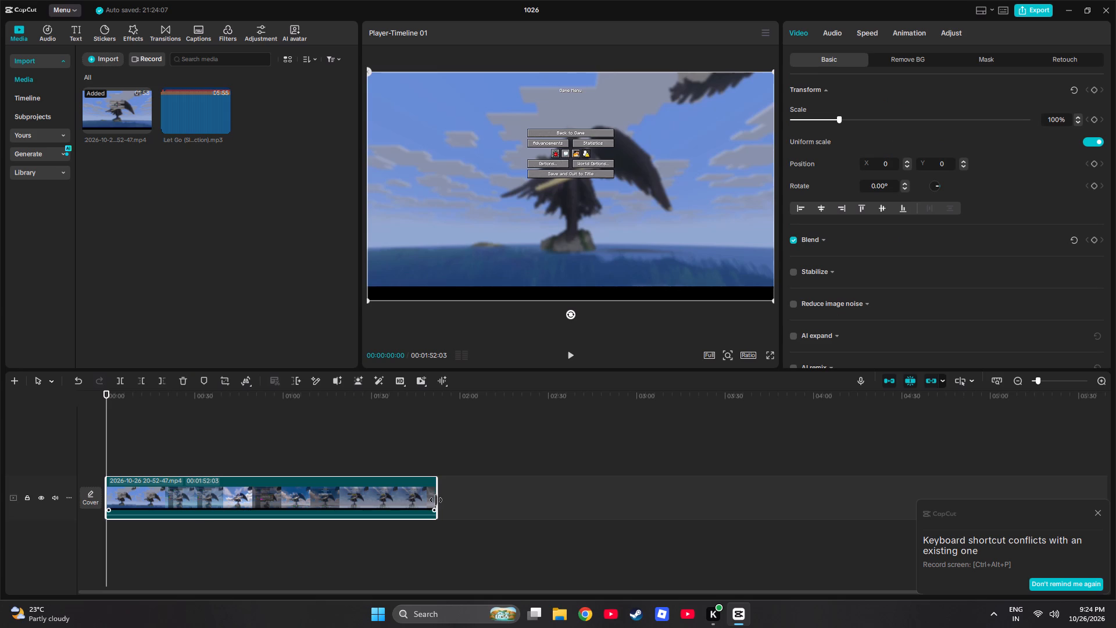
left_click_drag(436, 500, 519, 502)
Dismiss the shortcut-conflict notification and play the first seconds of the gameplay clip.
triple_click(1100, 380)
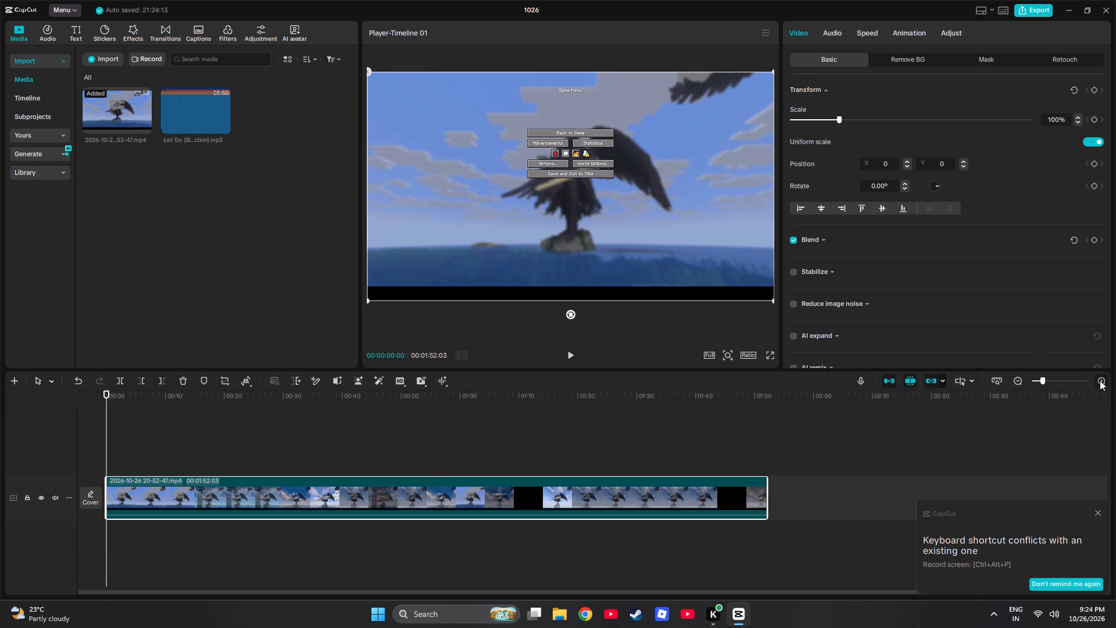
left_click(1098, 509)
left_click(1098, 511)
key("space")
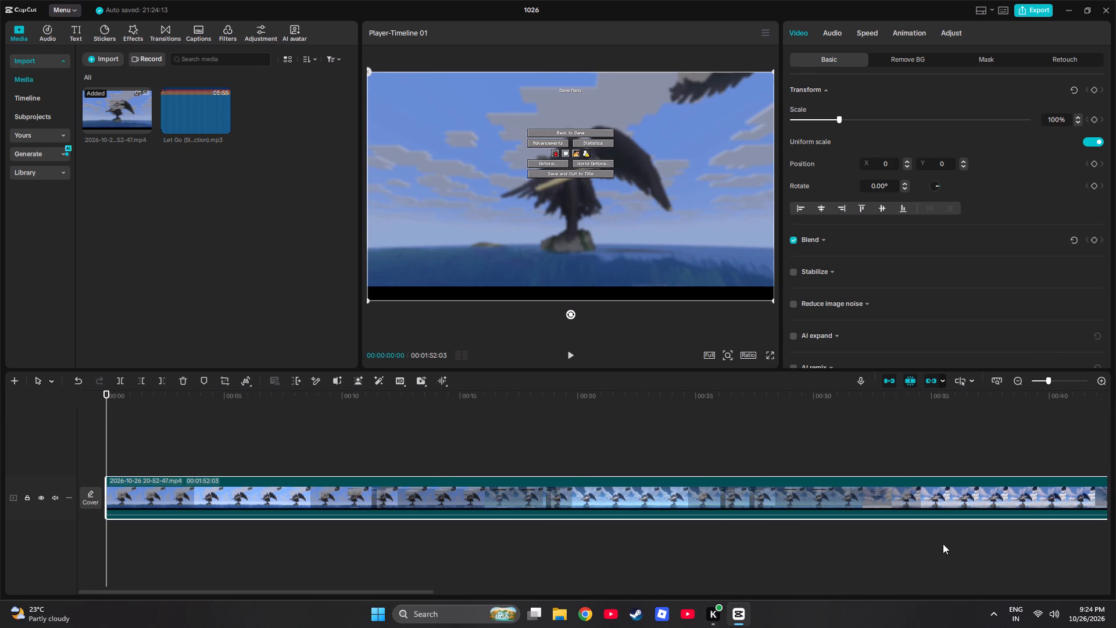
key("space")
left_click(570, 358)
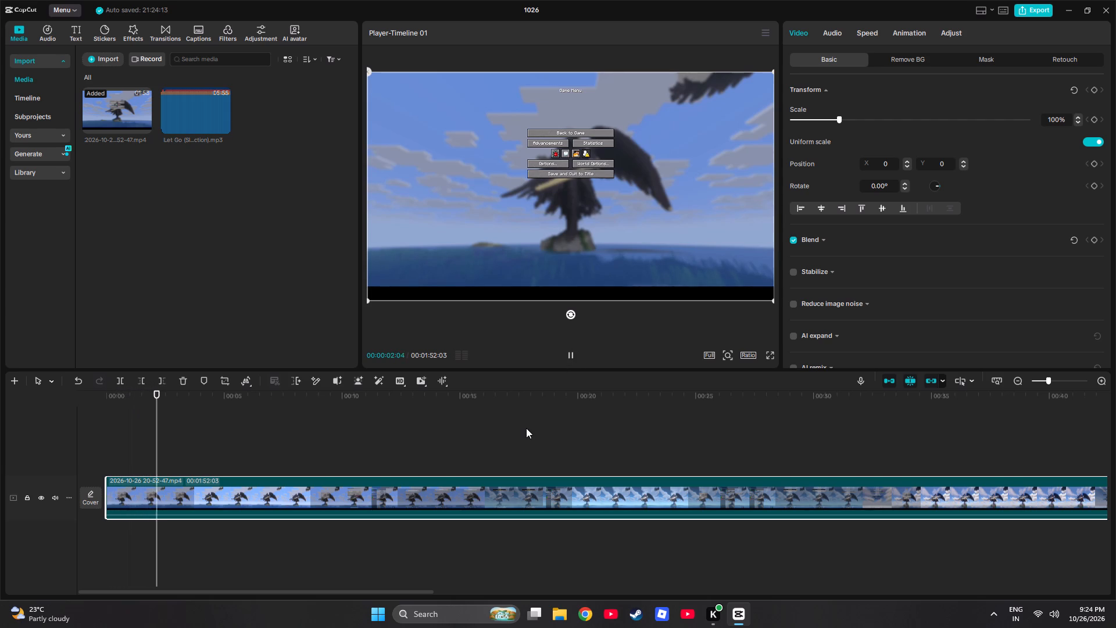
key("space")
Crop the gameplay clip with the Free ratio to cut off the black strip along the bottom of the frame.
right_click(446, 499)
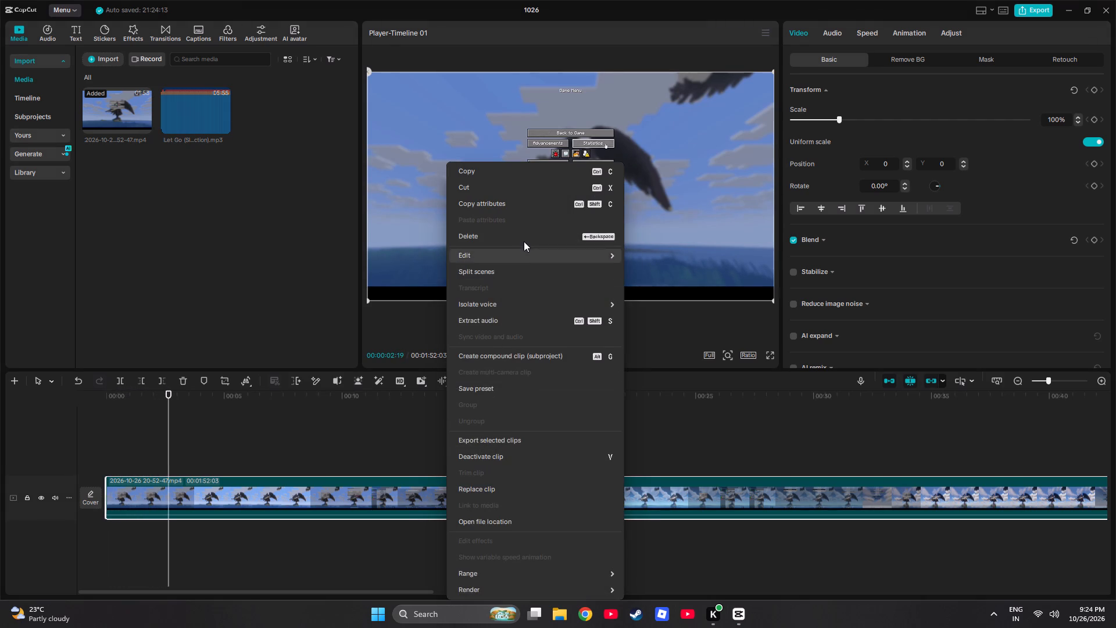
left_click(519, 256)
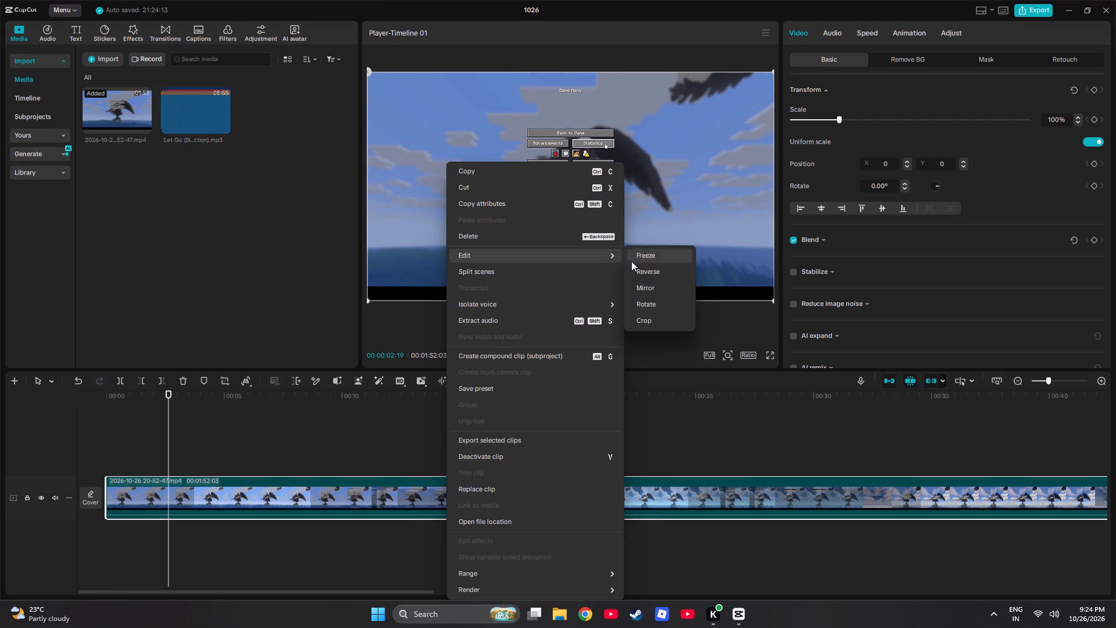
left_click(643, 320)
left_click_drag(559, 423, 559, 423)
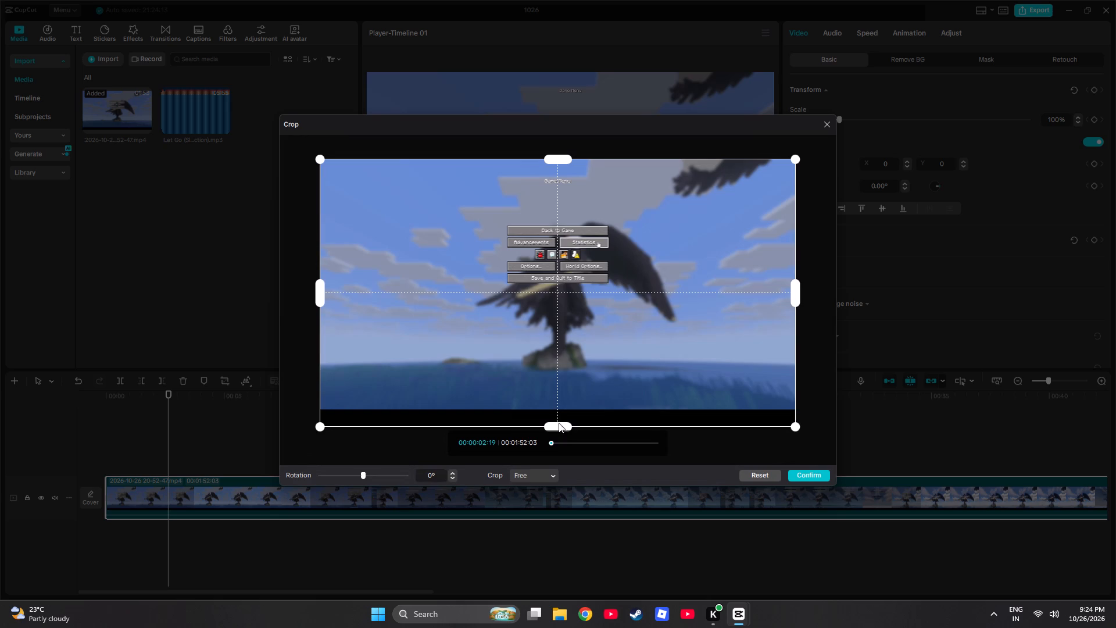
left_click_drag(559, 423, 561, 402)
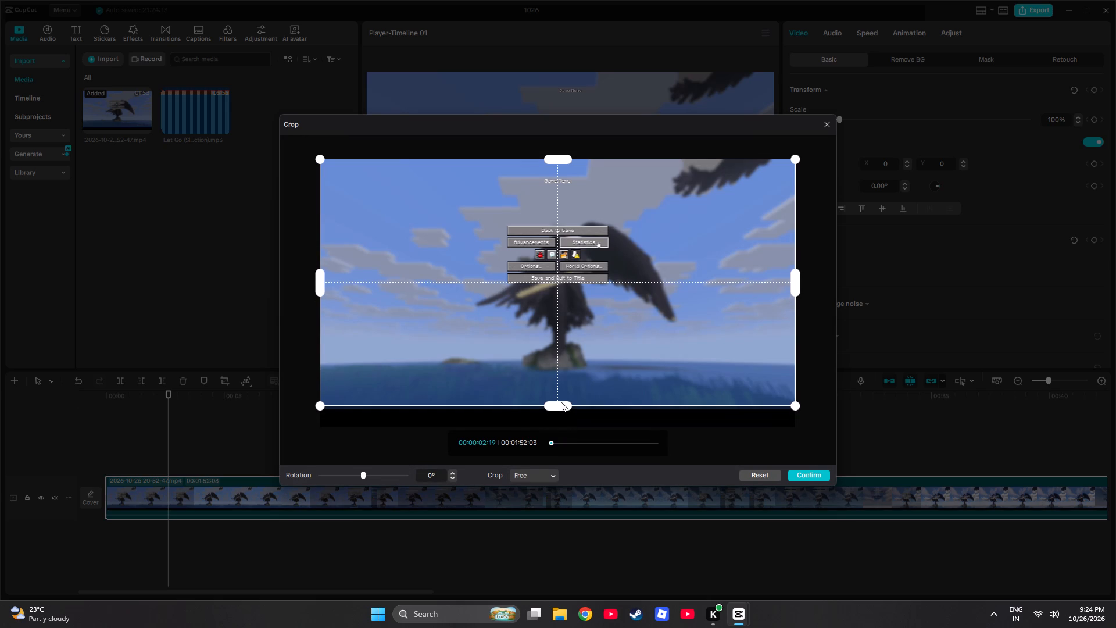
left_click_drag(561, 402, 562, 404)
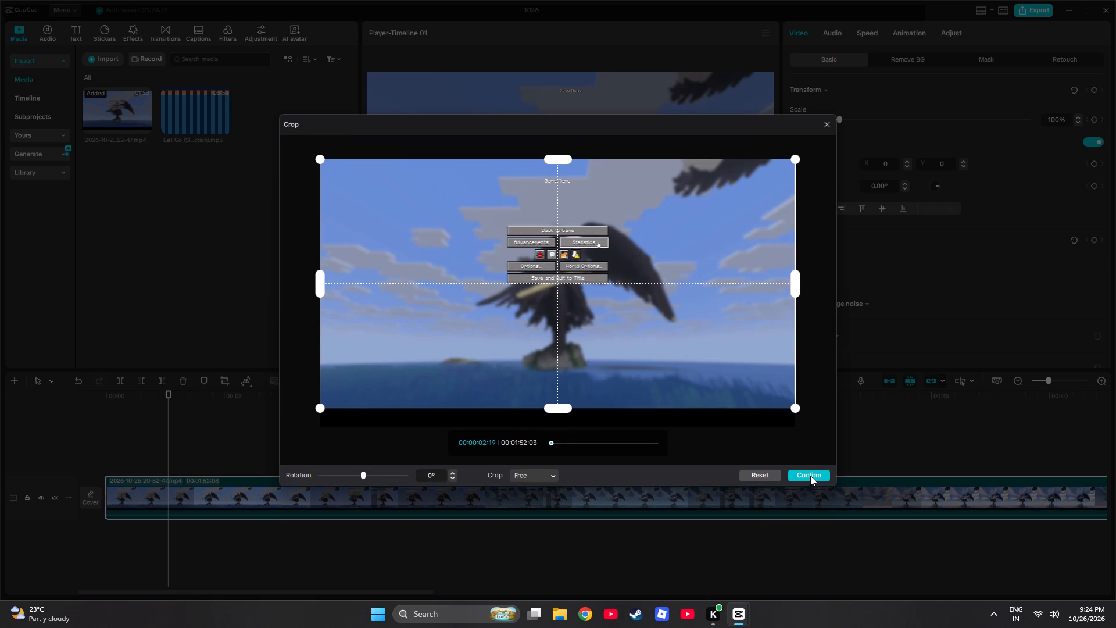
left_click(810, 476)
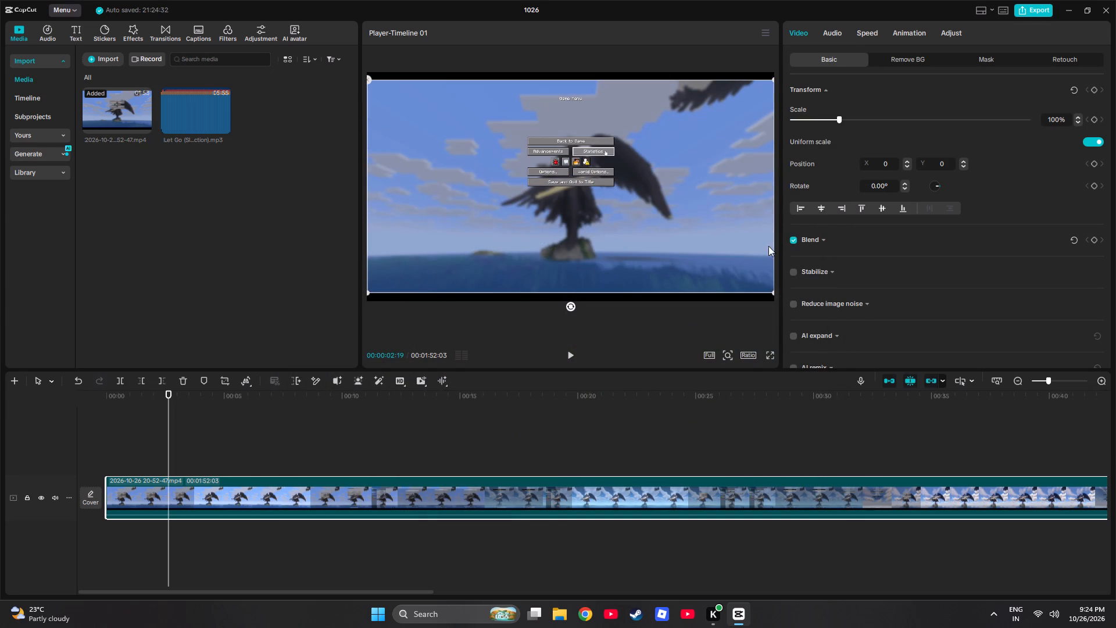
Set the project's aspect ratio to 1:1.
right_click(606, 184)
left_click(742, 355)
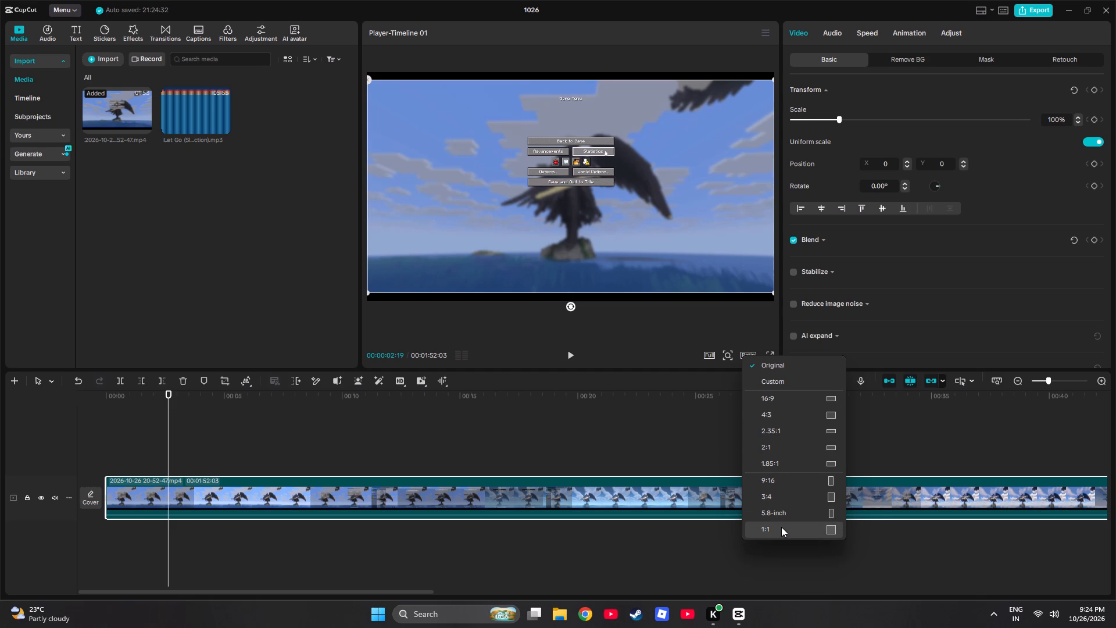
left_click(781, 527)
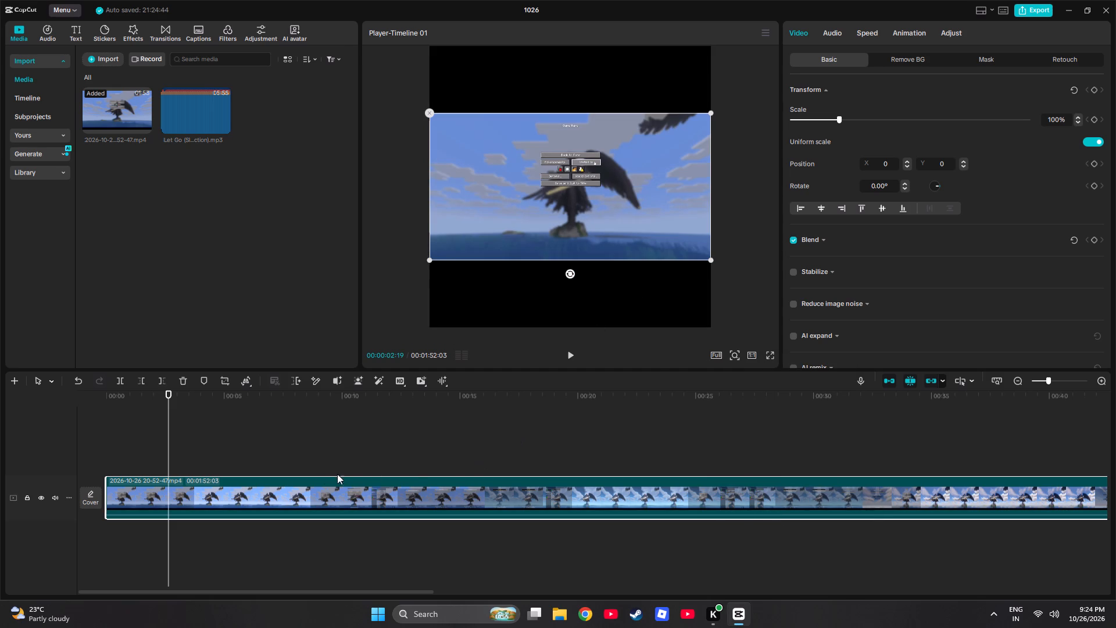
Set the gameplay clip's crop ratio to 1:1 and shrink the crop frame to exclude the black strip at the bottom.
right_click(280, 492)
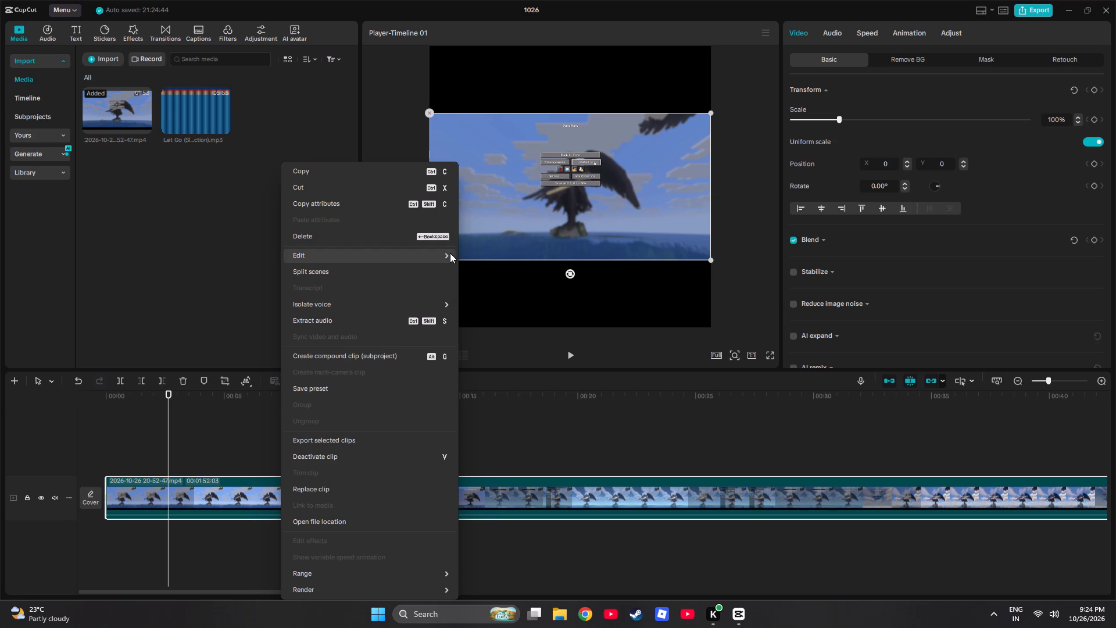
left_click(485, 317)
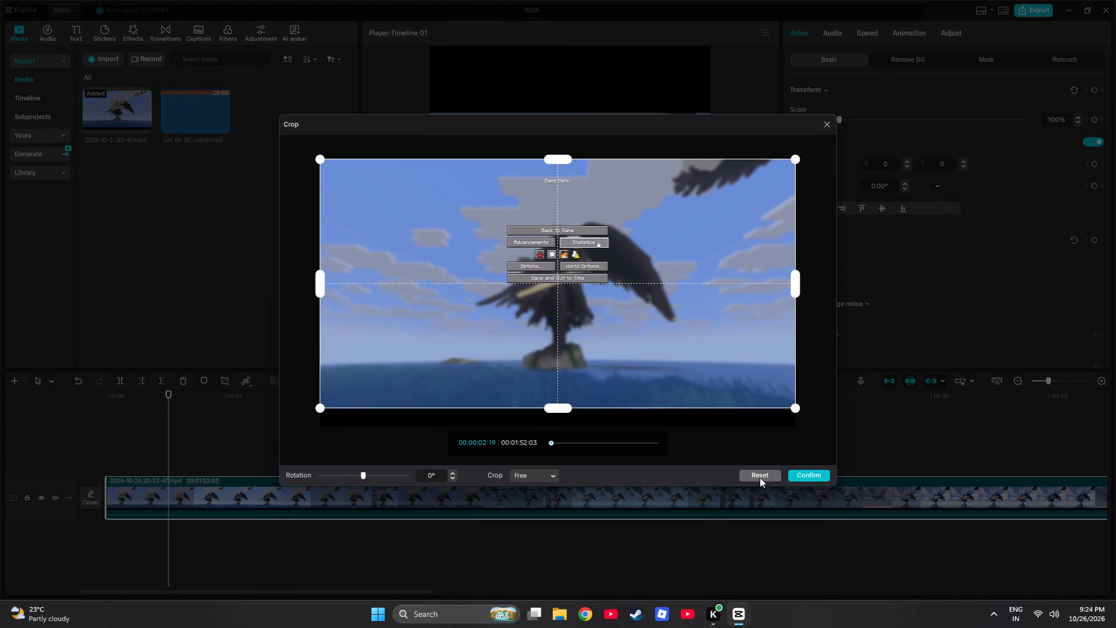
left_click(534, 479)
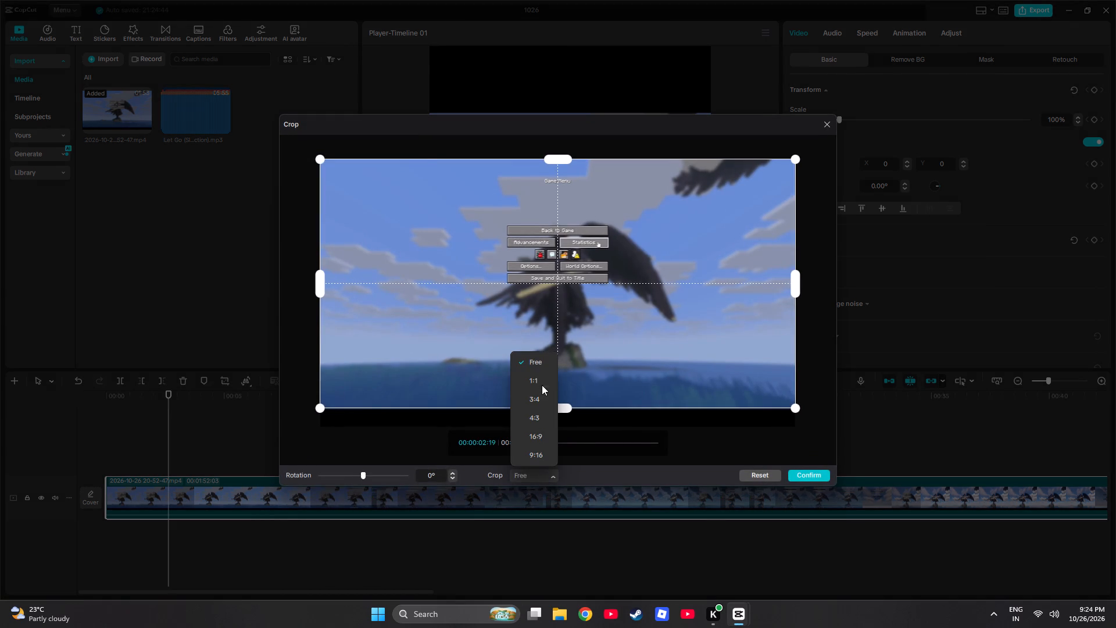
left_click(542, 385)
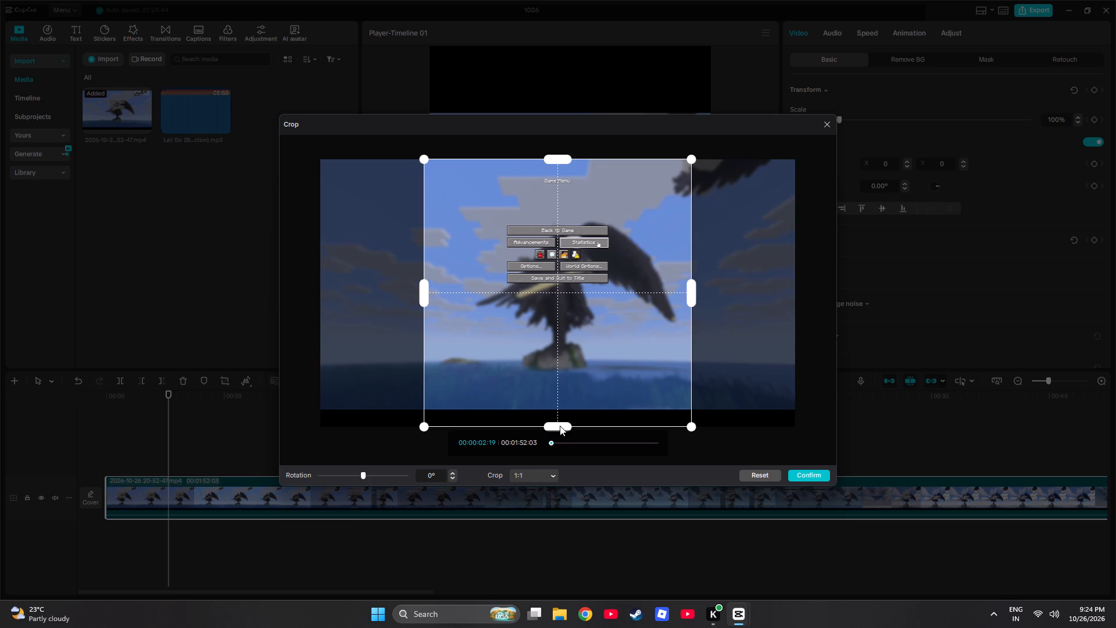
left_click(559, 422)
left_click(559, 418)
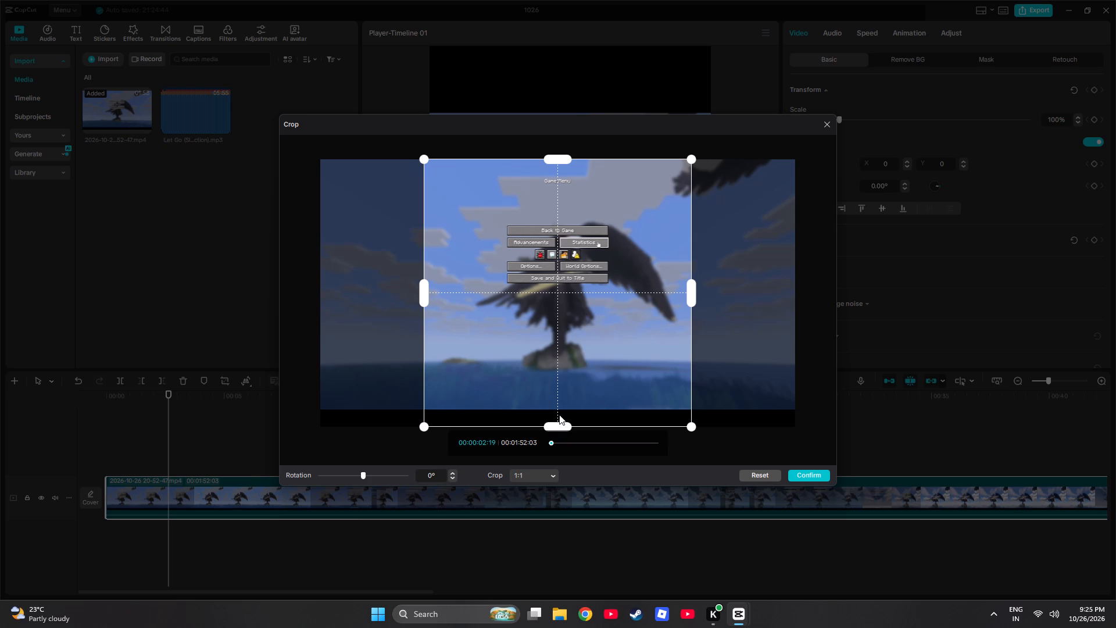
left_click_drag(559, 425, 559, 405)
double_click(559, 405)
triple_click(563, 408)
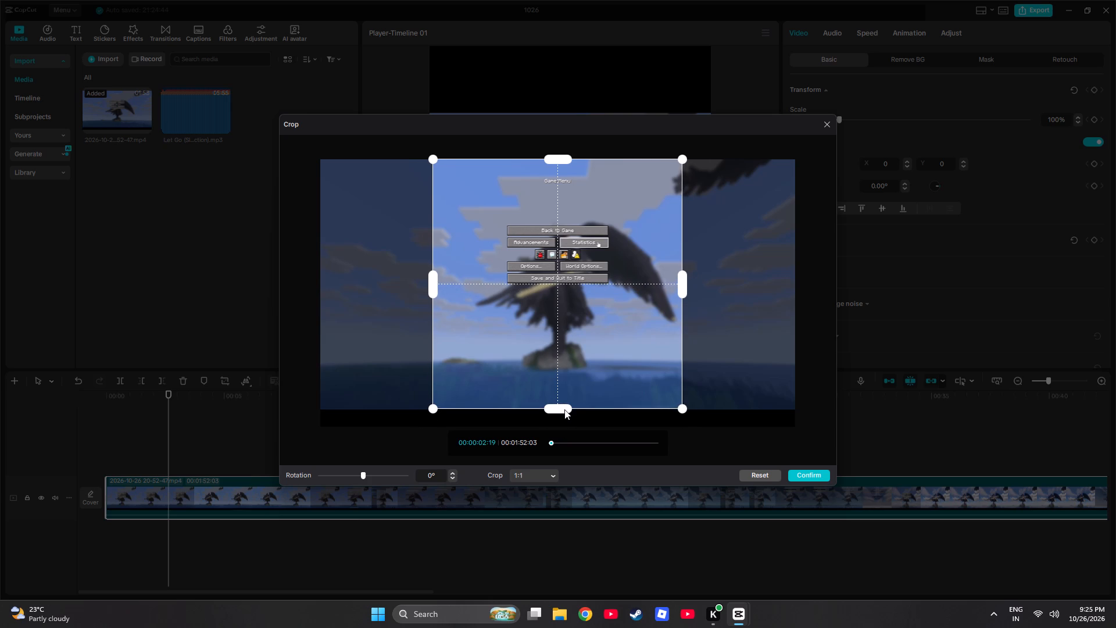
double_click(564, 409)
Reposition the square crop frame around the winged statue and apply the crop to the clip.
left_click(578, 378)
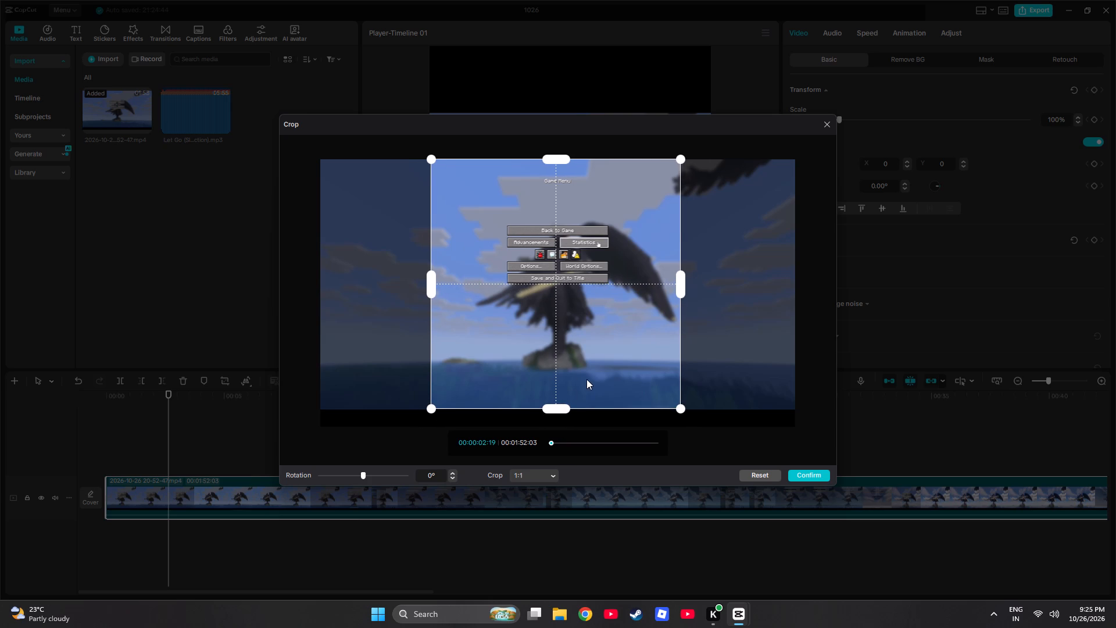
left_click(591, 380)
left_click(596, 381)
left_click_drag(560, 348, 574, 348)
double_click(577, 348)
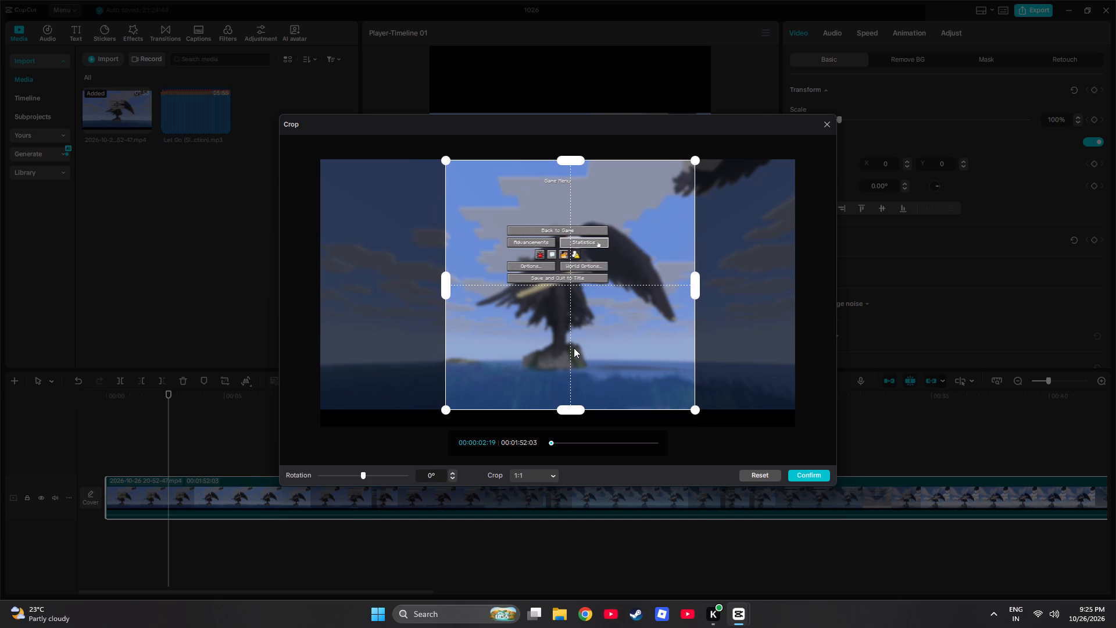
double_click(571, 347)
left_click_drag(568, 347, 561, 346)
left_click(817, 472)
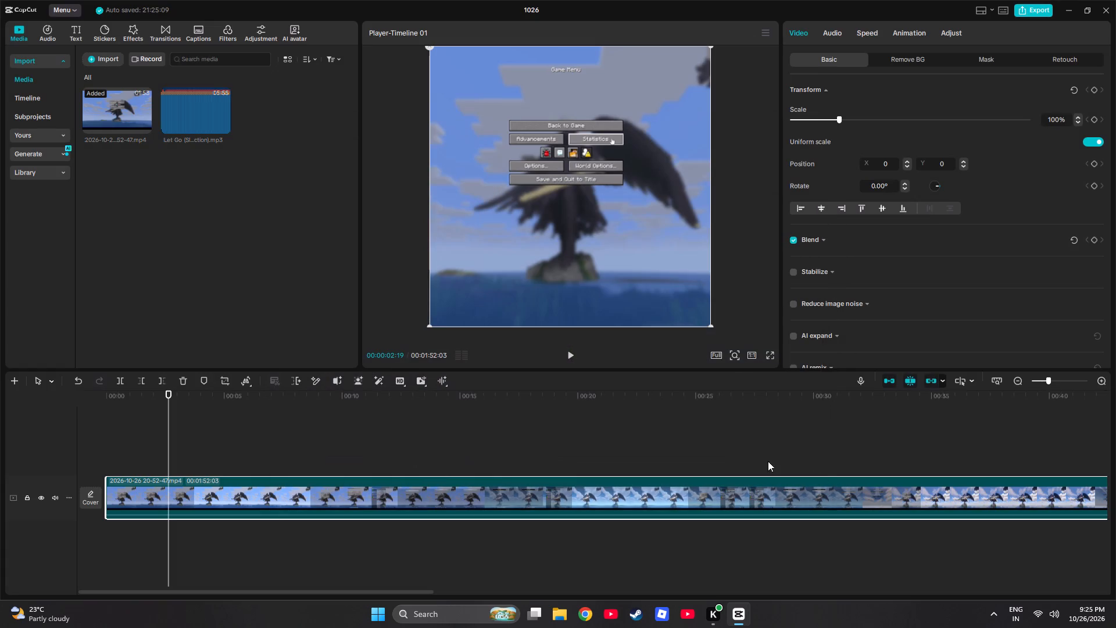
Split the gameplay clip at about 4.6 s, after the game menu closes, and delete the opening piece containing the menu.
double_click(568, 355)
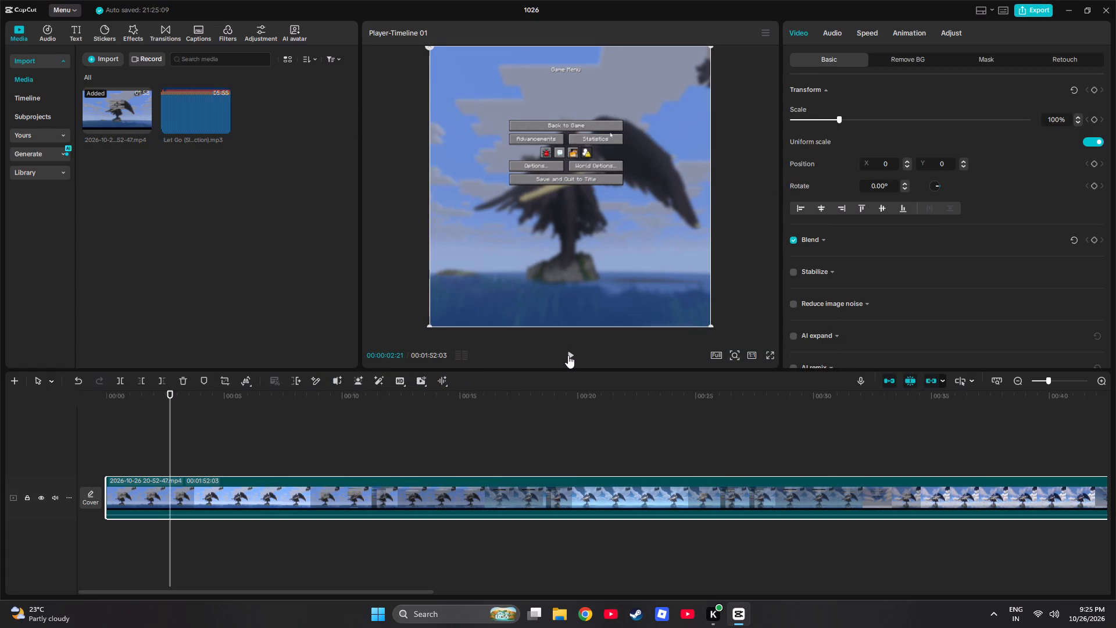
key("space")
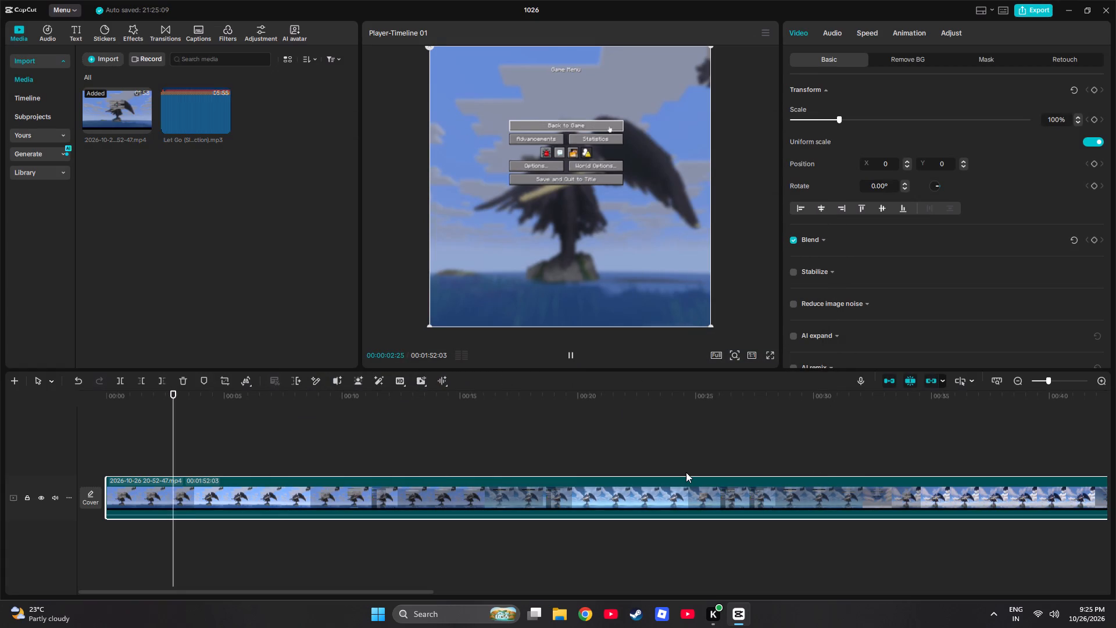
key("space")
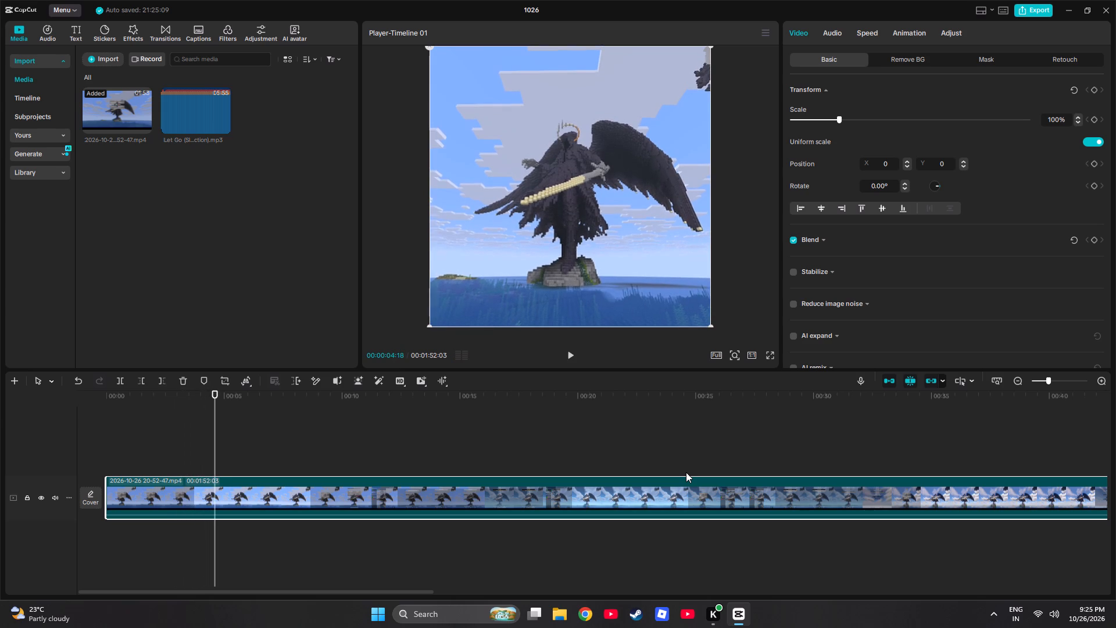
key("space")
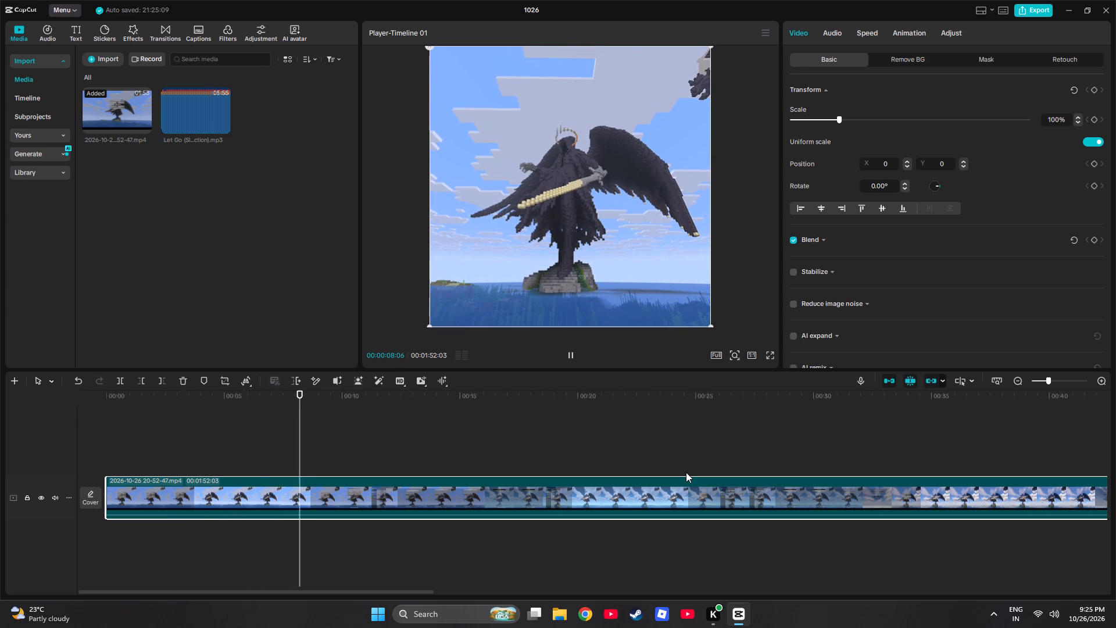
key("space")
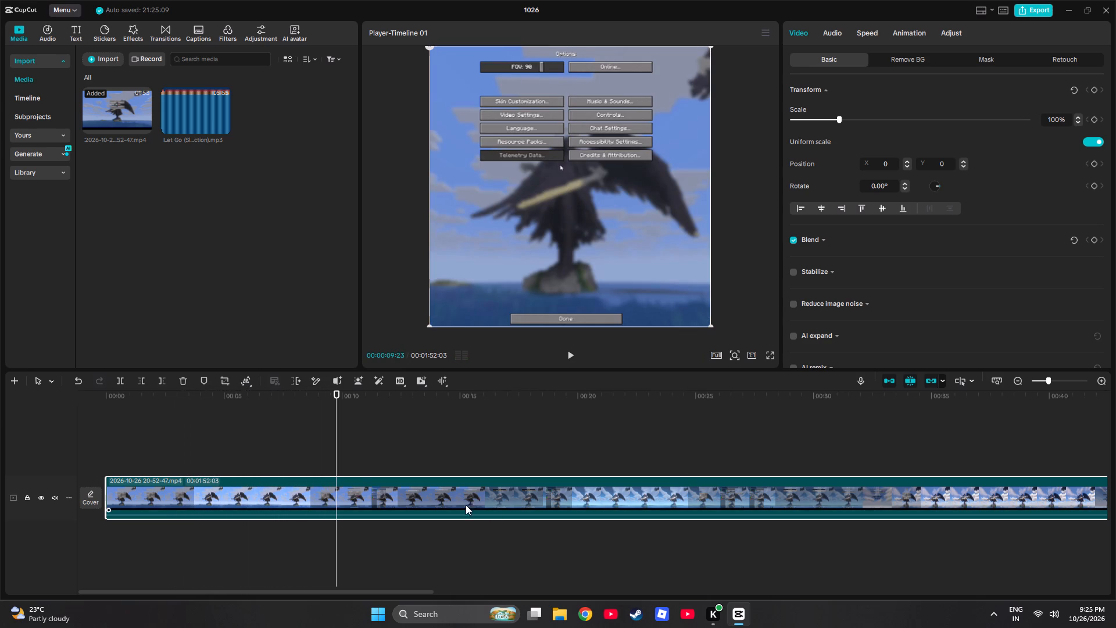
left_click_drag(337, 393, 178, 404)
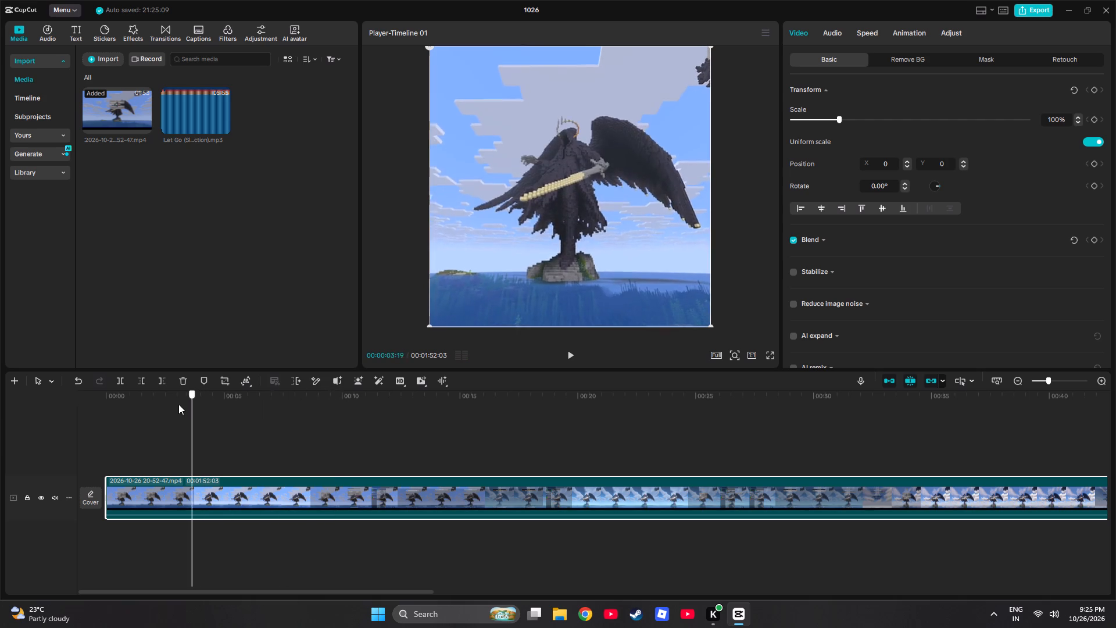
left_click_drag(178, 404, 195, 404)
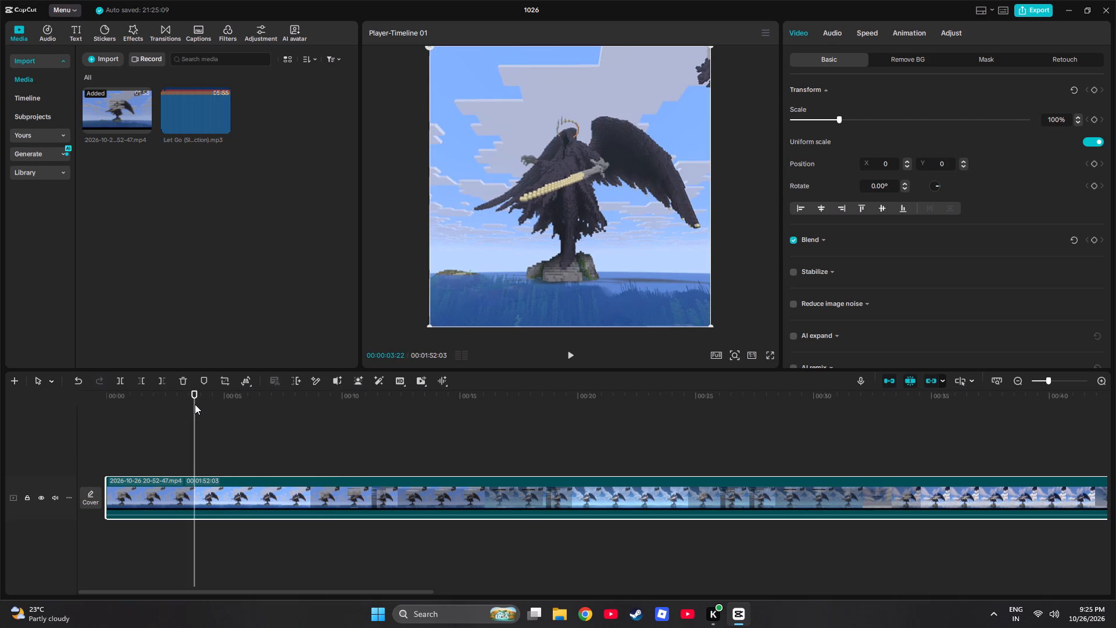
key("b")
left_click(214, 498)
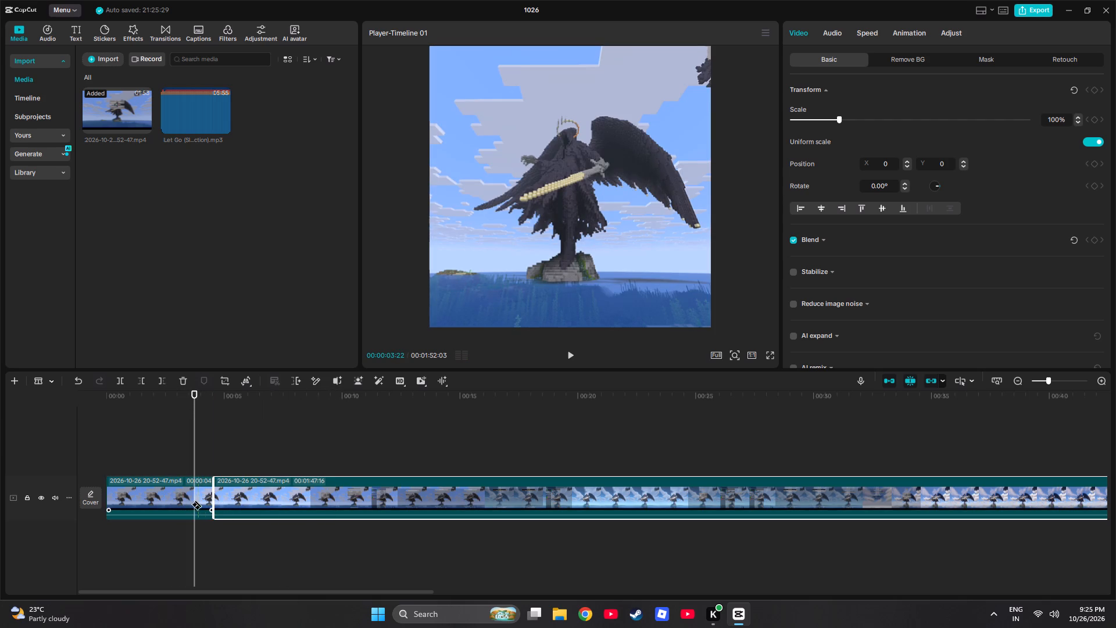
key("a")
left_click(185, 502)
key("Delete")
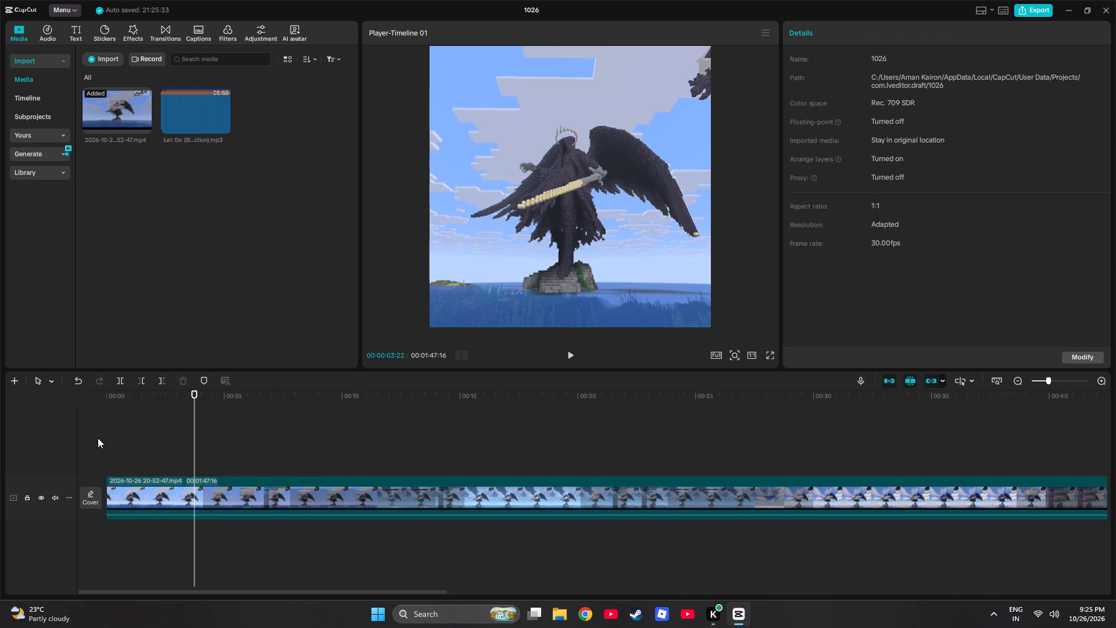
Play the trimmed clip from the start and split it at about 3.7 s, just before the game menu opens.
left_click(105, 422)
left_click(113, 412)
left_click_drag(113, 412, 96, 411)
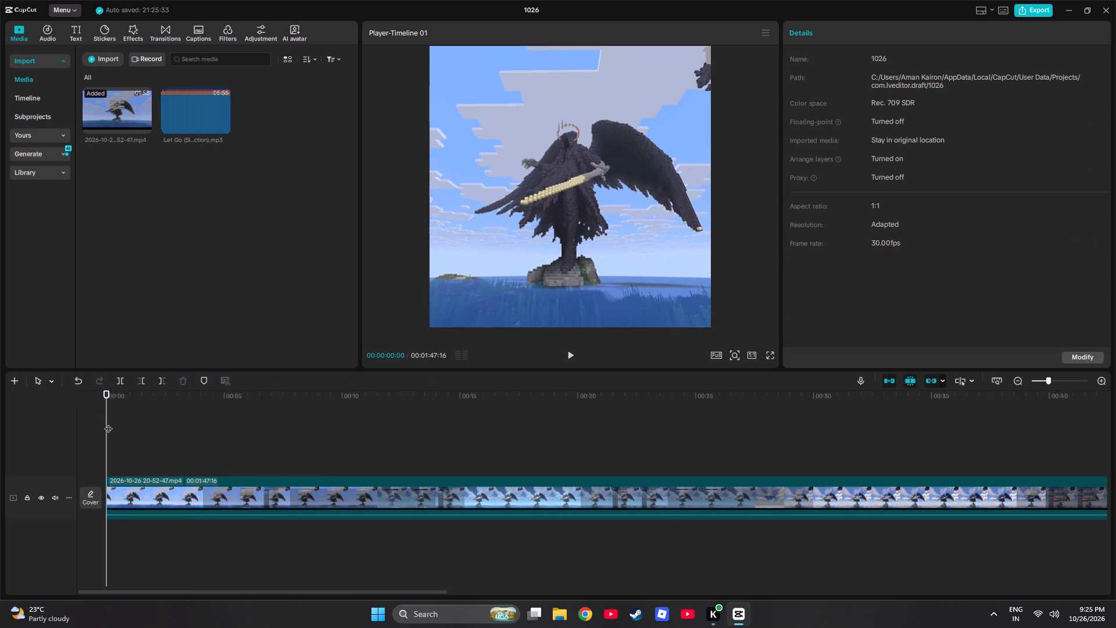
key("space")
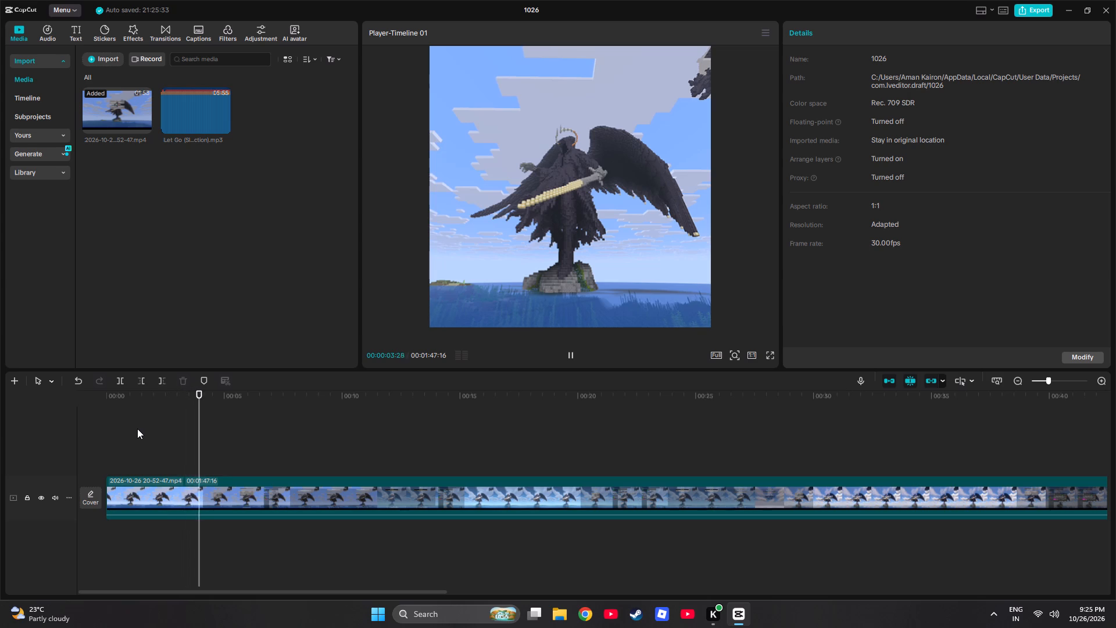
key("space")
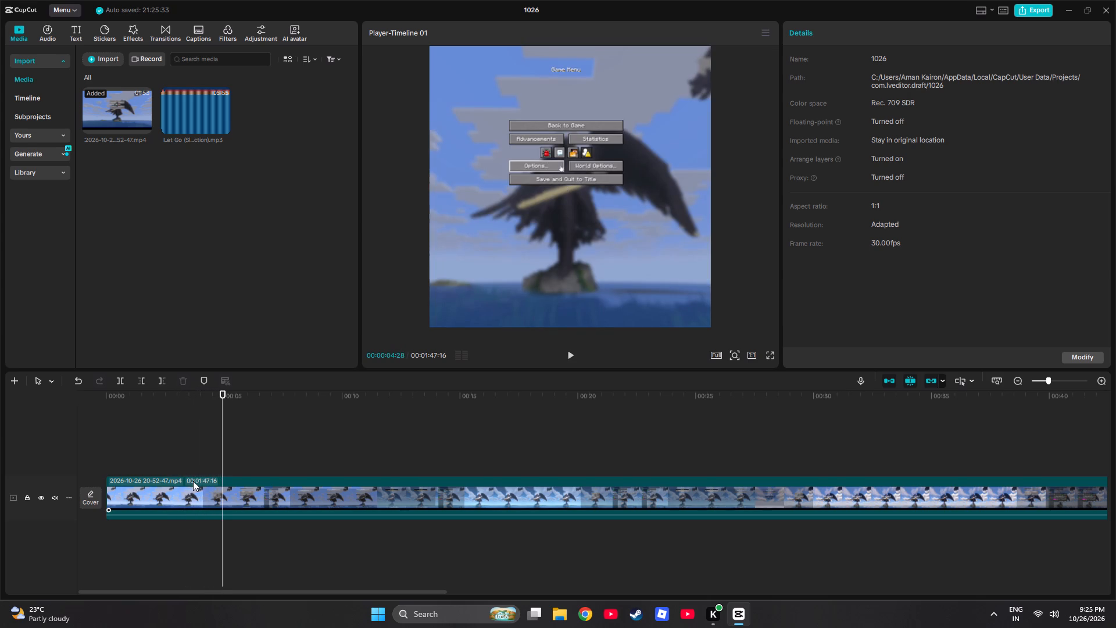
left_click(210, 418)
left_click(200, 419)
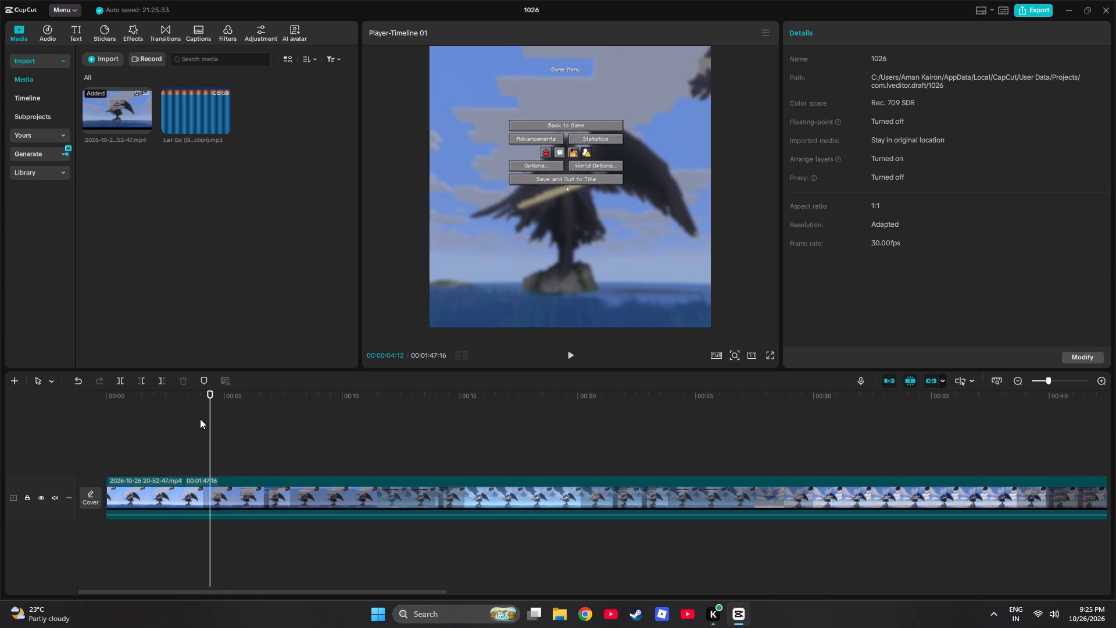
left_click(189, 426)
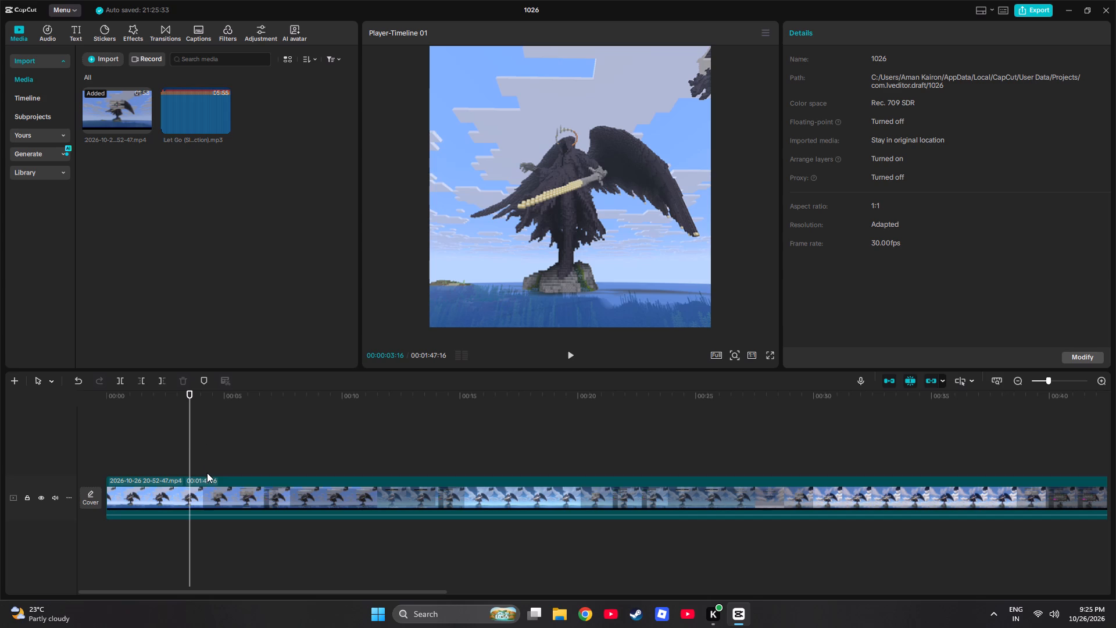
key("b")
double_click(195, 497)
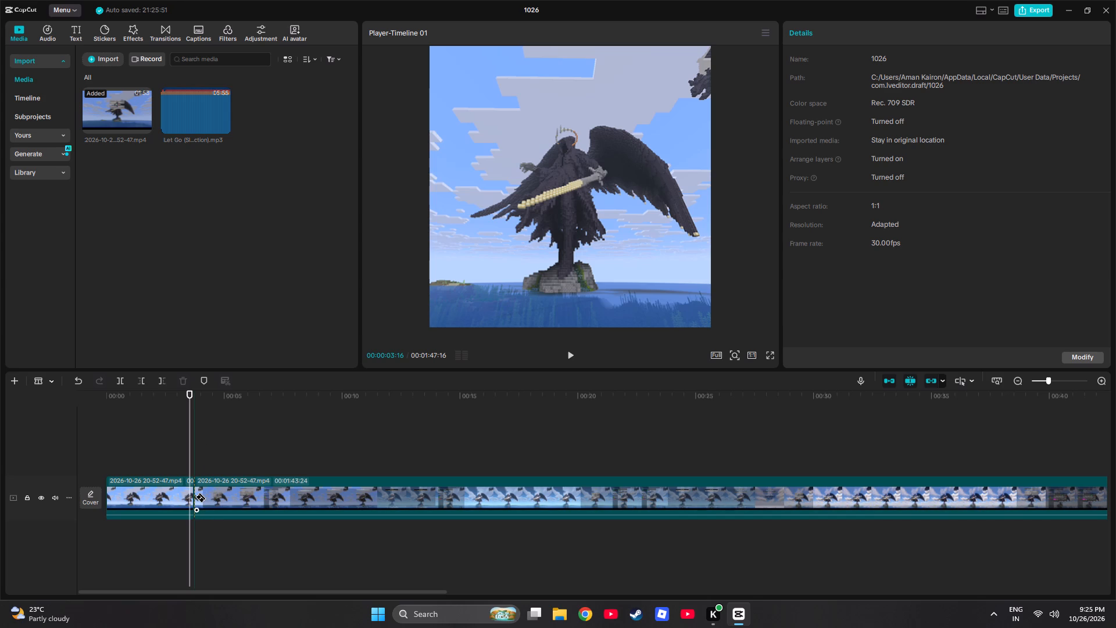
Split the clip at about 15.4 s, after the shader menus close, and delete the menu segment before the cut.
key("space")
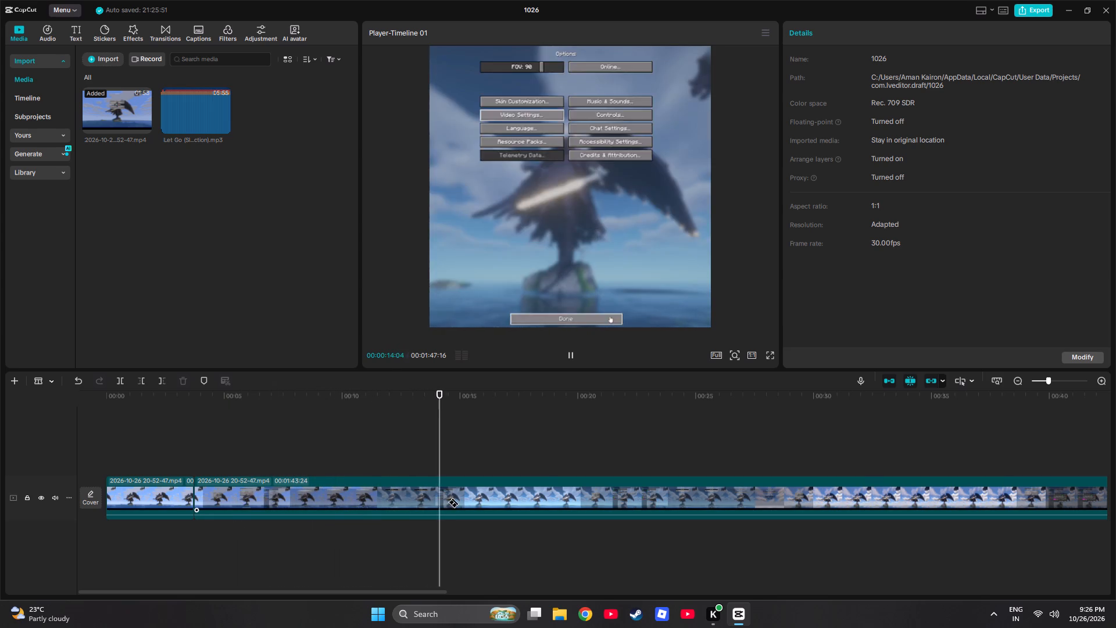
key("space")
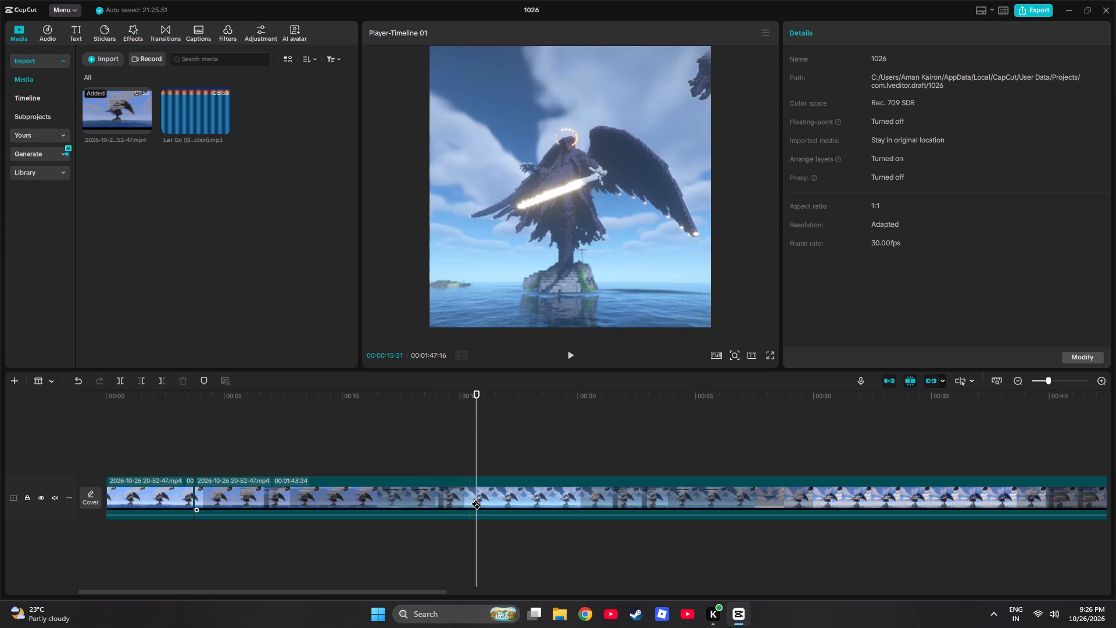
left_click(470, 504)
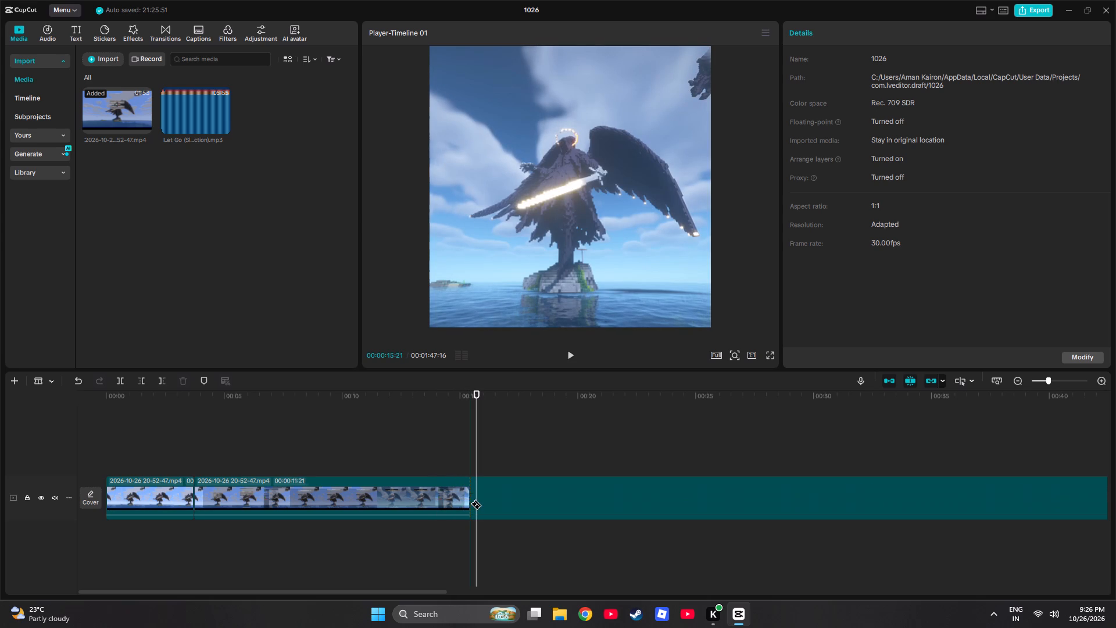
key("a")
left_click(409, 511)
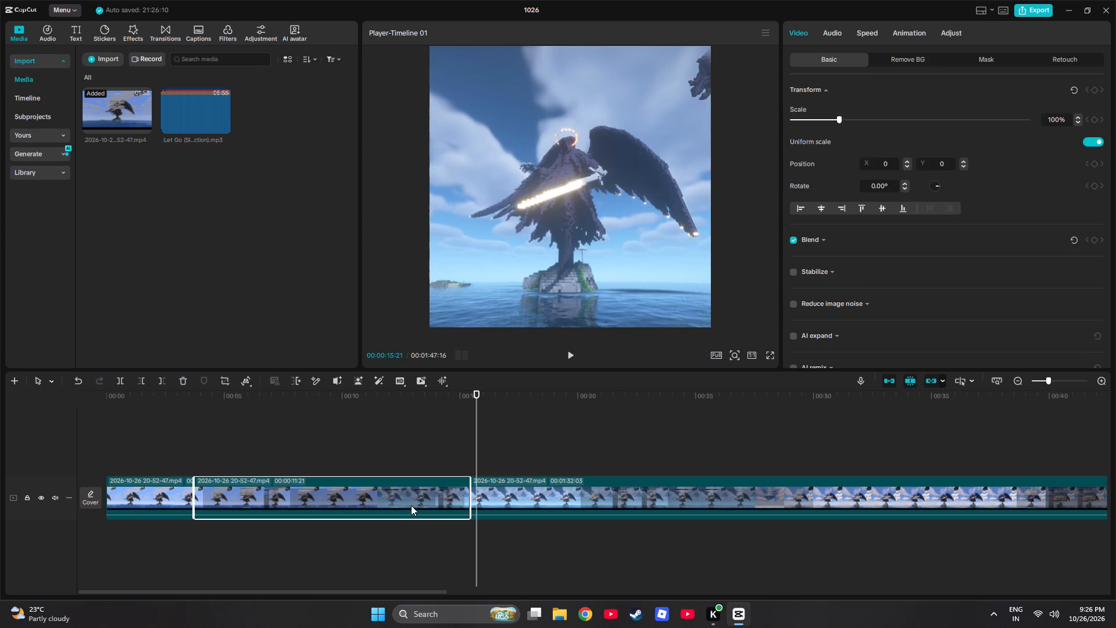
key("Delete")
Play on through the second shader change and split the clip at about 24 s, after the "iterationT 3.2.0" title disappears.
left_click(180, 437)
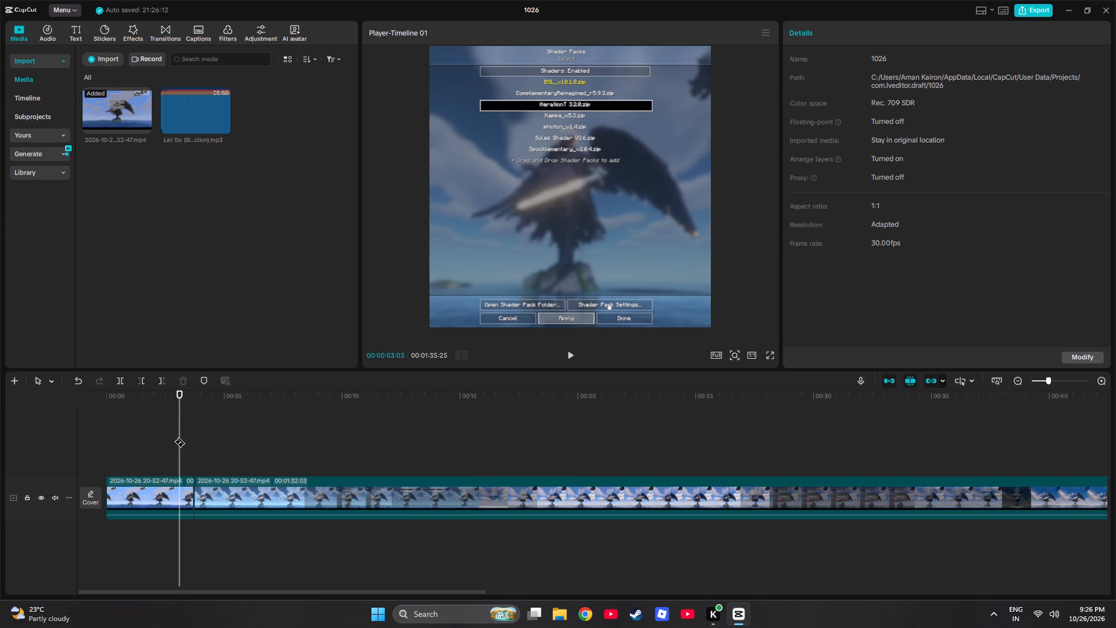
key("space")
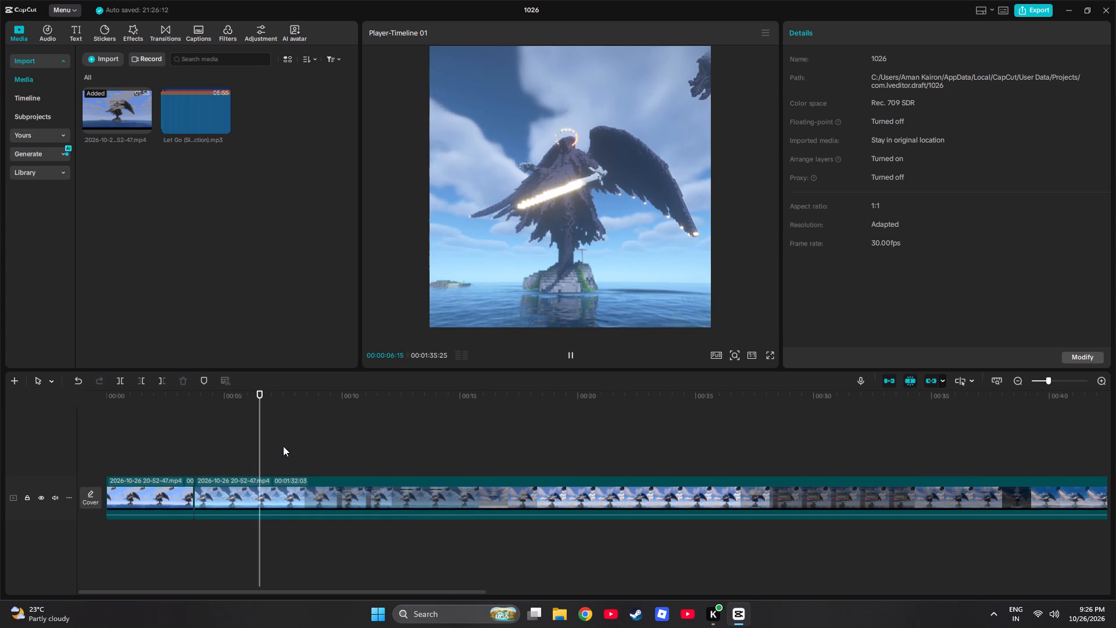
key("b")
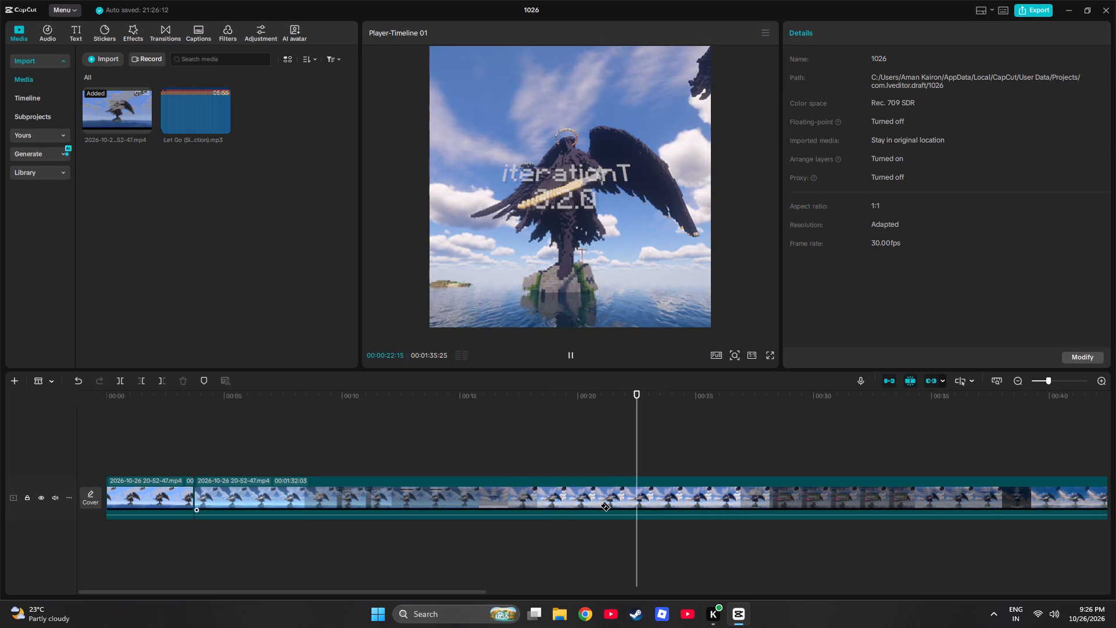
key("space")
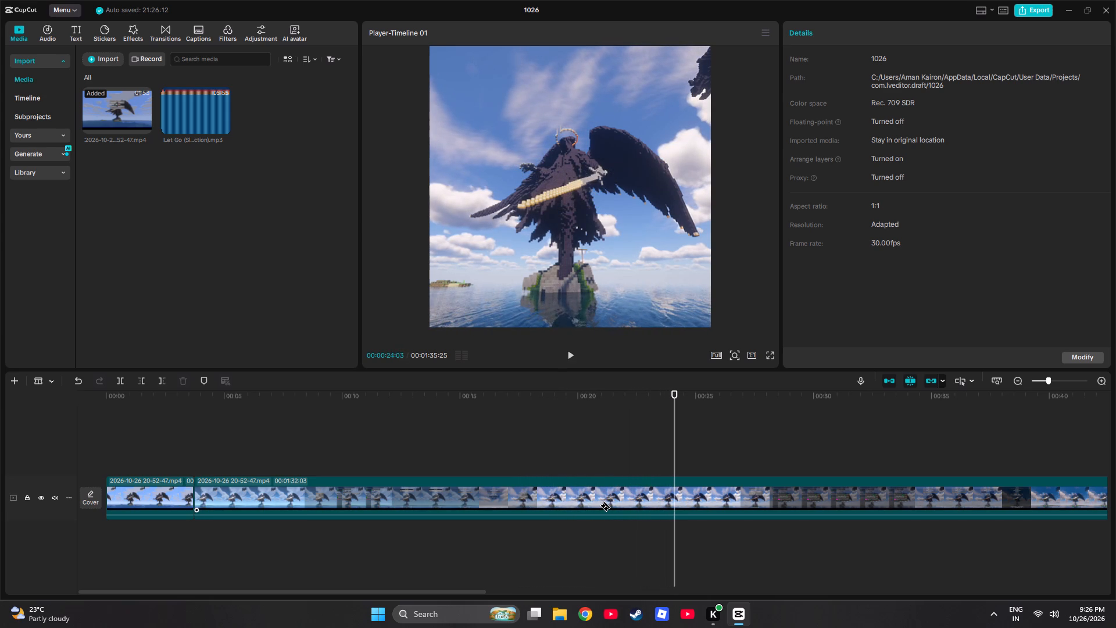
left_click(675, 509)
key("a")
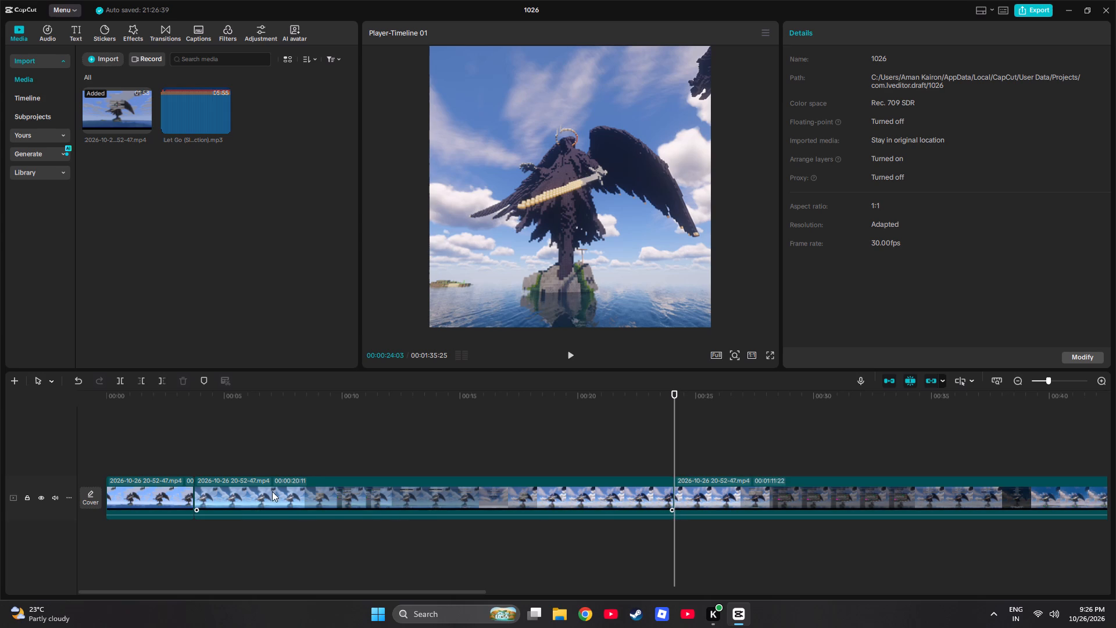
Split the second shader clip at about 8.1 s, before the options menu opens, and delete the segment up to the 24 s cut.
left_click(169, 444)
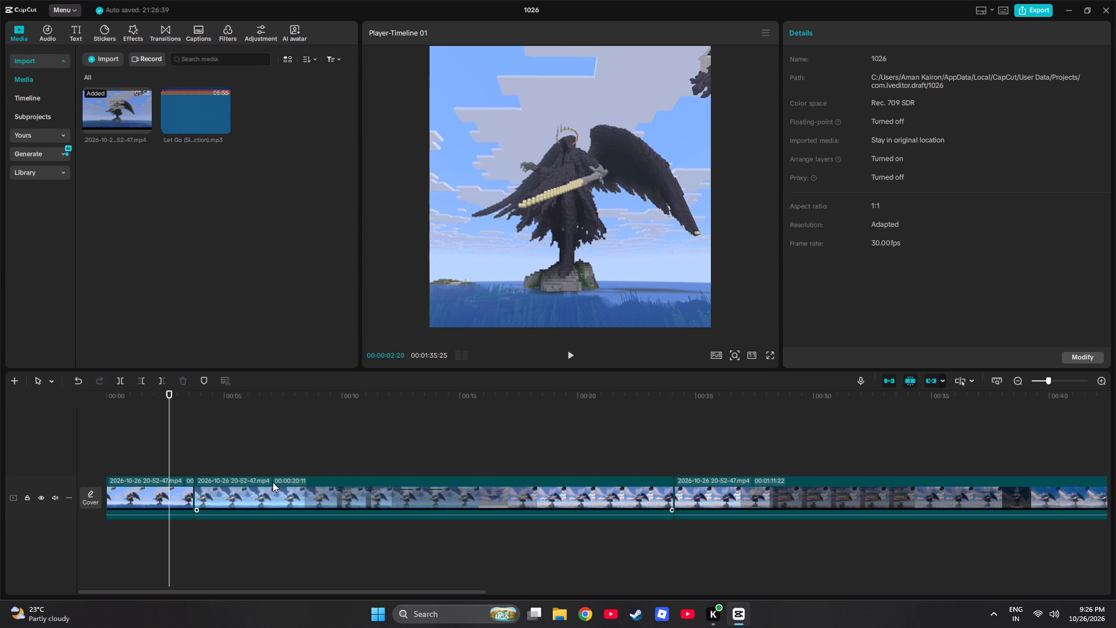
key("space")
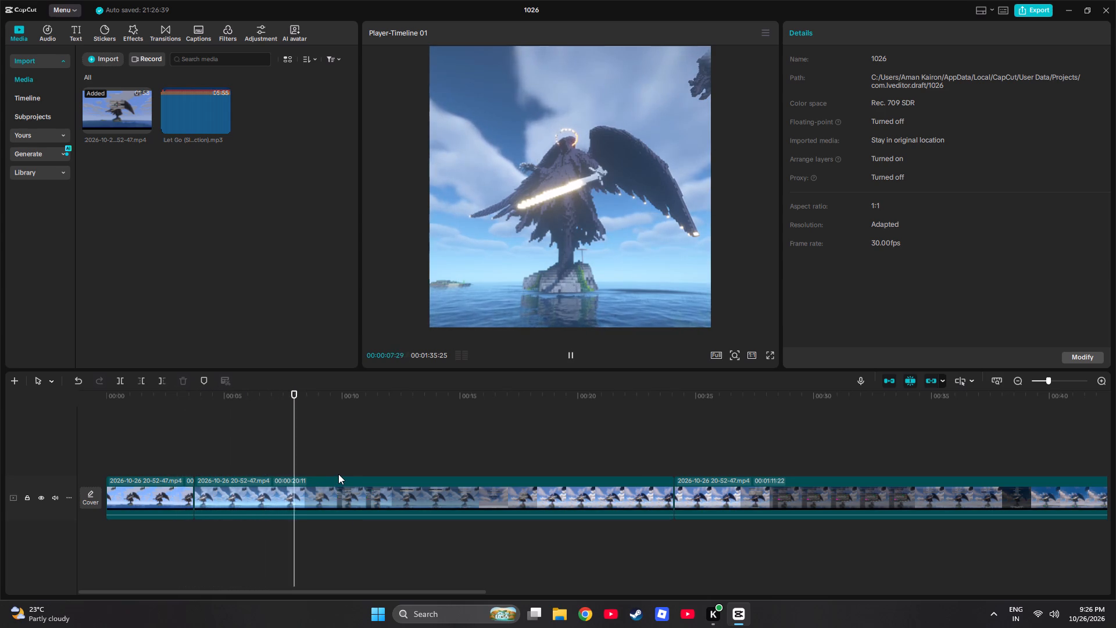
key("space")
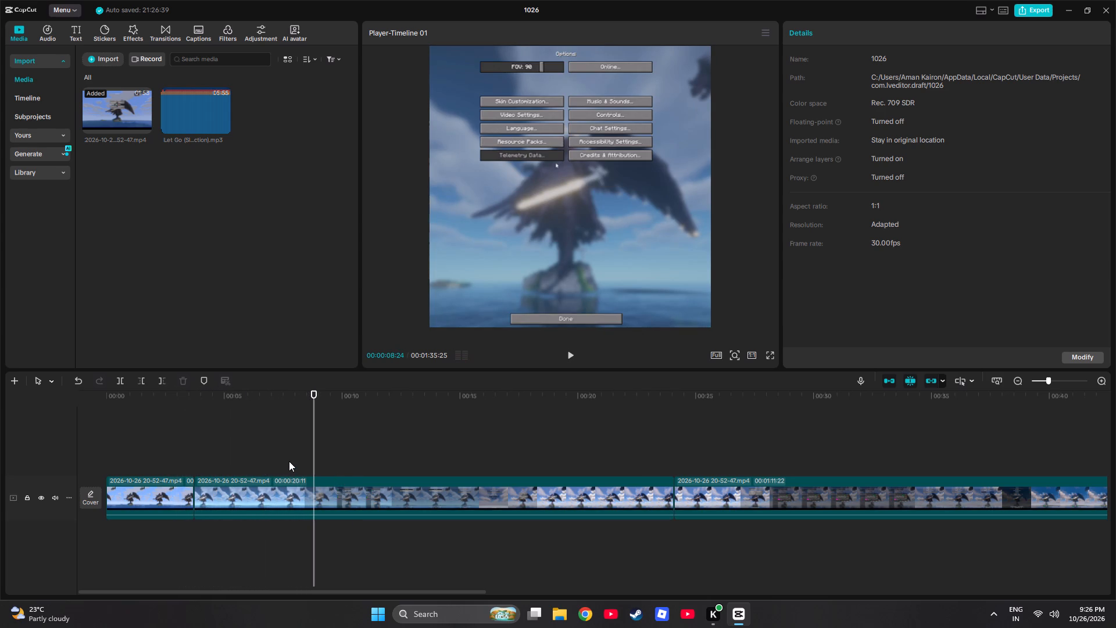
key("b")
double_click(298, 493)
key("a")
left_click(366, 493)
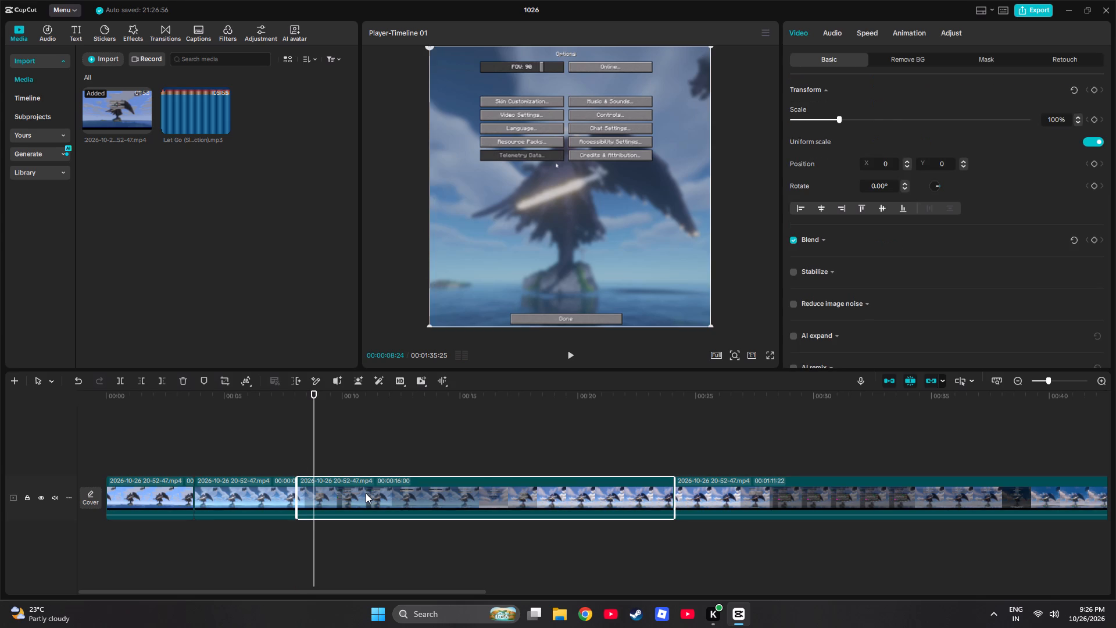
key("Delete")
Replay the join after the second shader clip, split that clip at about 7.6 s, and delete the short piece before the third clip.
left_click(266, 434)
key("space")
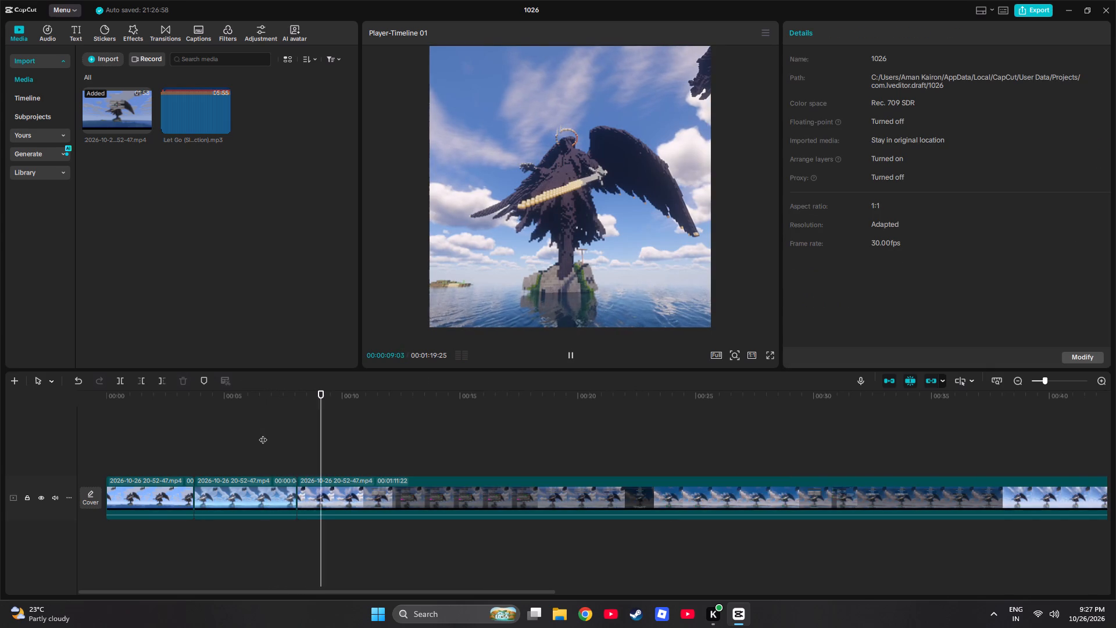
key("space")
key("b")
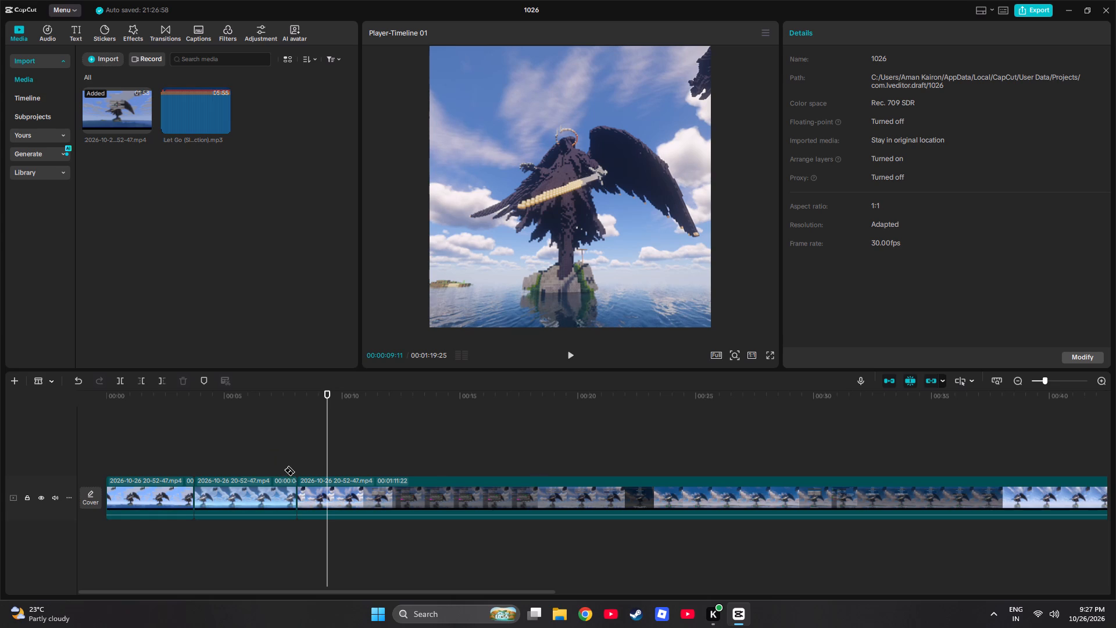
left_click(285, 487)
key("a")
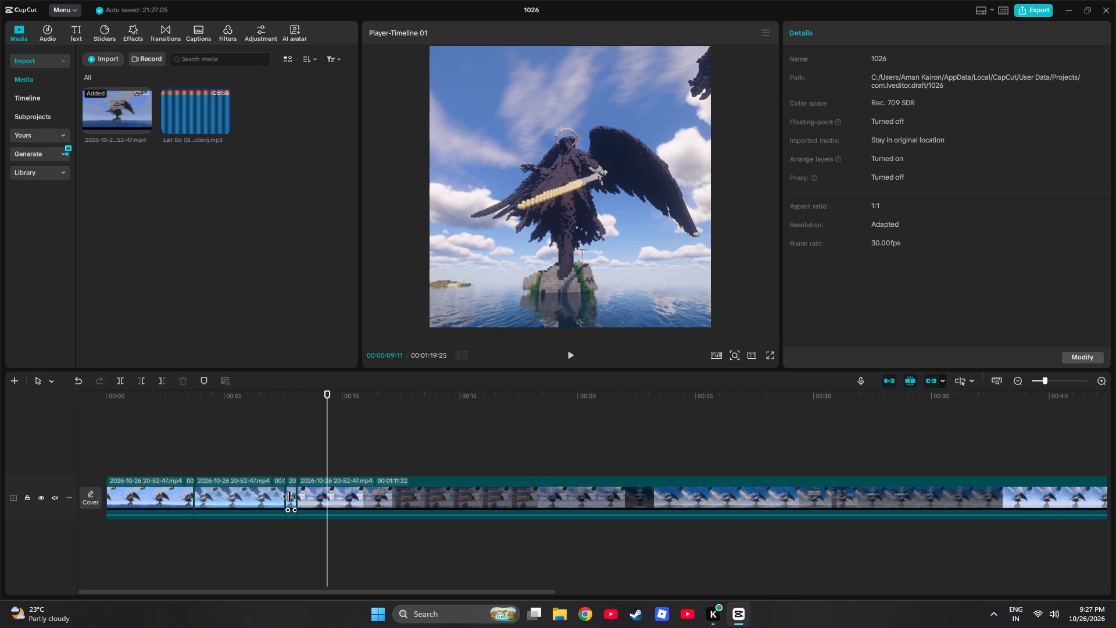
left_click(290, 497)
key("Delete")
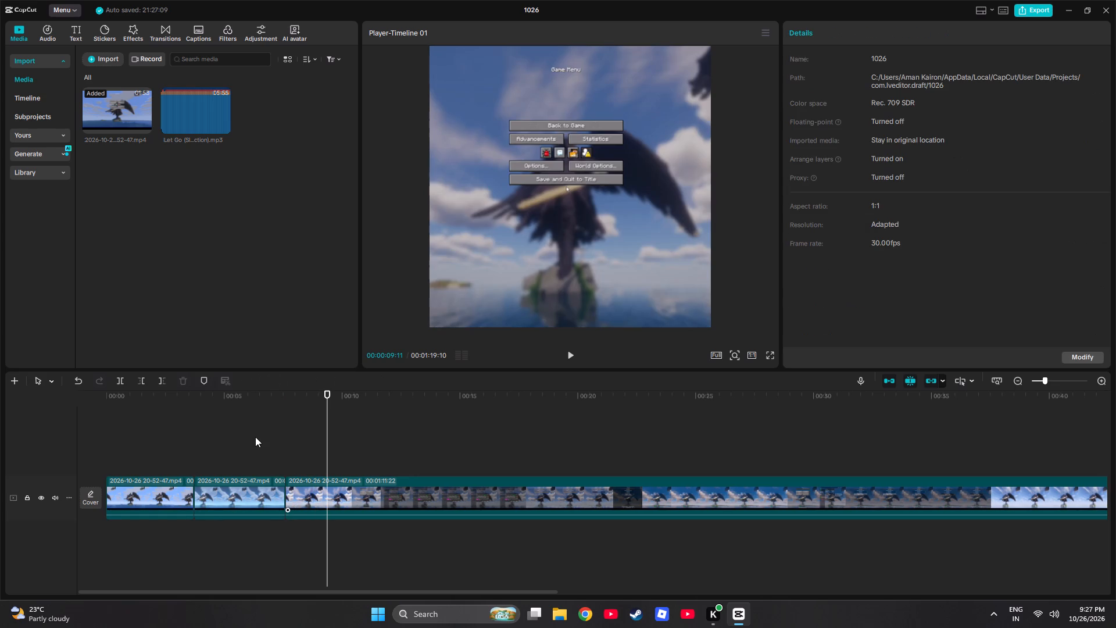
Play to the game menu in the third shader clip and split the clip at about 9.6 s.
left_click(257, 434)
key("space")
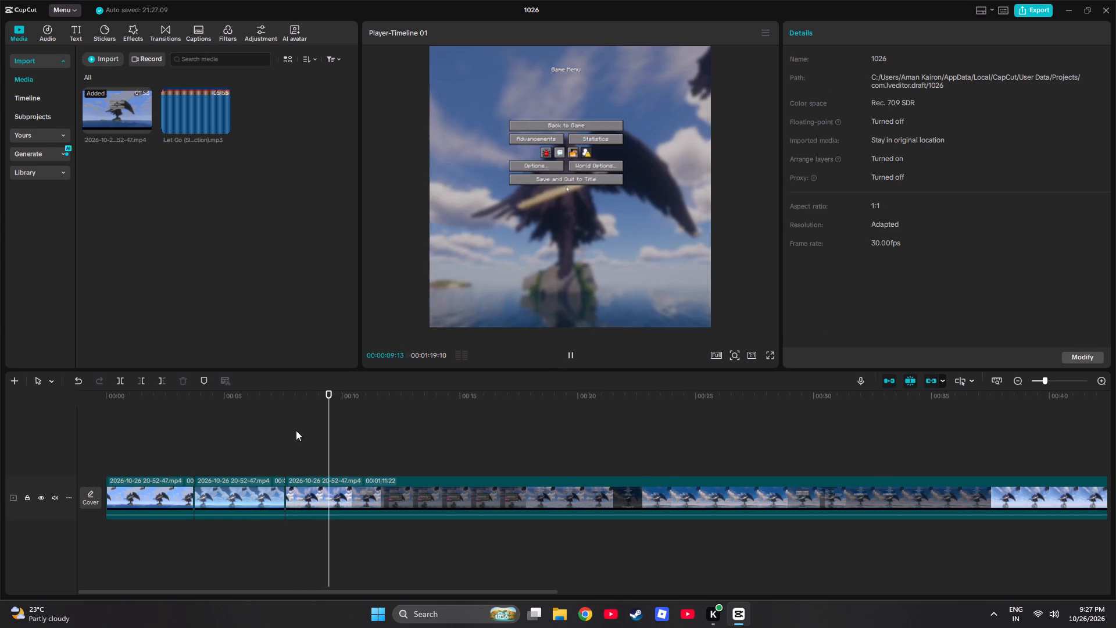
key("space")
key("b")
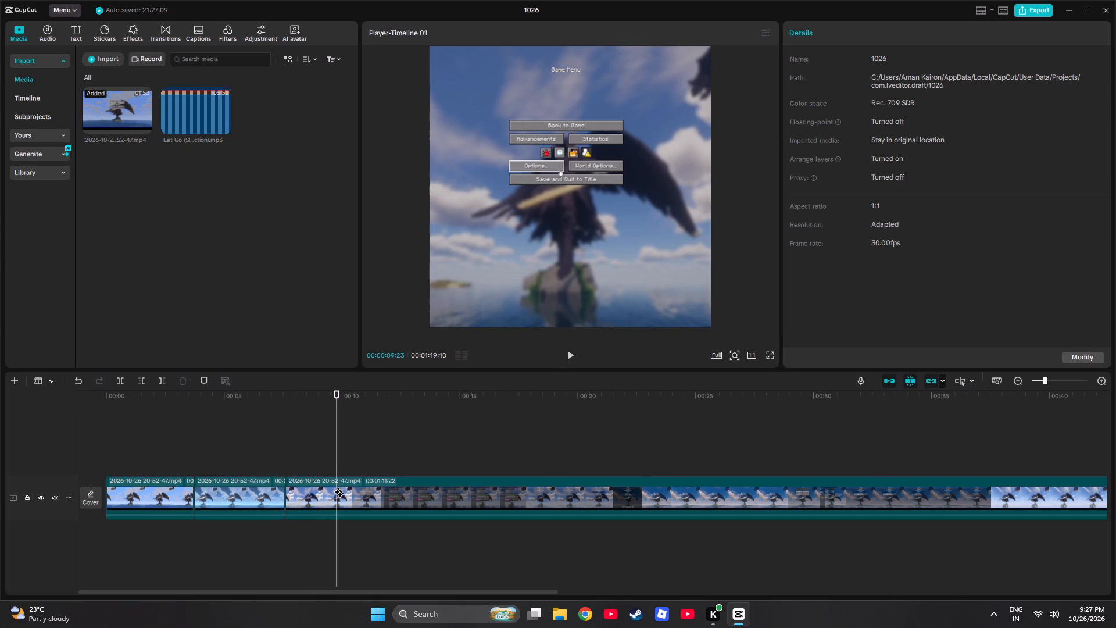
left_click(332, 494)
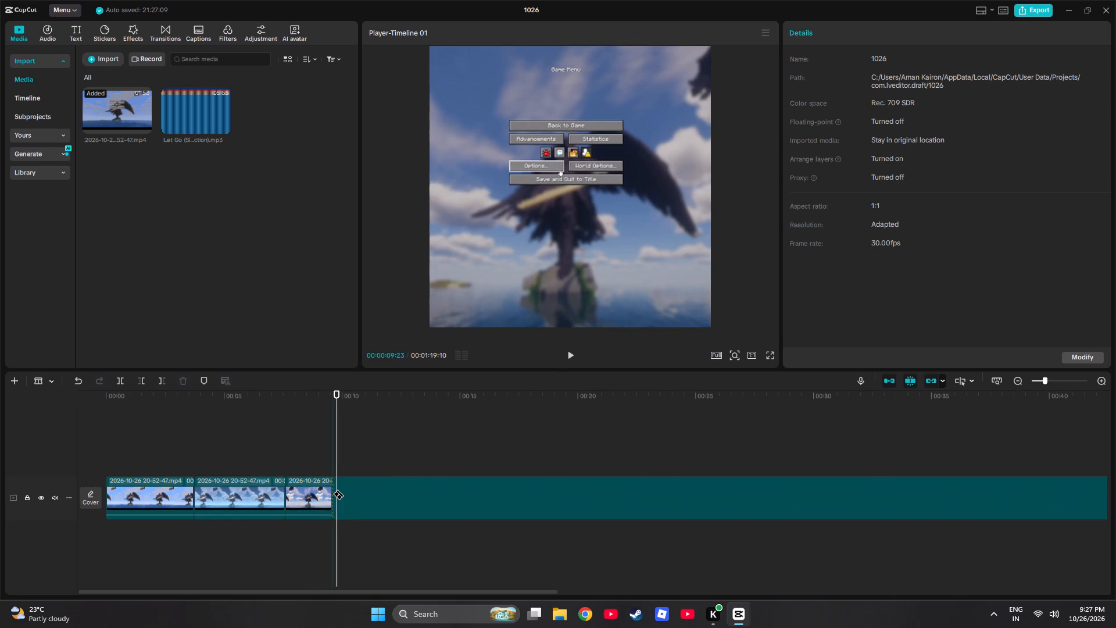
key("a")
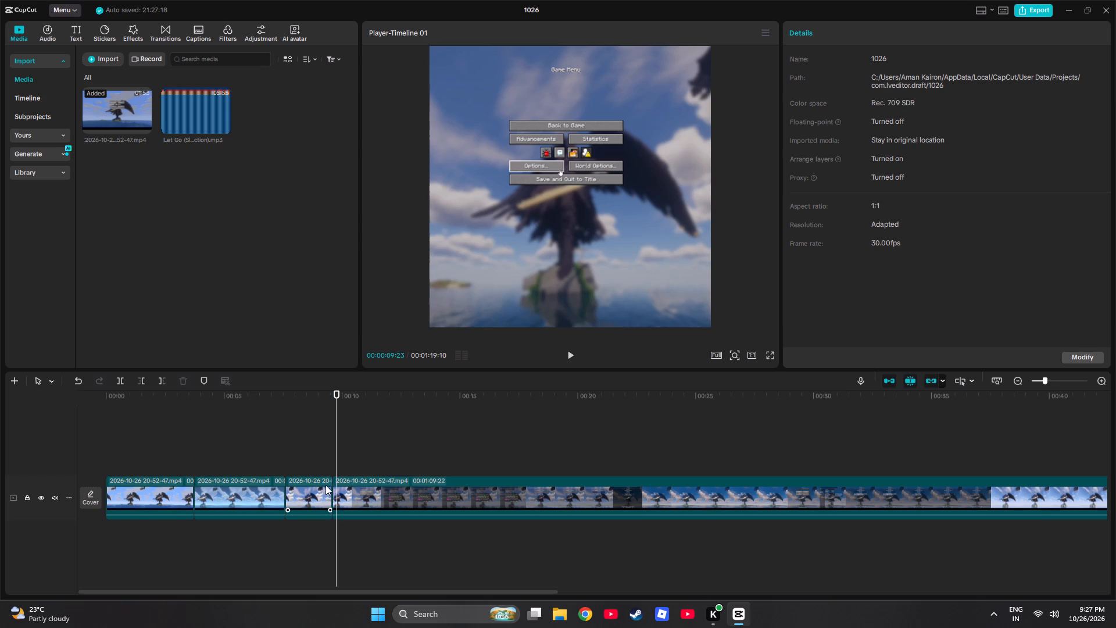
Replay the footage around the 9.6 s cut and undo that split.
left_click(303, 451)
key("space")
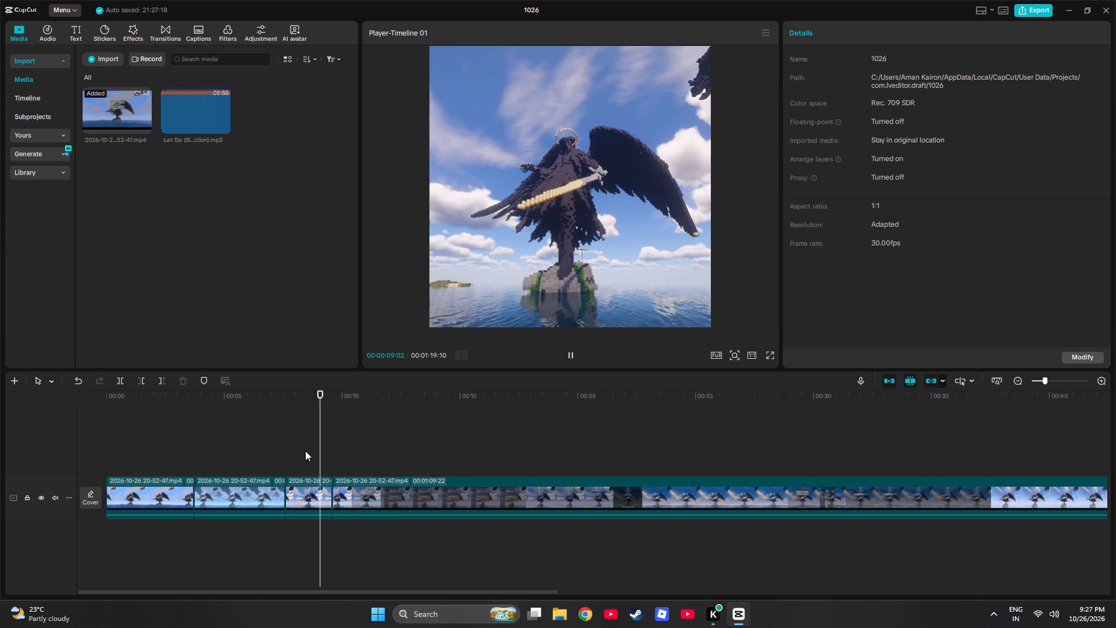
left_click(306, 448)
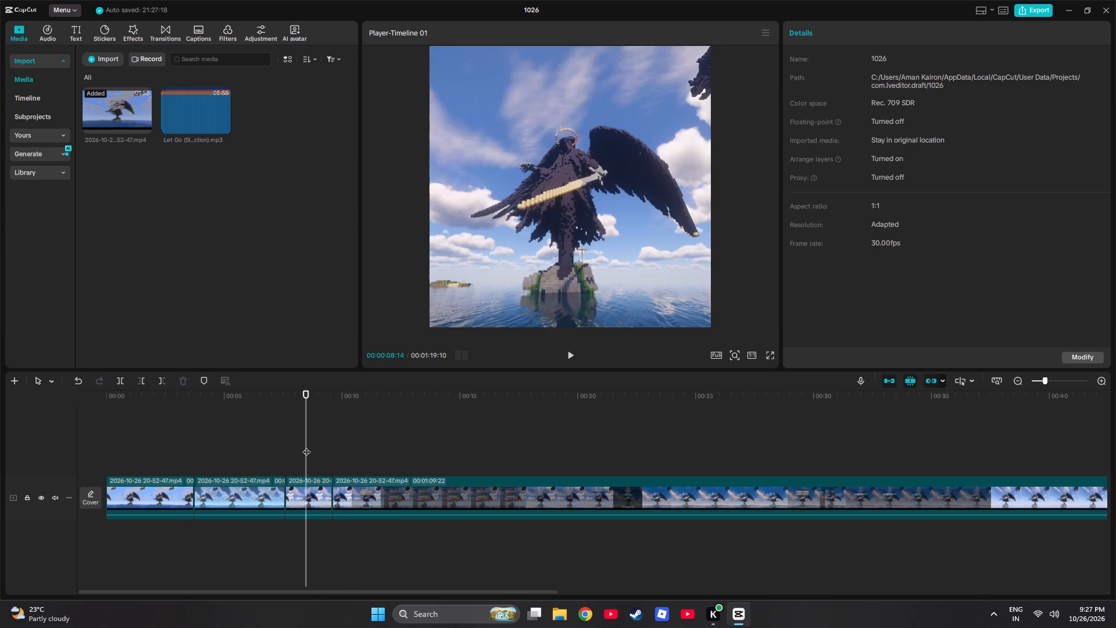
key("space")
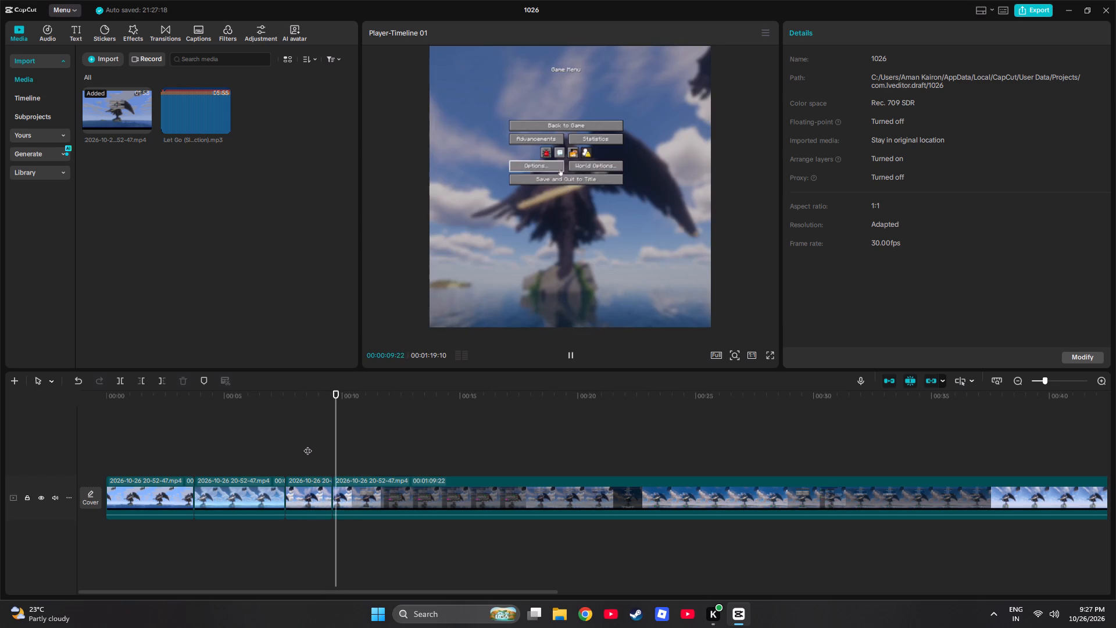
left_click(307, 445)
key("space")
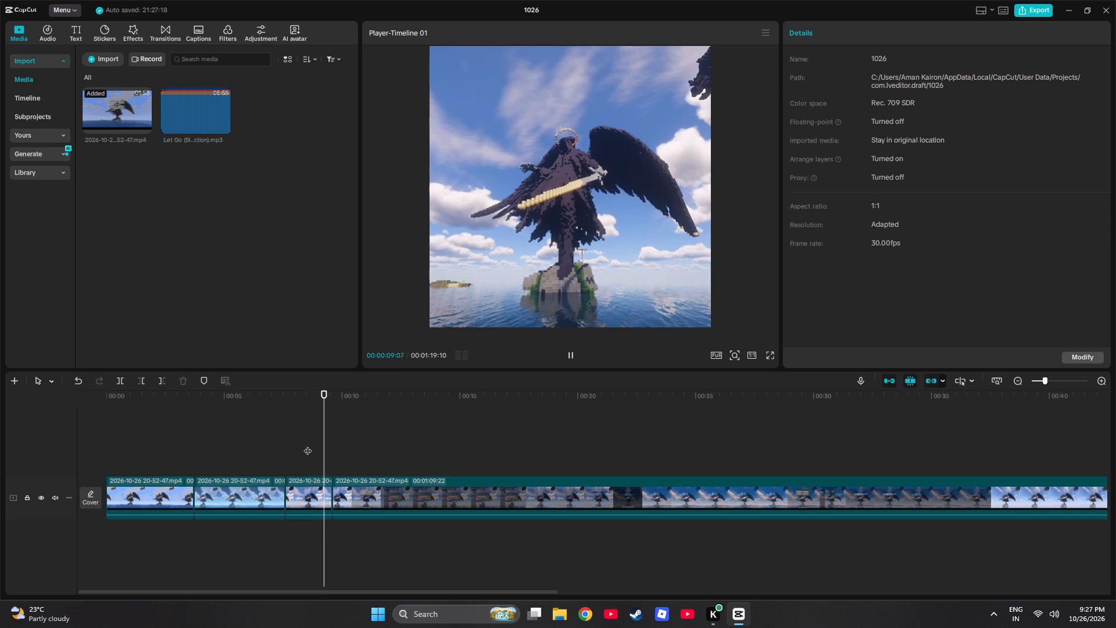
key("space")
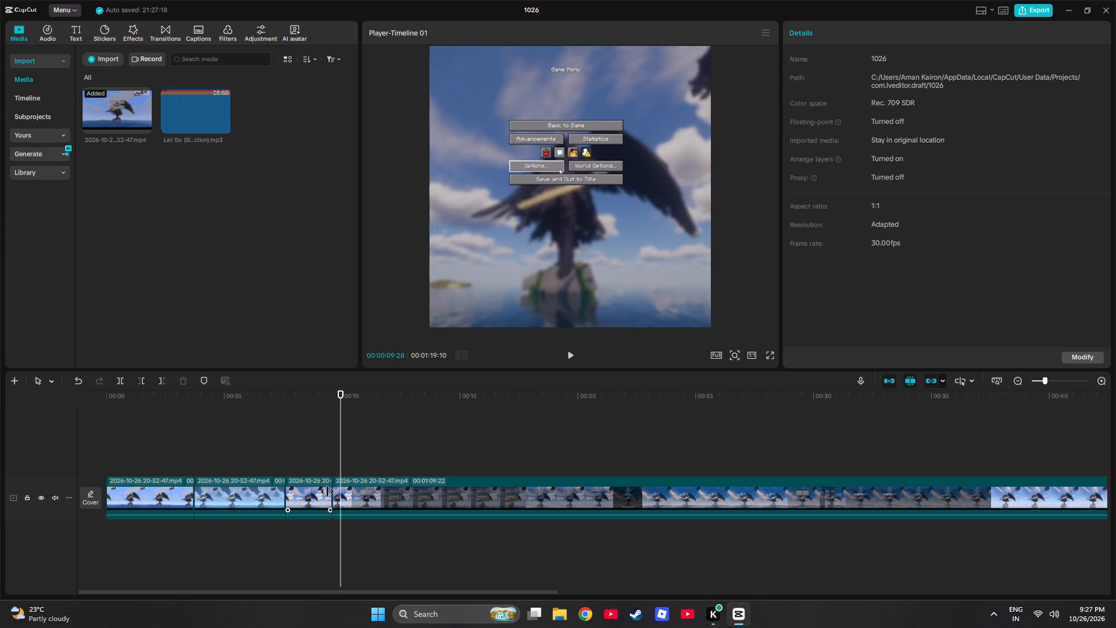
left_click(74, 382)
Split the third shader clip at about 9.3 s, before the game menu opens.
key("b")
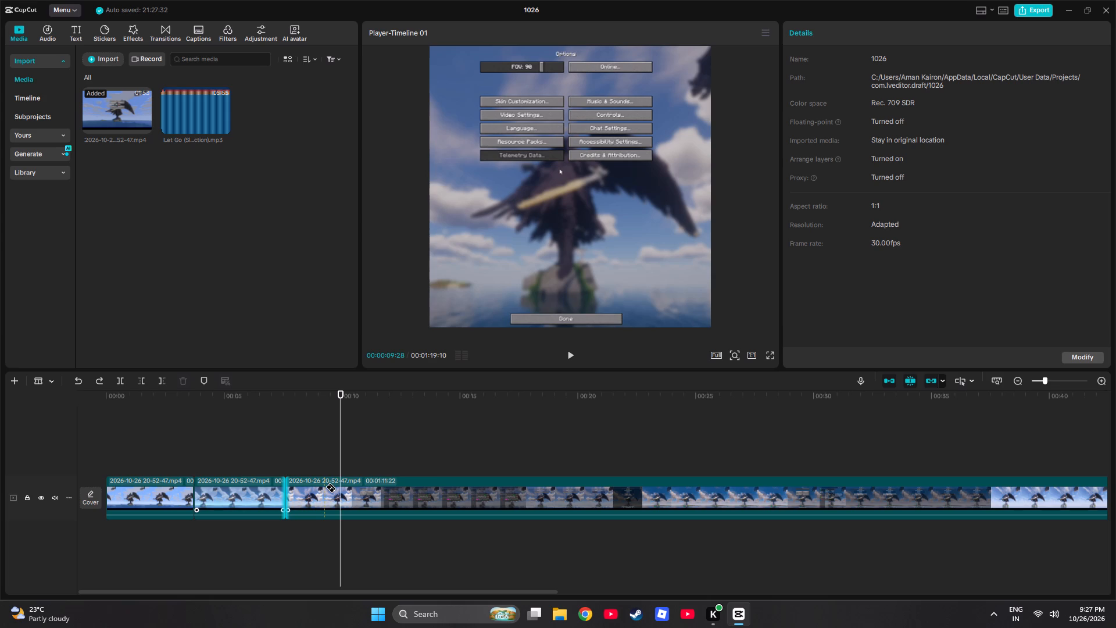
left_click(325, 487)
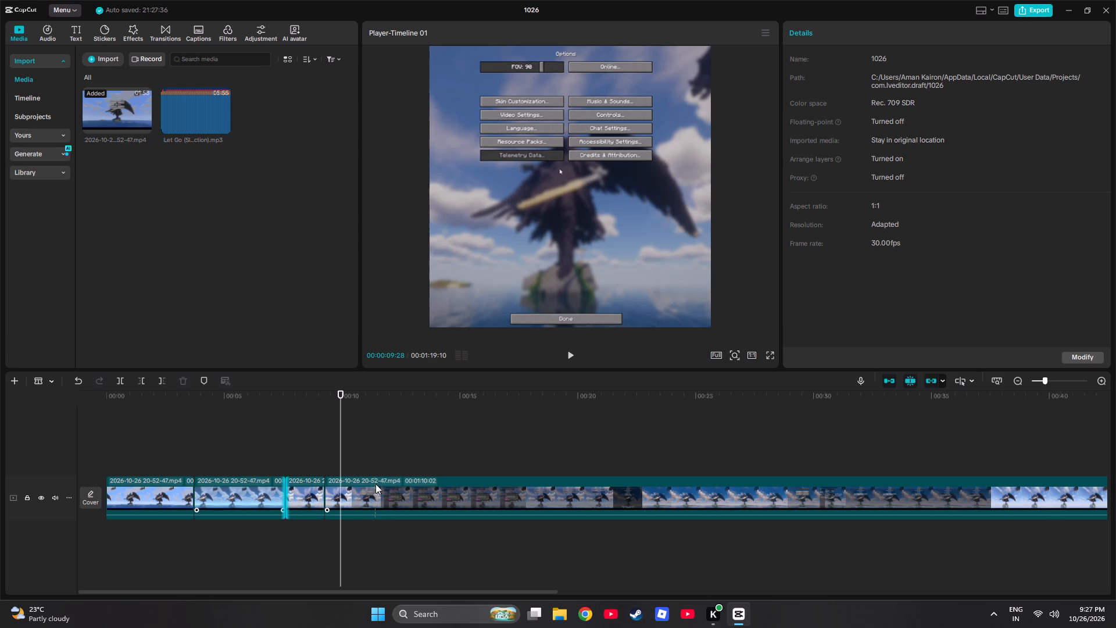
Play through the third shader change, split at about 23.4 s in clean footage, and delete the menu segment back to the 9.3 s cut.
key("space")
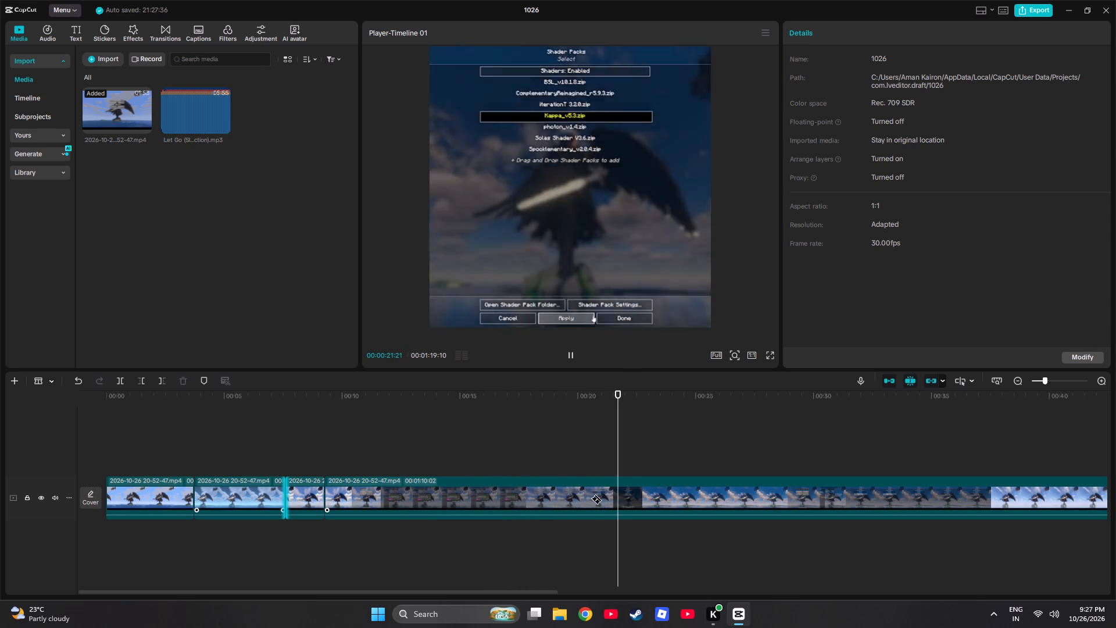
key("space")
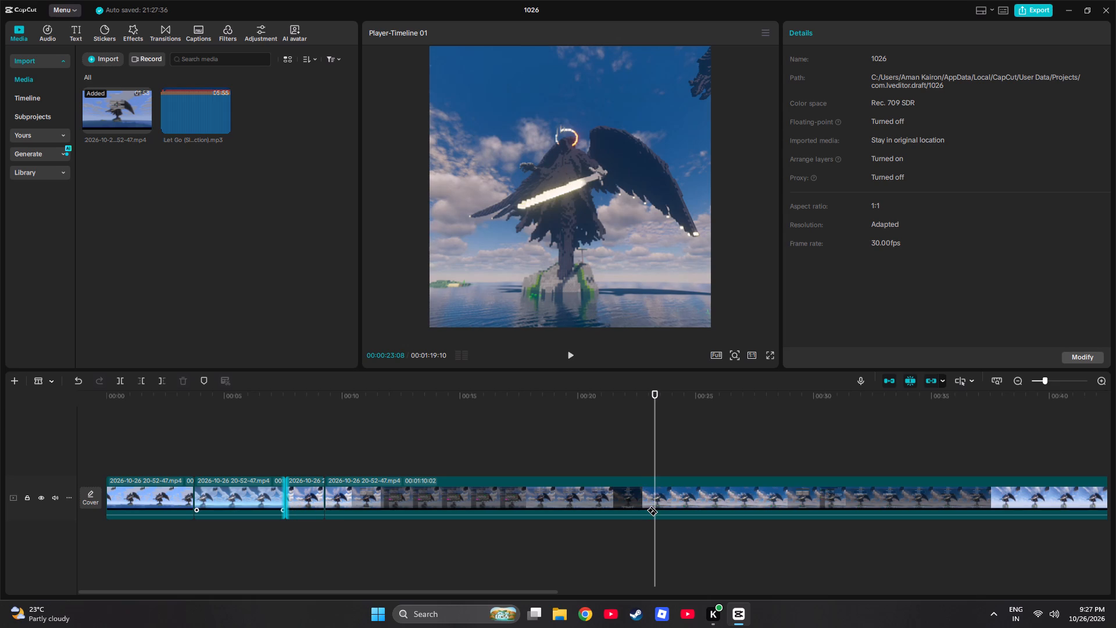
key("space")
key("space")
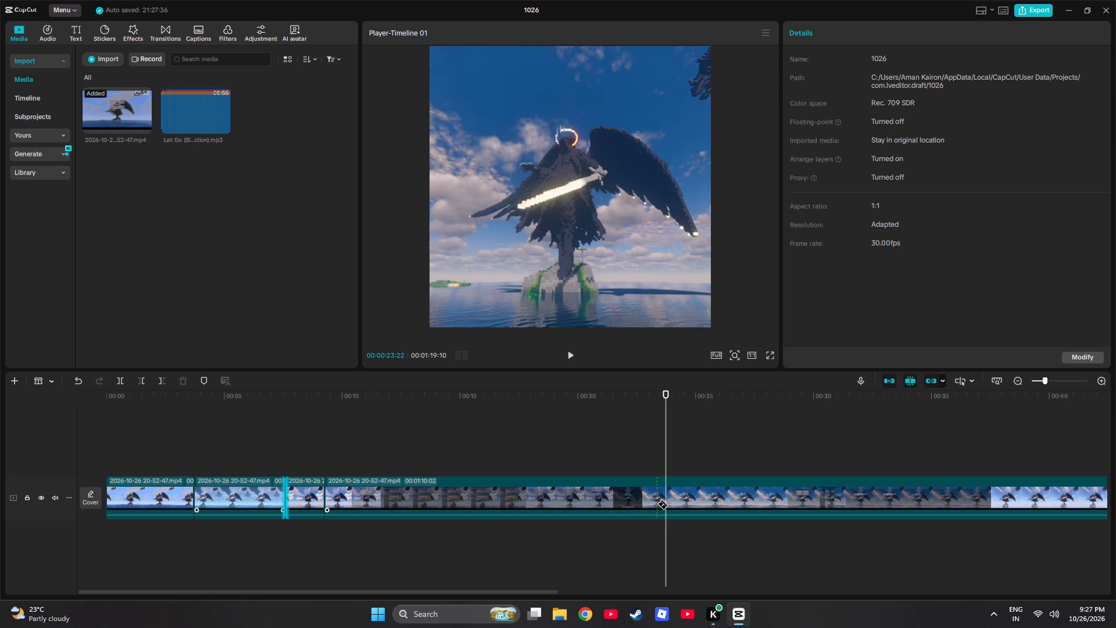
left_click(657, 504)
key("a")
left_click(593, 502)
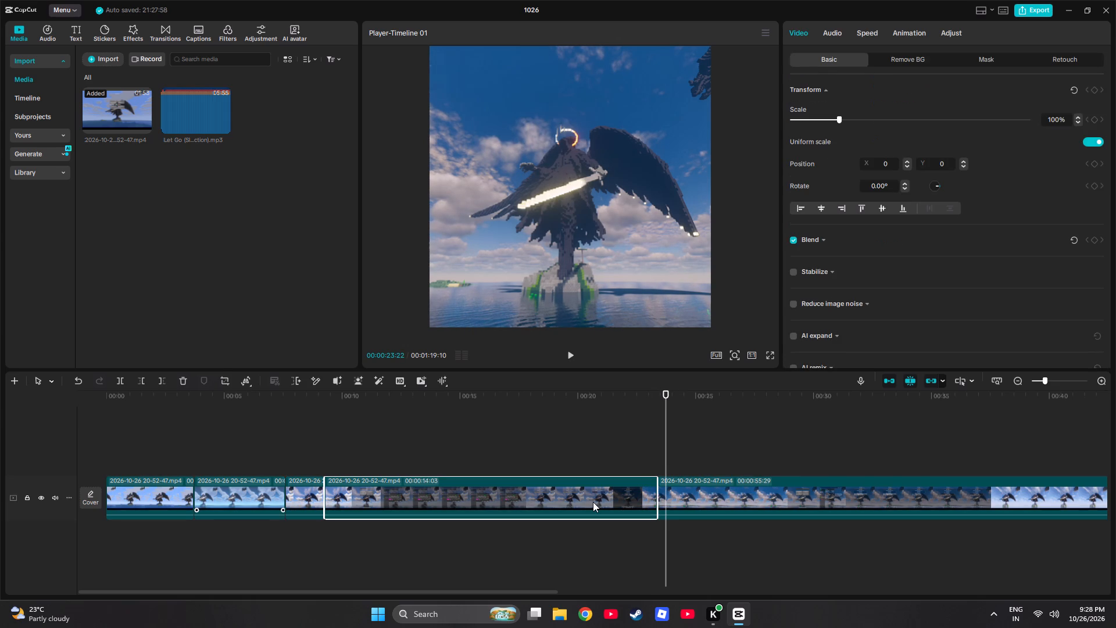
key("Delete")
Play from about 8.6 s through the fourth shader clip and split it at about 14.1 s, before the game menu.
left_click_drag(316, 423, 309, 424)
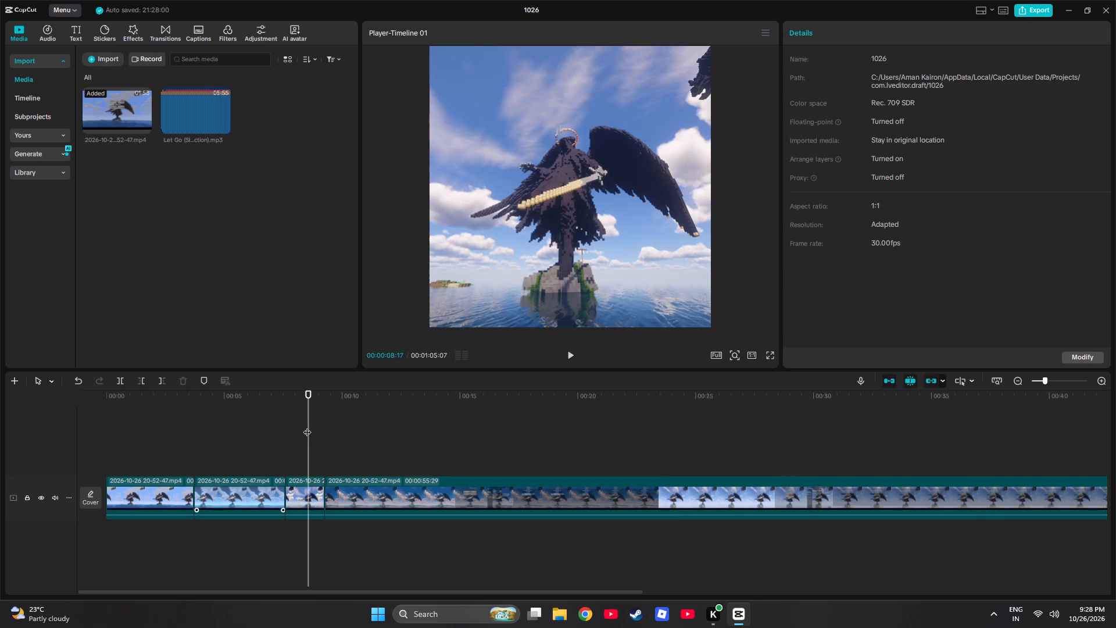
key("space")
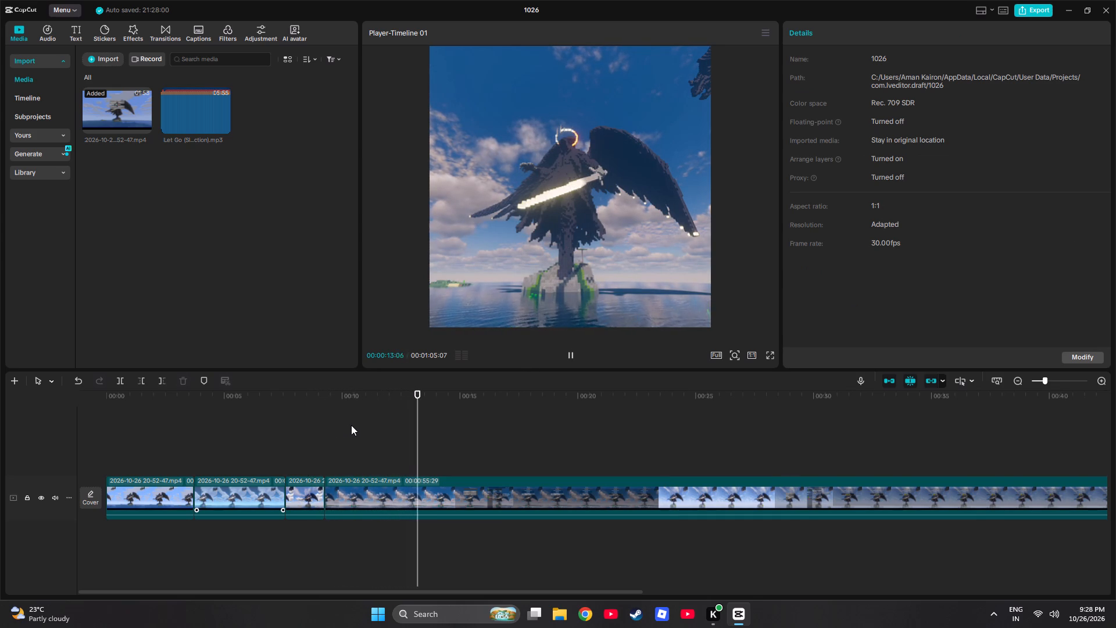
key("space")
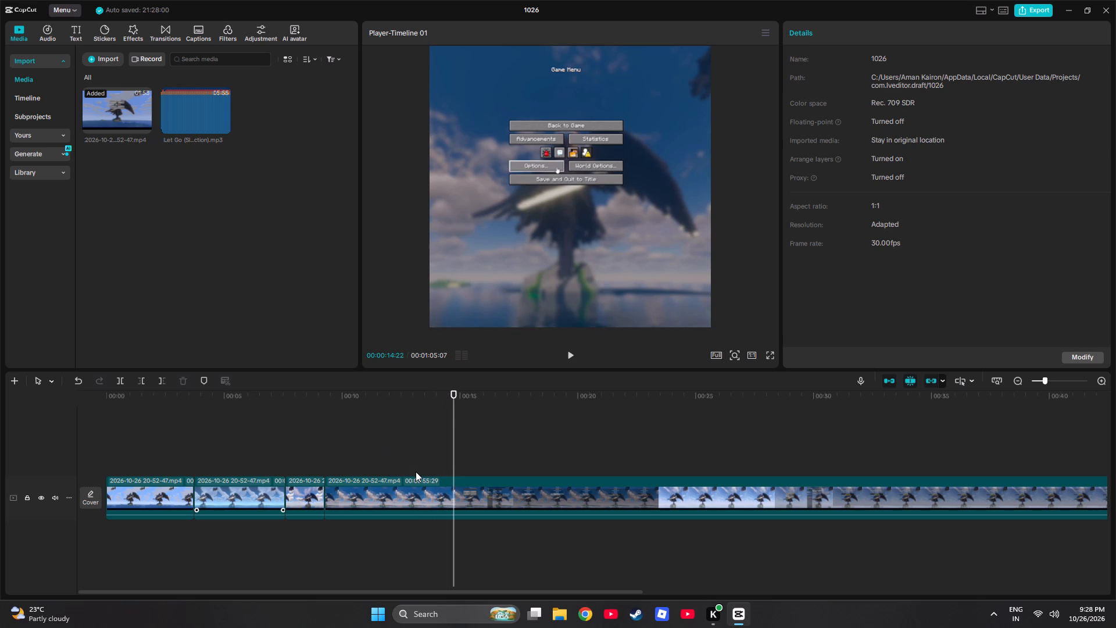
key("b")
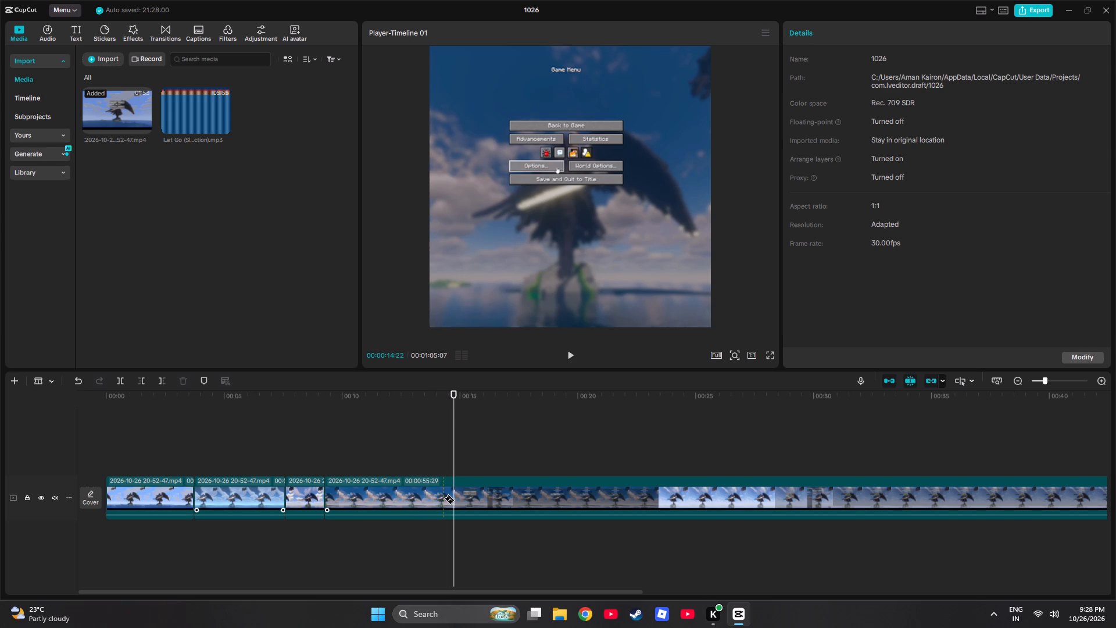
left_click(438, 497)
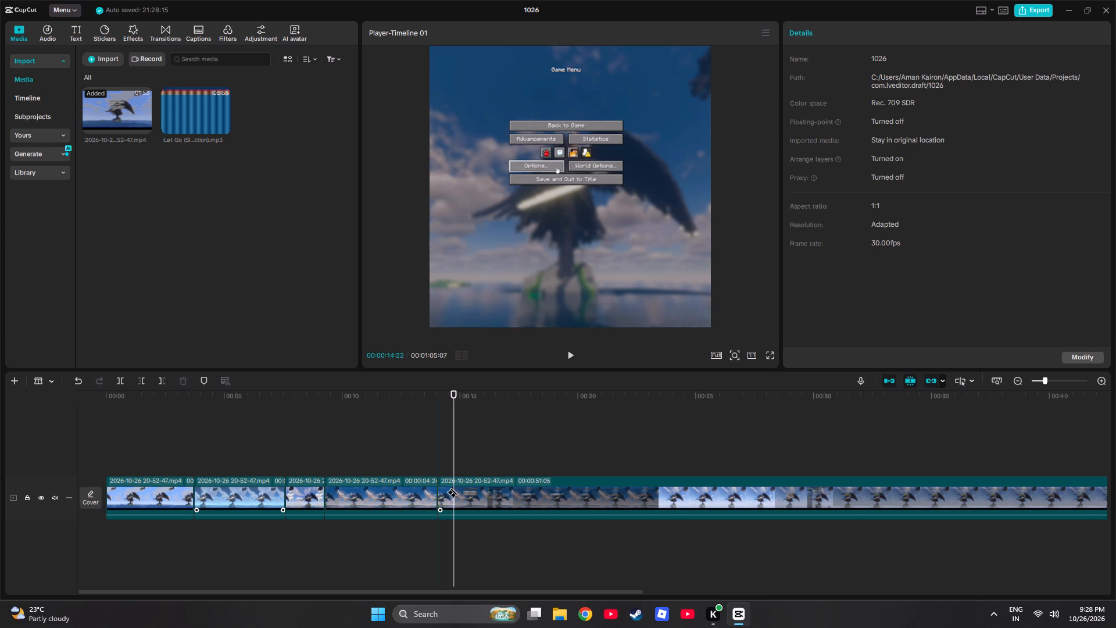
key("a")
Play through the fourth shader change, split at about 24.2 s once the new shader shows, and delete the segment back to the 14.1 s cut.
key("space")
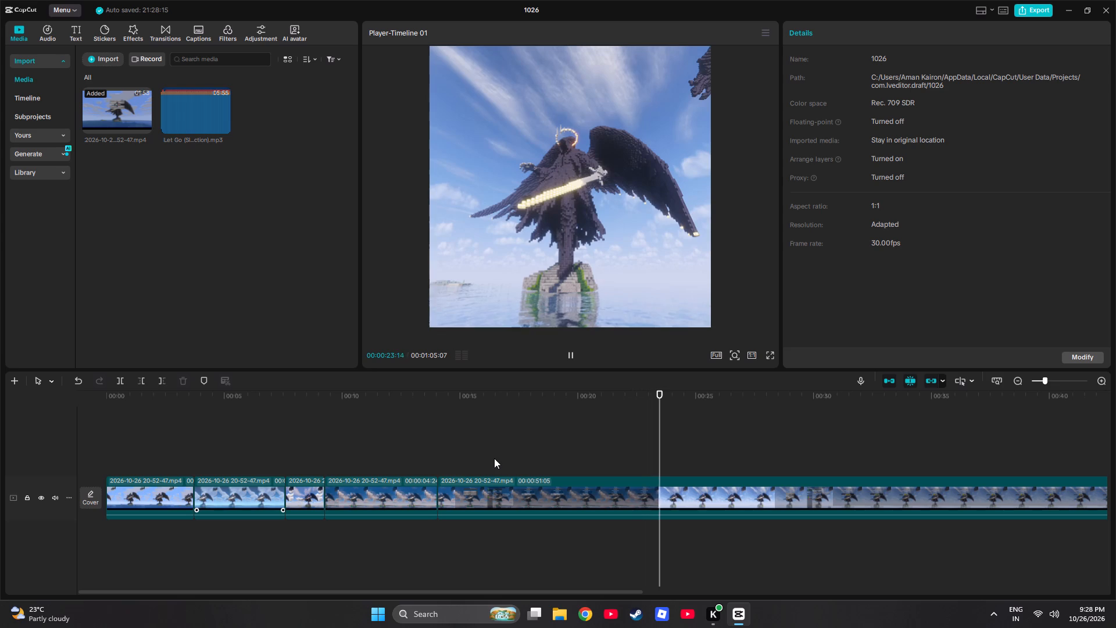
key("space")
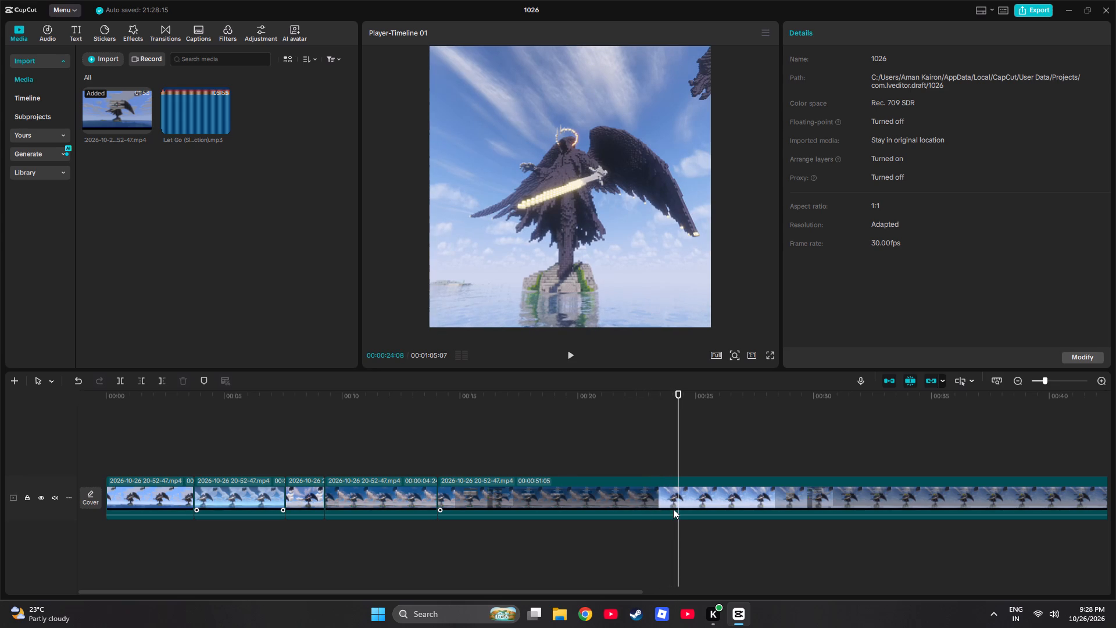
key("b")
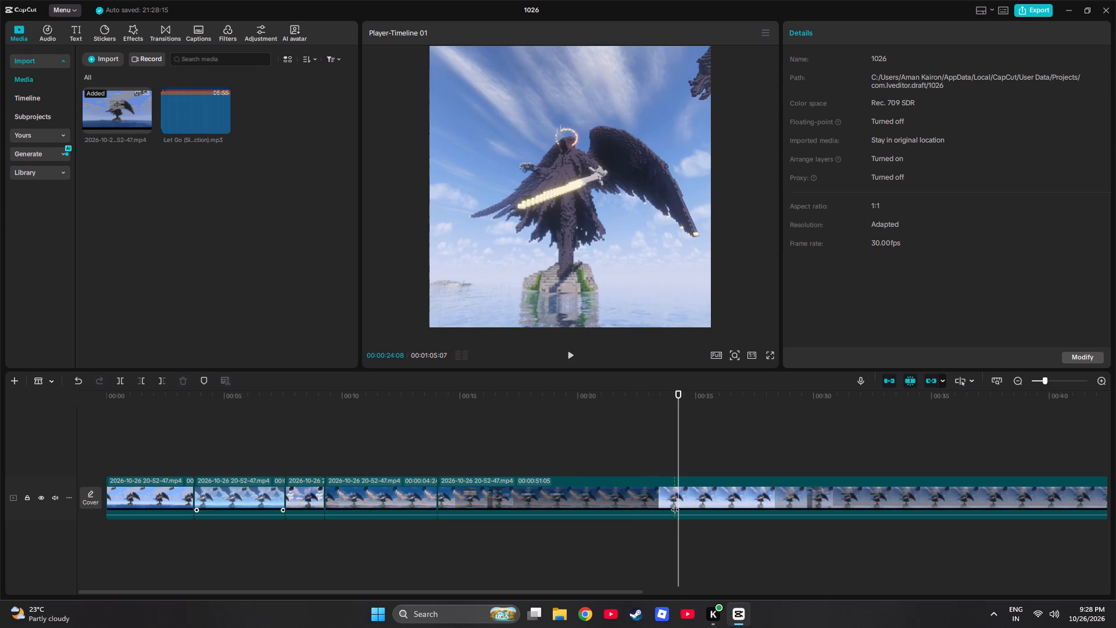
left_click(677, 502)
key("a")
double_click(628, 497)
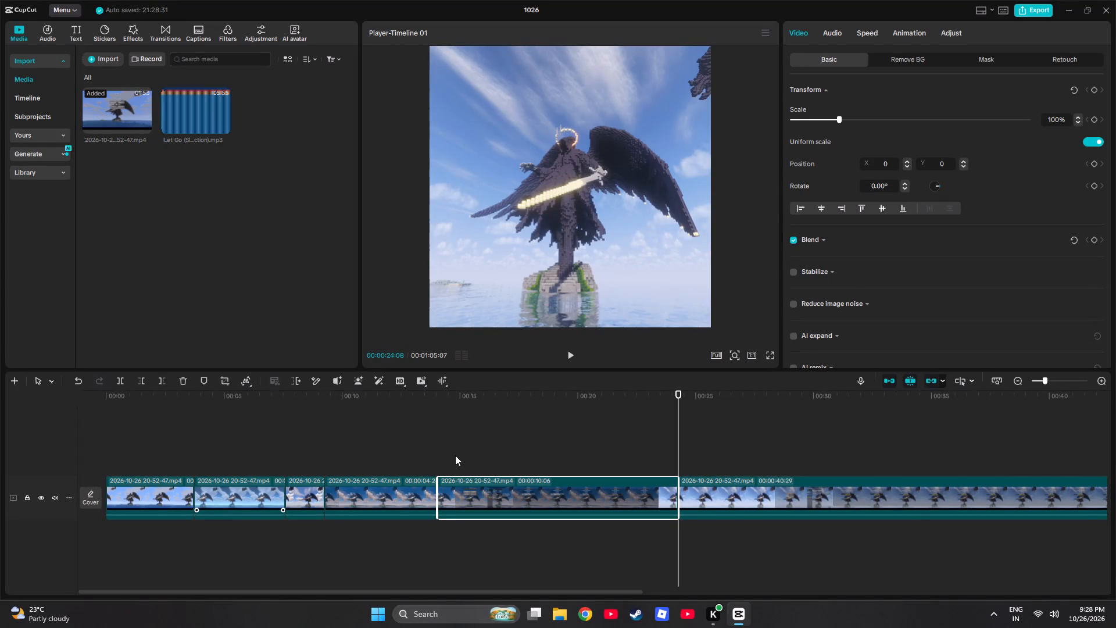
key("Delete")
Replay the join after the fourth shader clip, split that clip at about 13.7 s, and delete the short piece before the fifth clip.
left_click(391, 445)
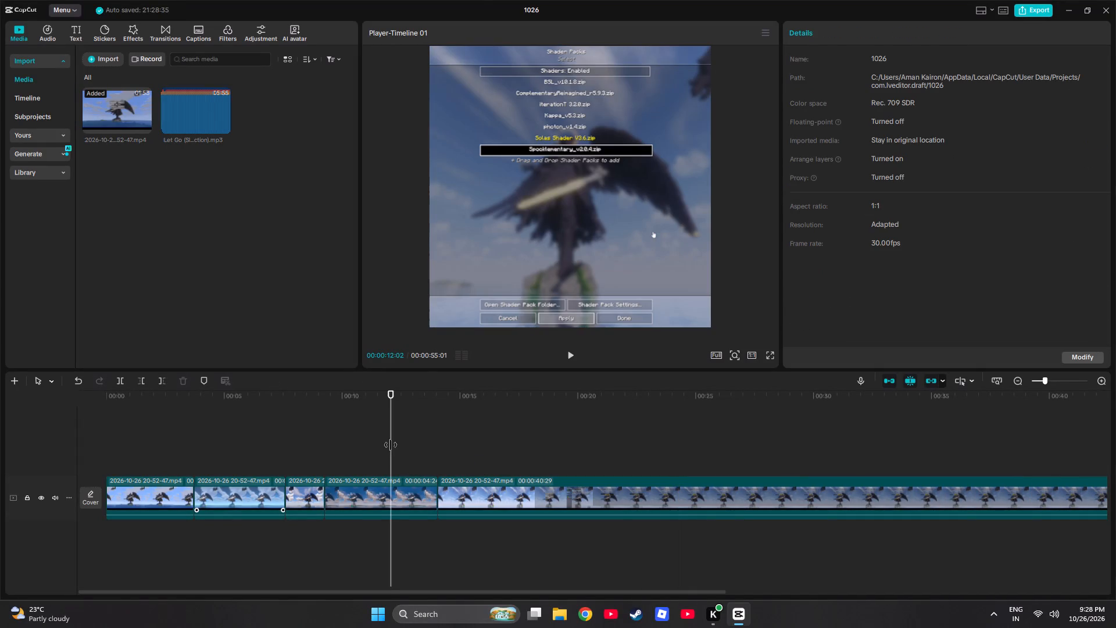
key("space")
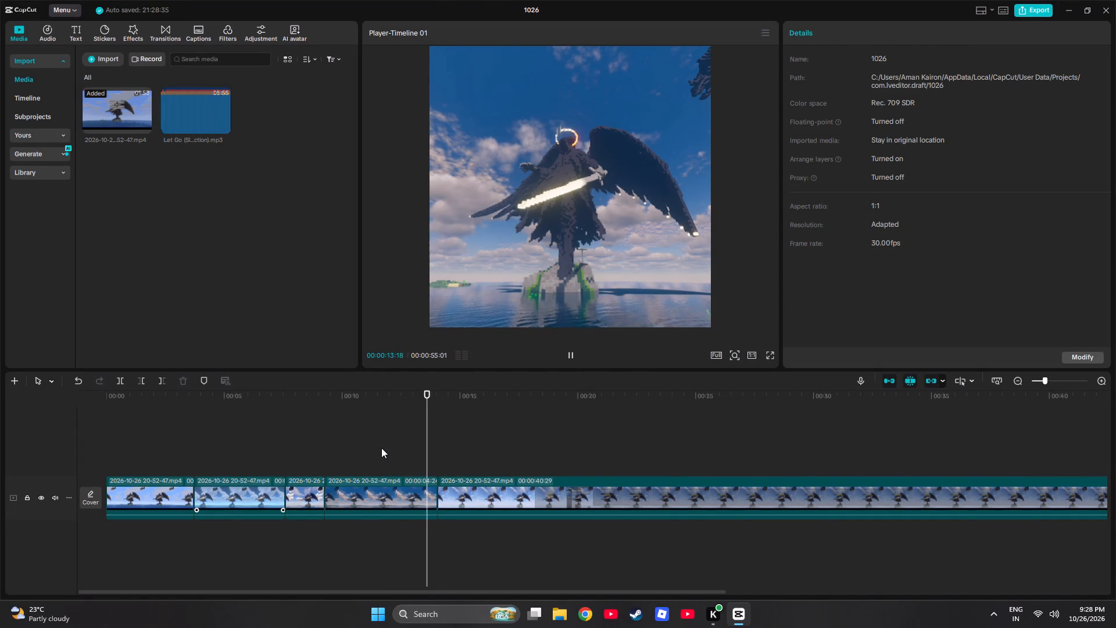
key("space")
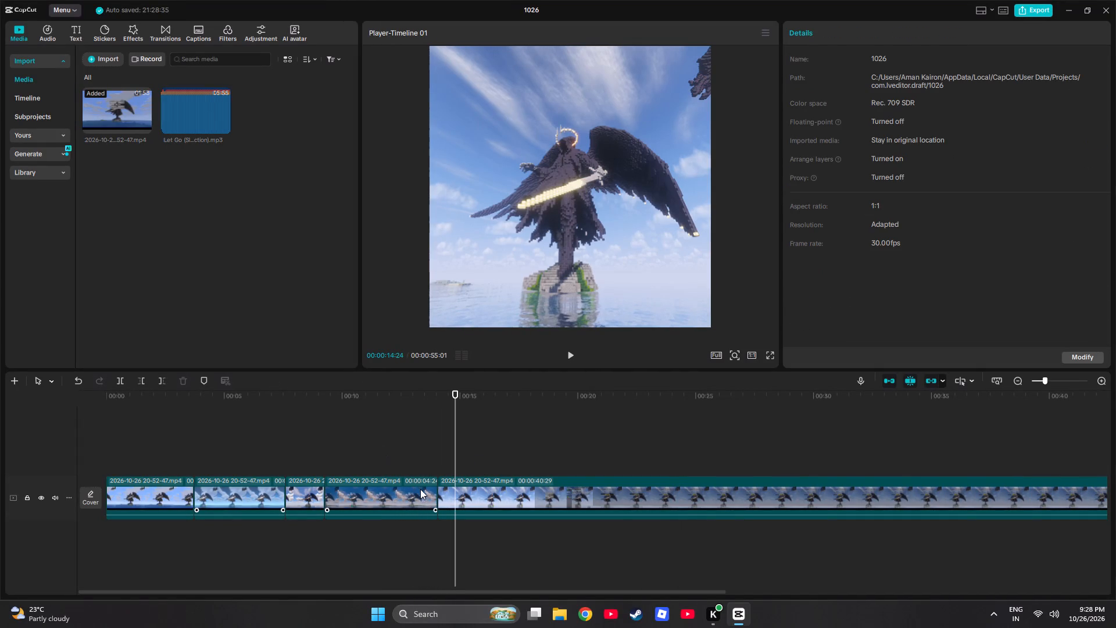
key("b")
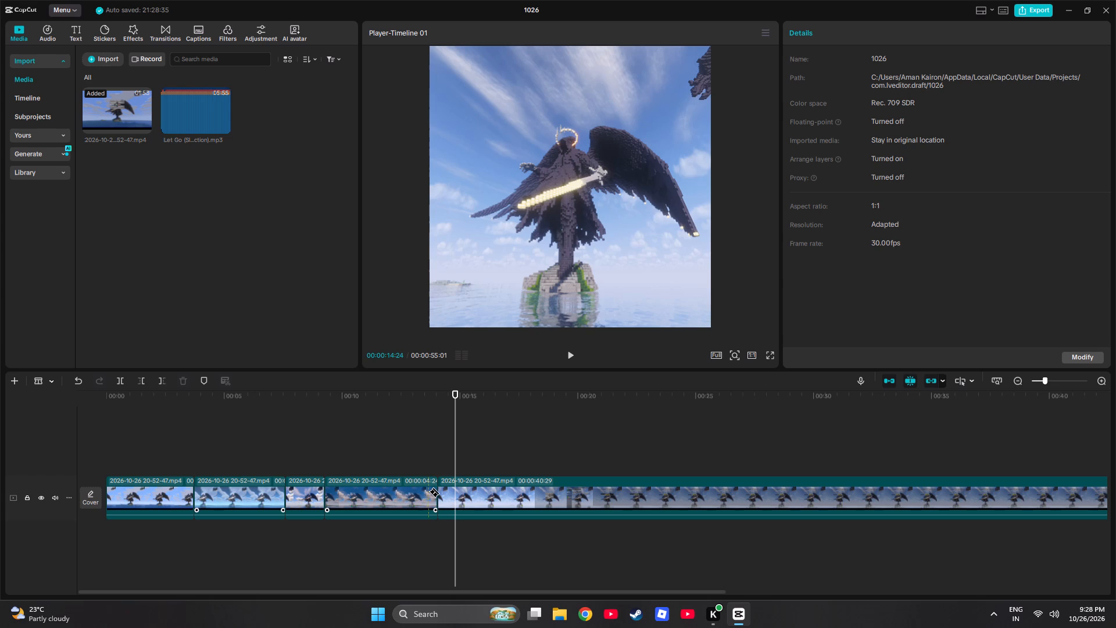
left_click(429, 491)
key("a")
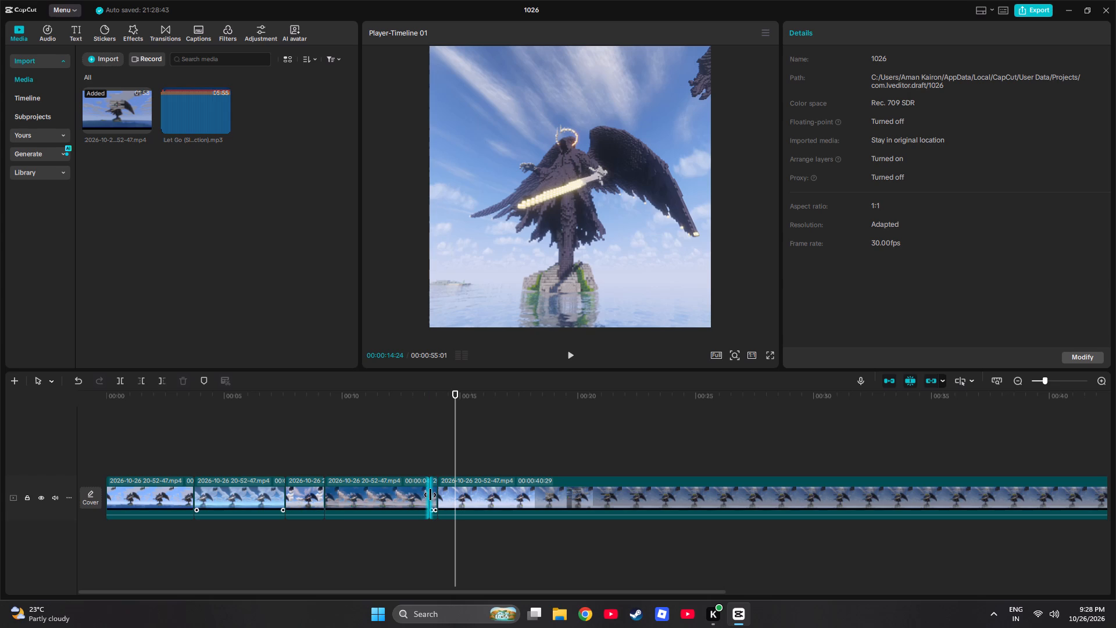
left_click(432, 494)
key("Delete")
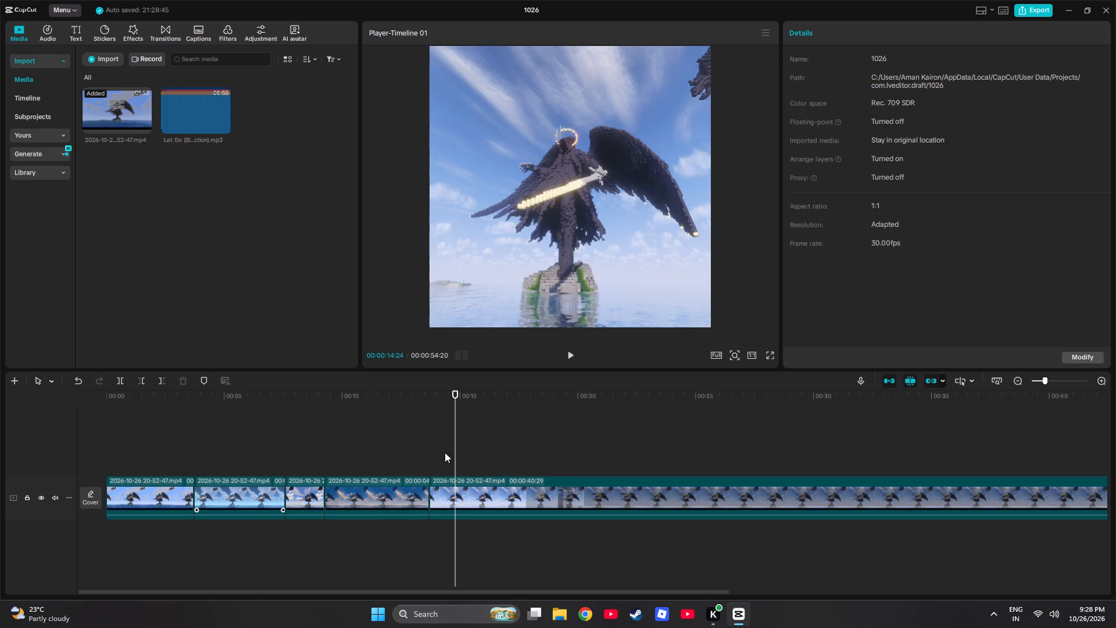
Play through the fifth shader clip and split it at about 17.4 s, before the game menu appears.
left_click(396, 434)
key("space")
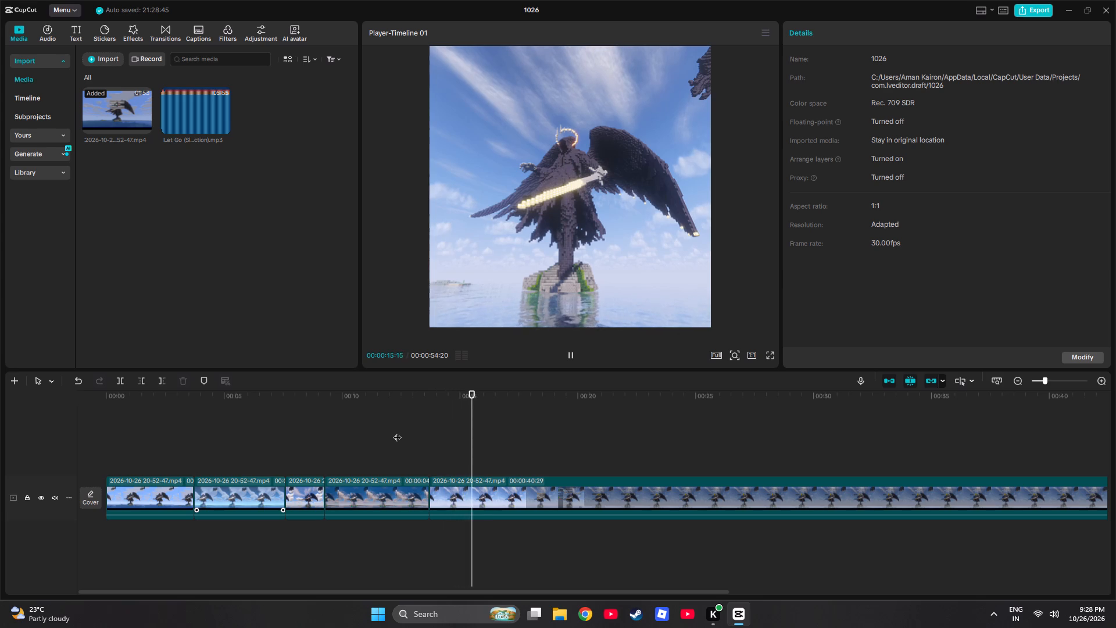
key("b")
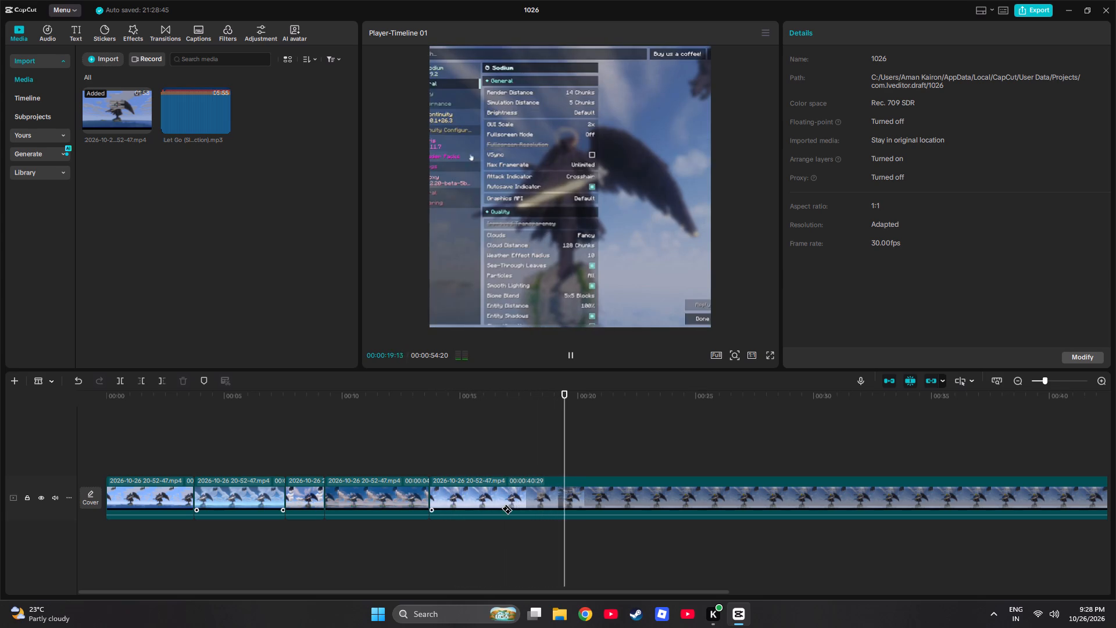
key("space")
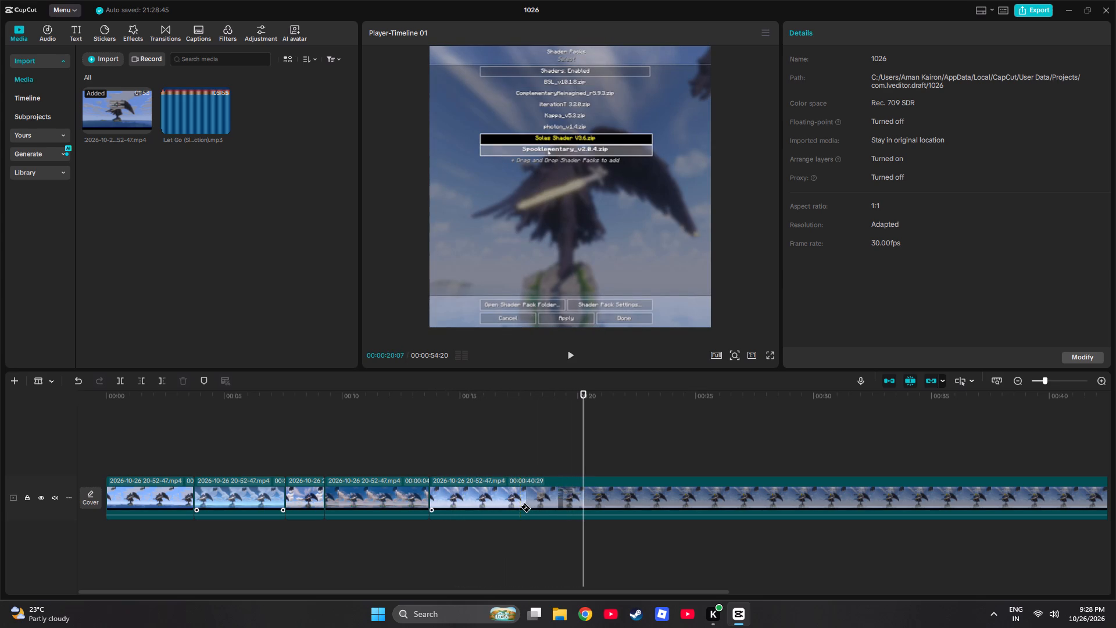
left_click(517, 506)
key("a")
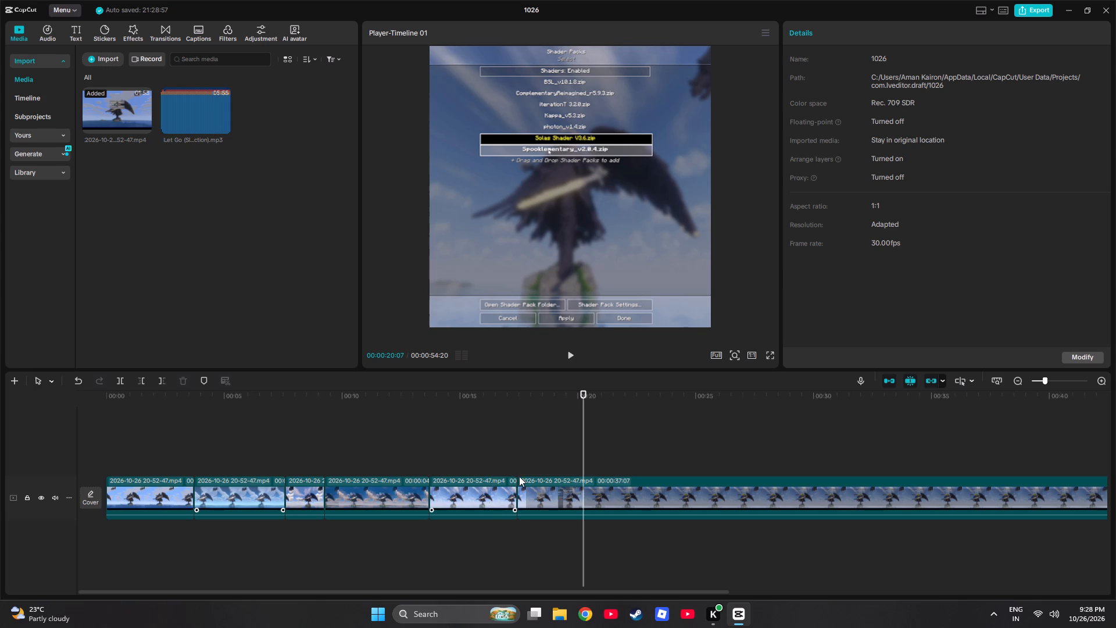
Skim the fifth shader change, split at about 49 s once the dark foggy shader shows, and delete the segment back to the 17.4 s cut.
key("space")
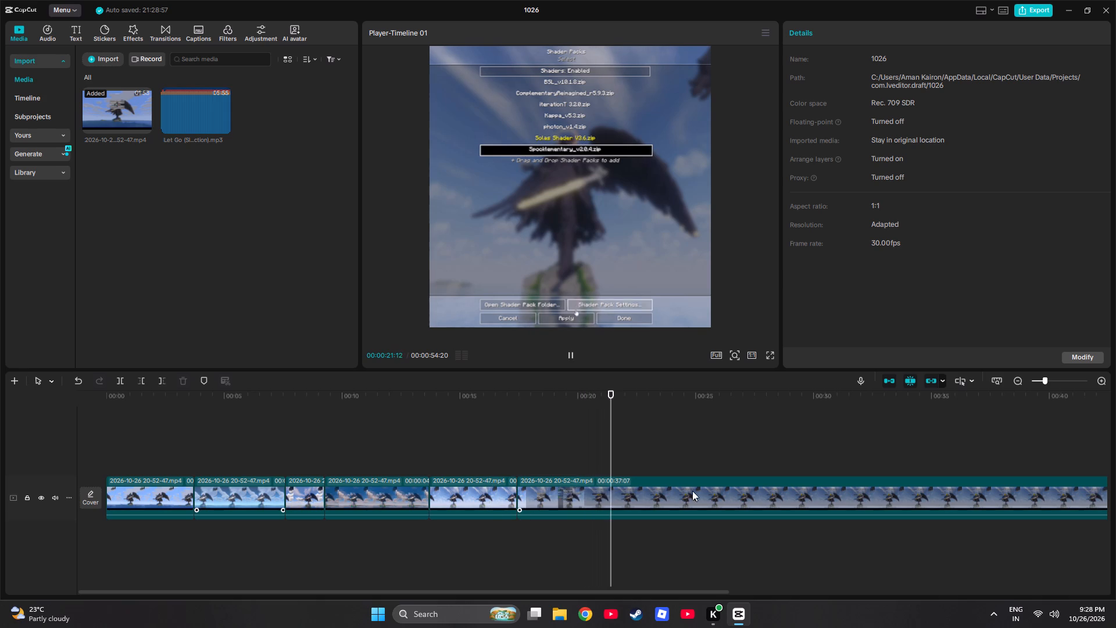
left_click(713, 491)
left_click(749, 438)
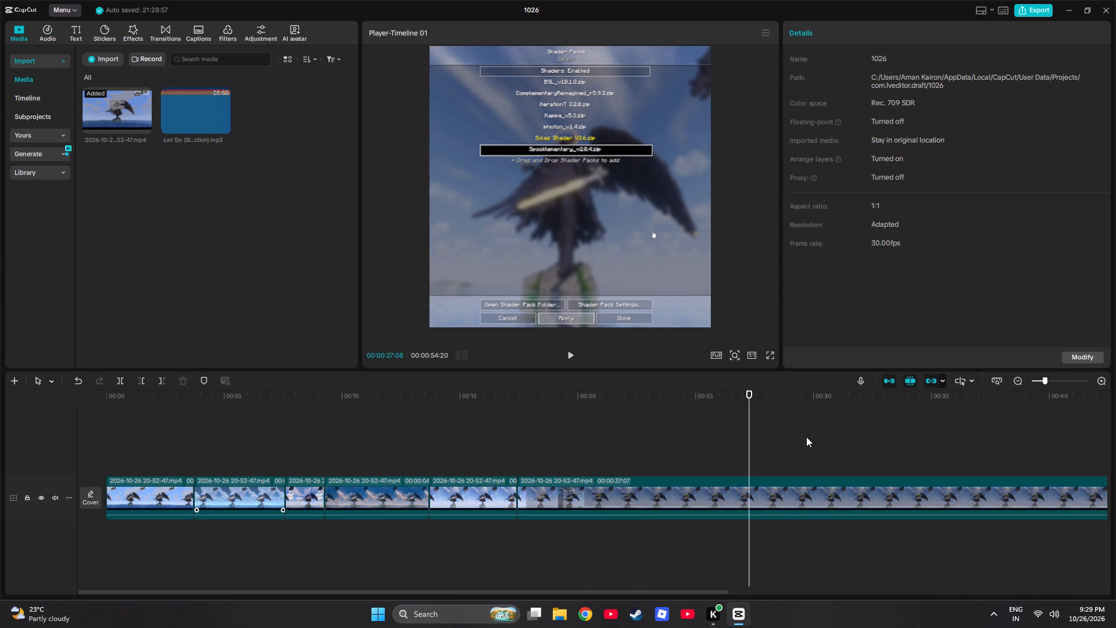
double_click(806, 437)
key("space")
left_click(913, 441)
left_click(994, 436)
left_click(1054, 434)
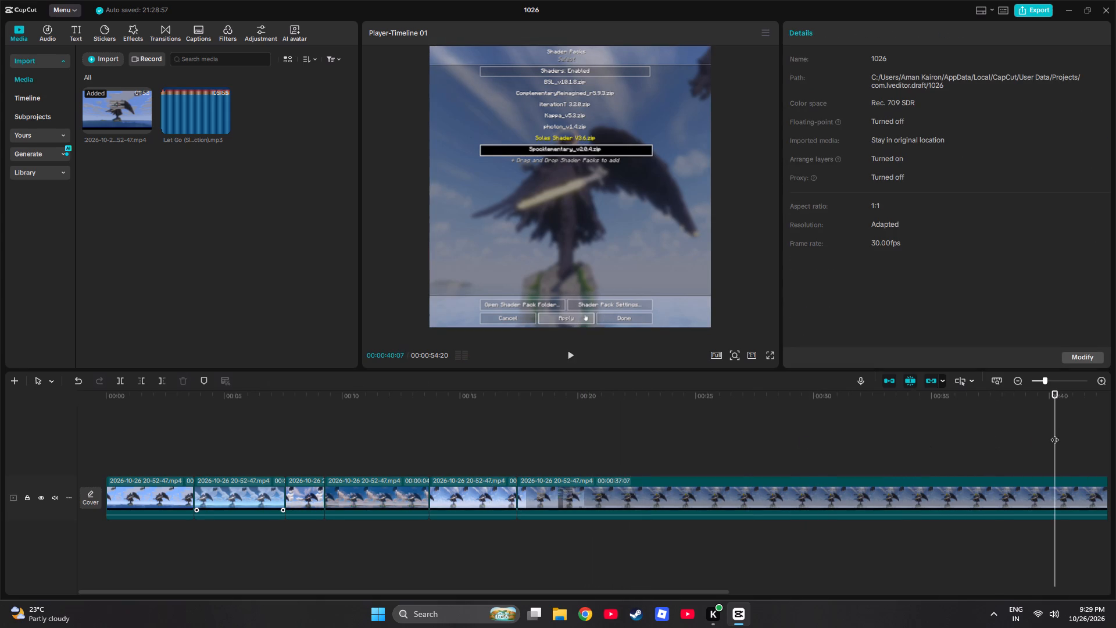
key("space")
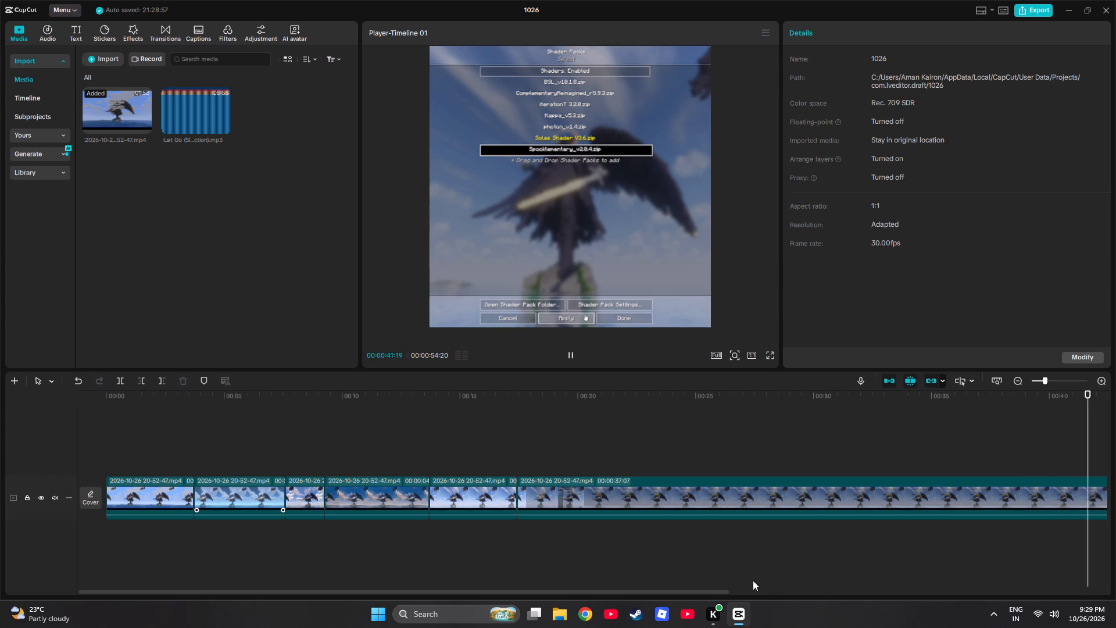
left_click_drag(711, 589, 868, 587)
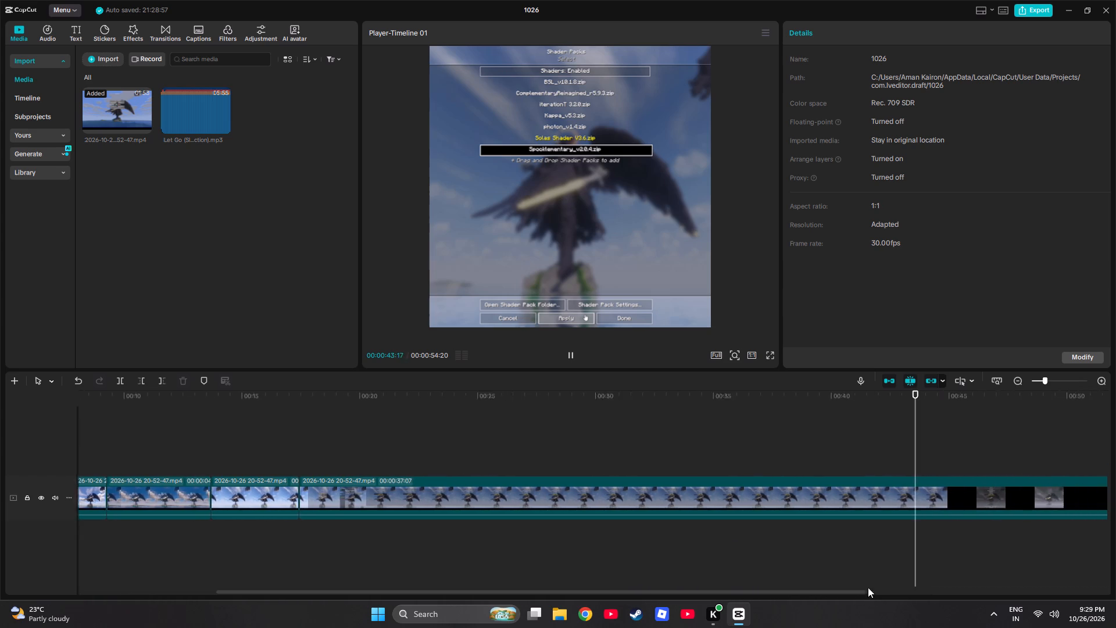
left_click_drag(868, 587, 978, 586)
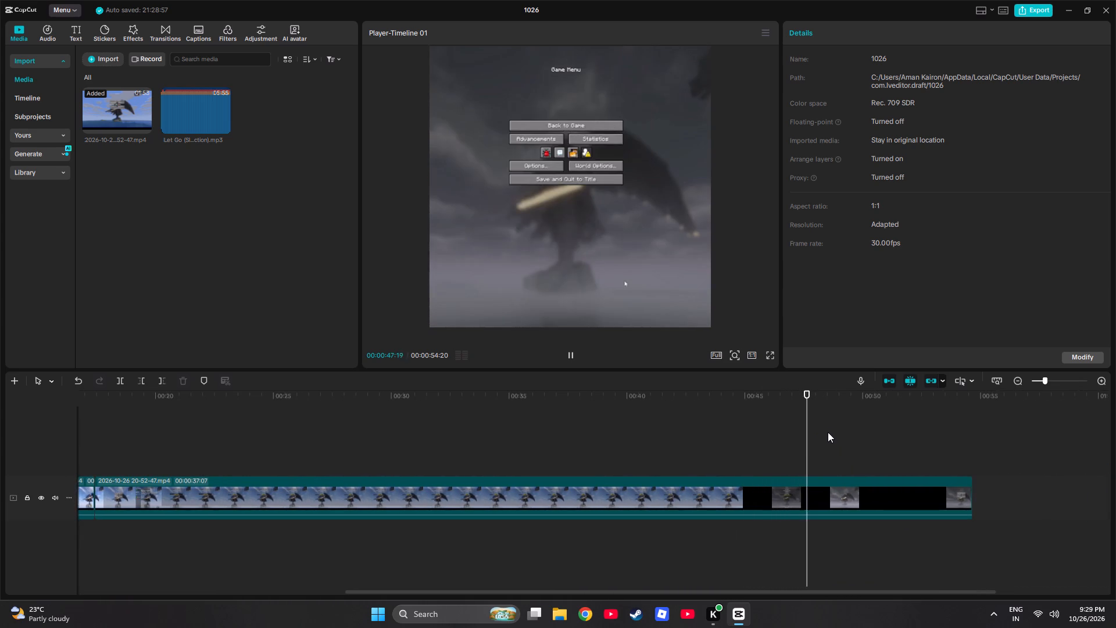
key("space")
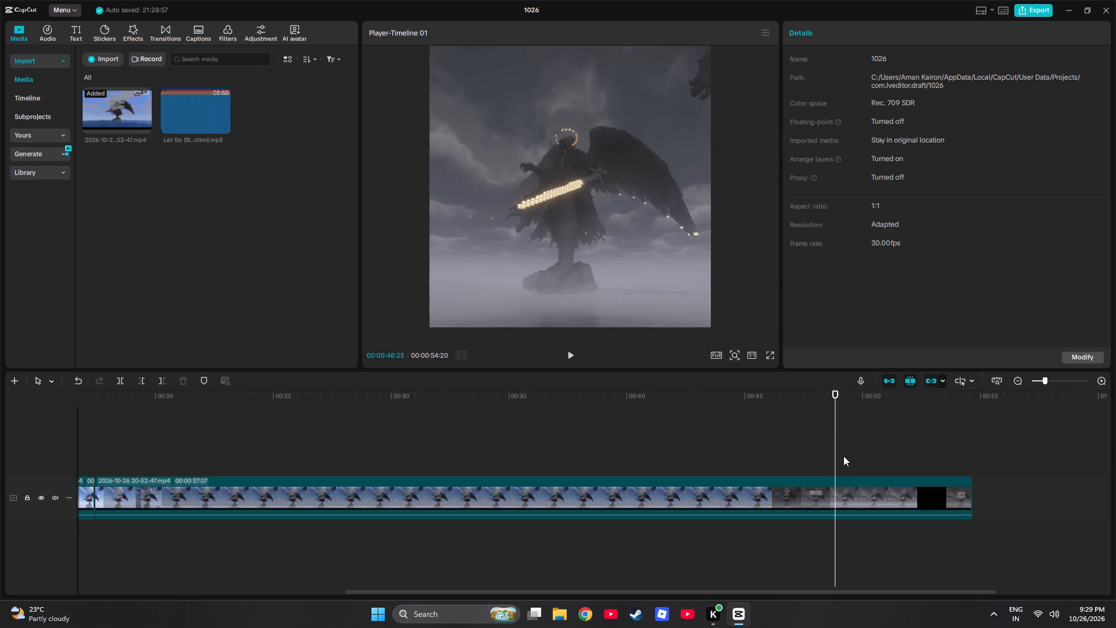
key("b")
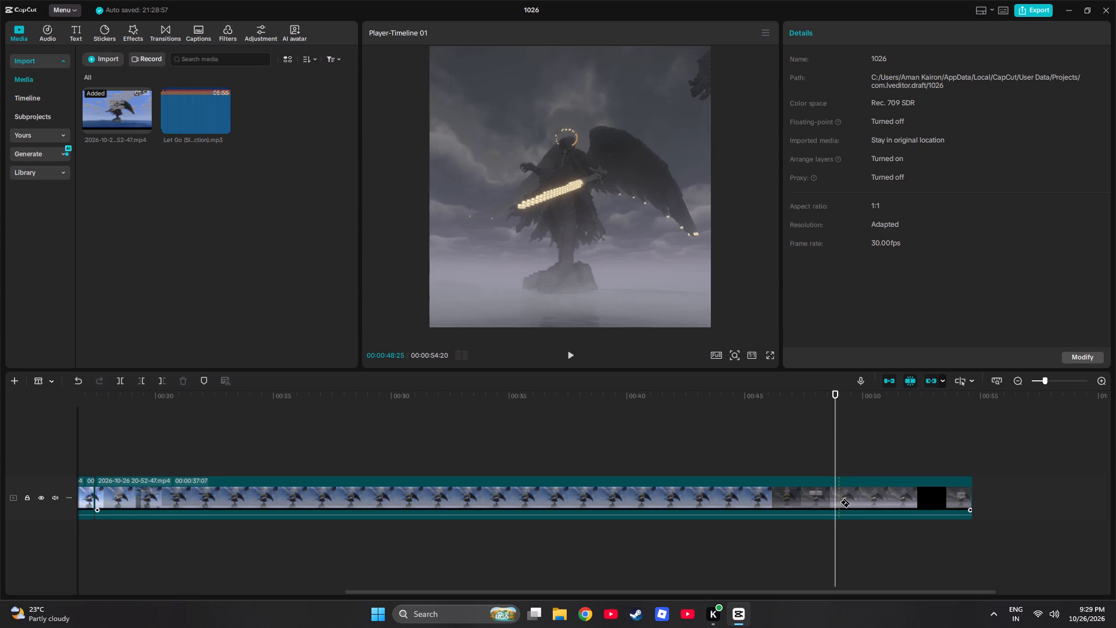
left_click(839, 501)
key("a")
left_click(775, 503)
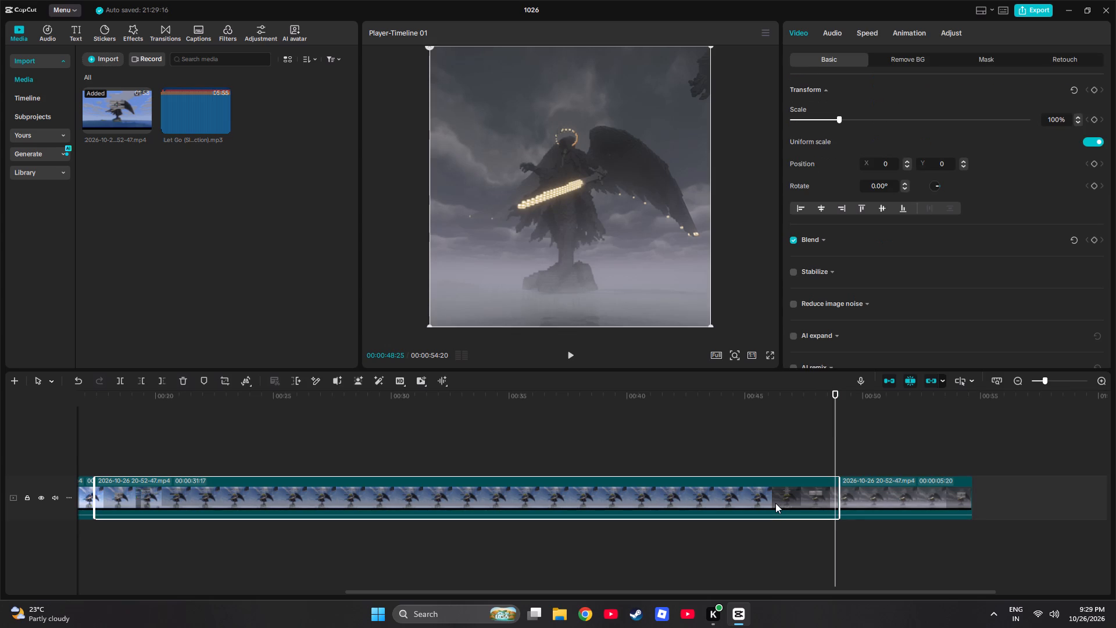
key("Delete")
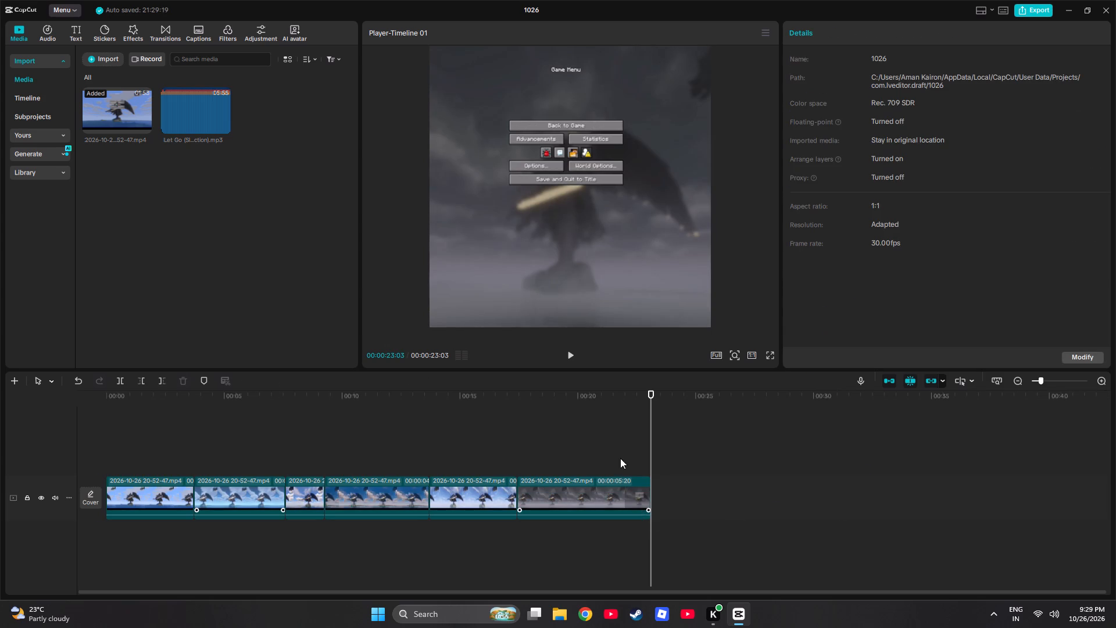
Review the end of the last shader clip, split it at about 21.4 s near the game menu, and delete the remainder.
left_click(618, 448)
left_click(599, 444)
key("space")
key("space")
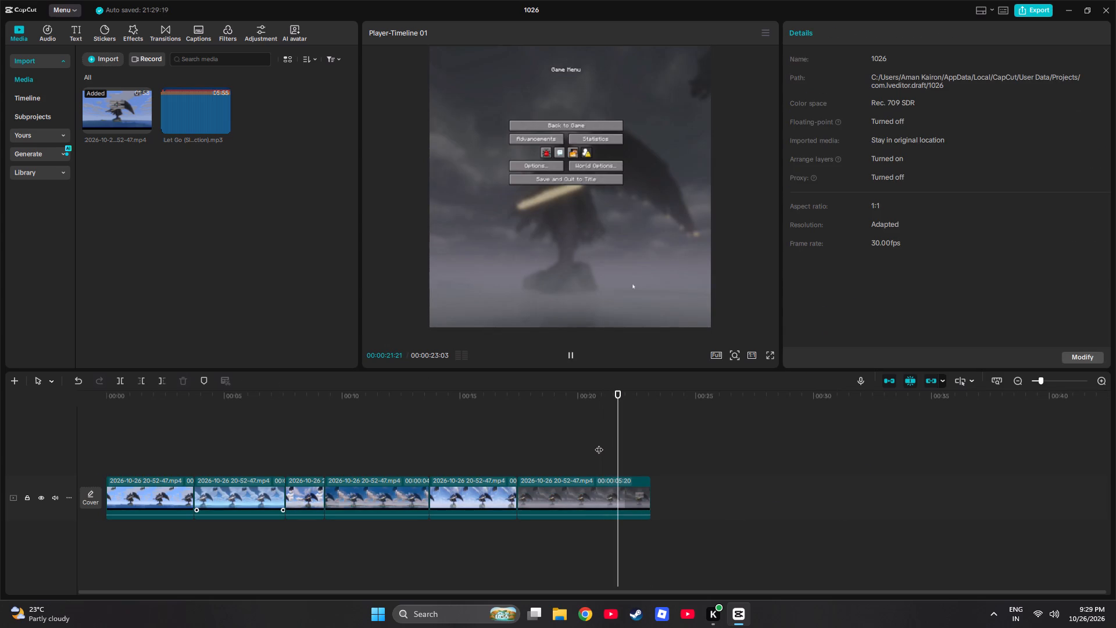
left_click(577, 444)
key("space")
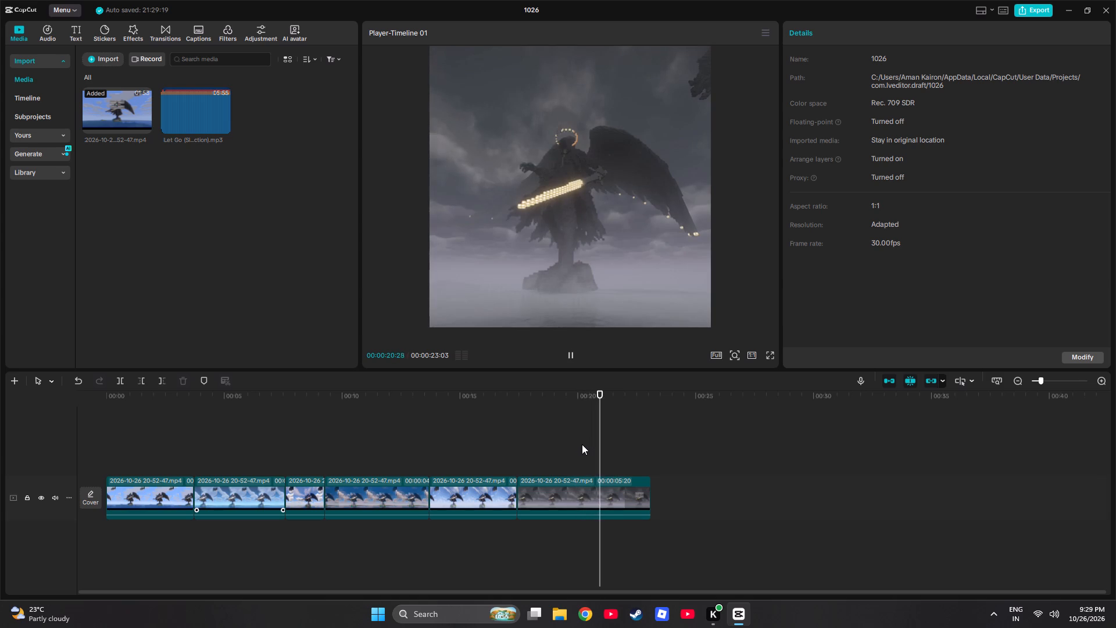
key("space")
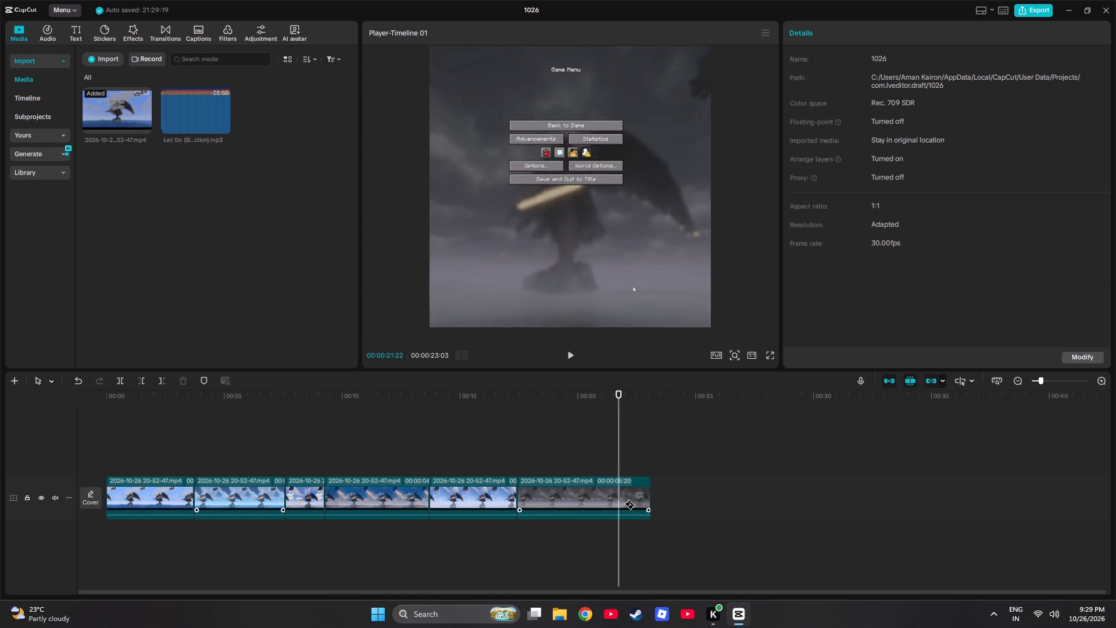
key("b")
left_click(611, 504)
key("a")
left_click(628, 497)
key("Delete")
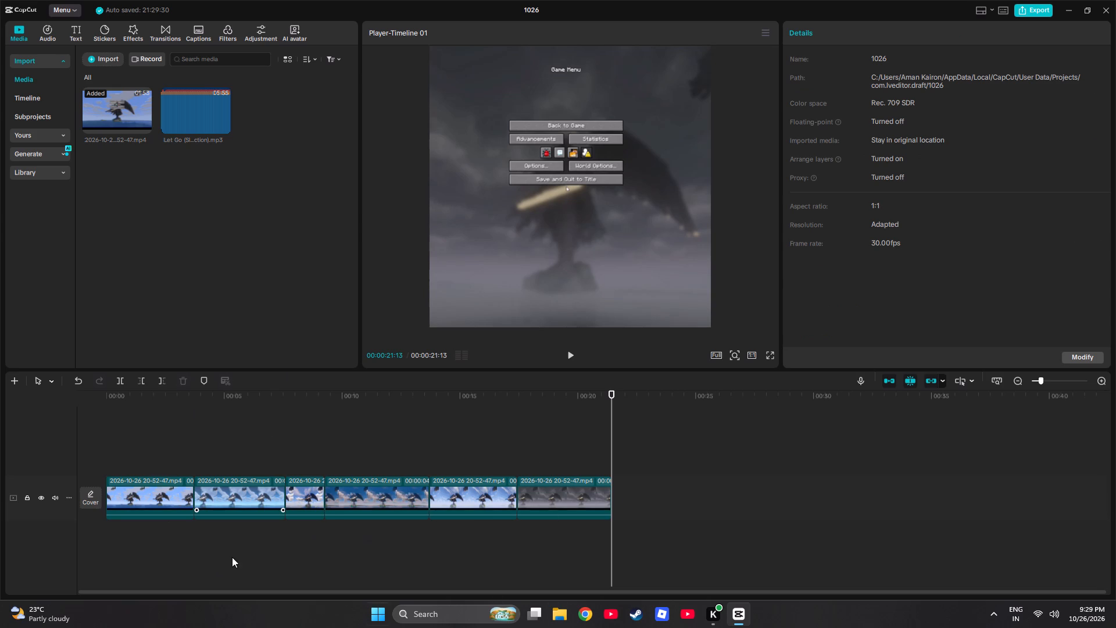
Add the "Let Go (Slowed to perfection)" song on an audio track below the video, starting at the beginning of the timeline.
left_click(156, 434)
left_click(104, 441)
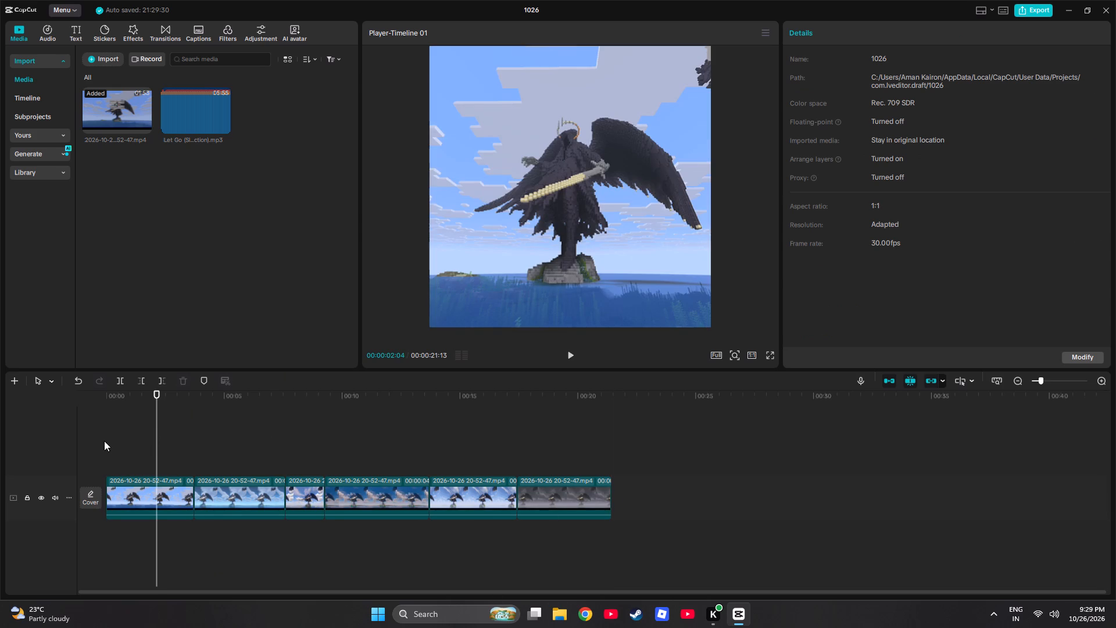
left_click(117, 427)
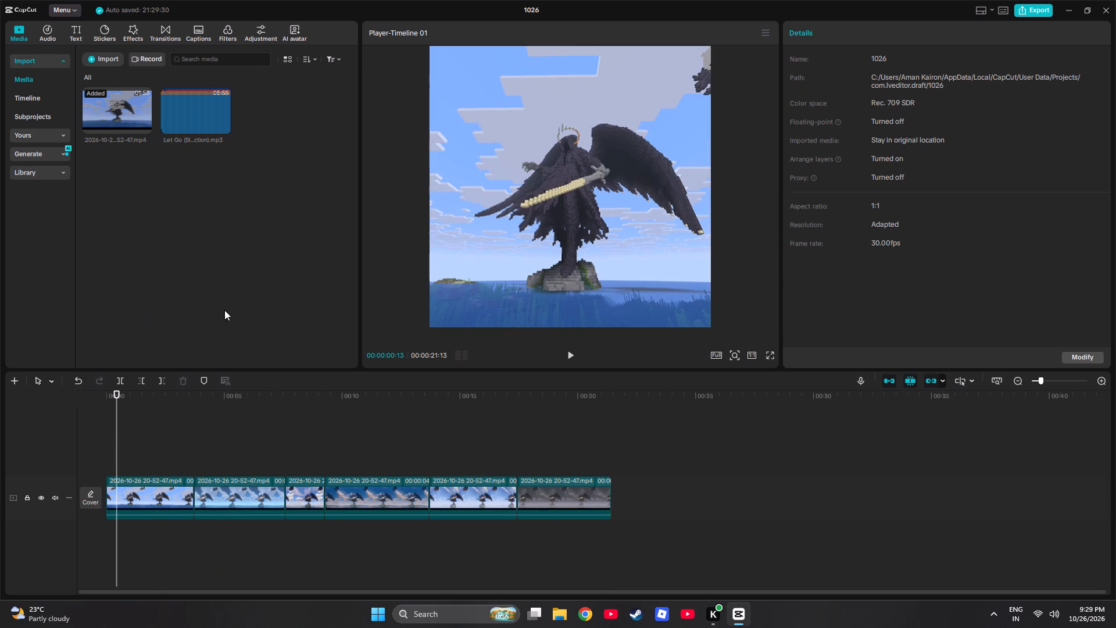
left_click_drag(183, 116, 131, 516)
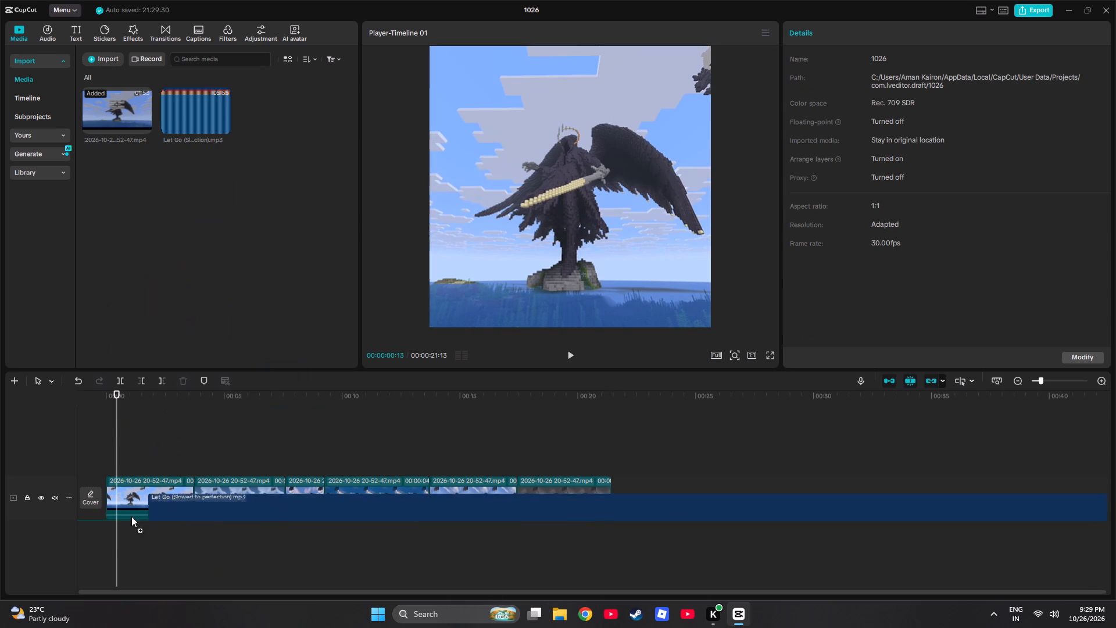
left_click_drag(131, 516, 106, 541)
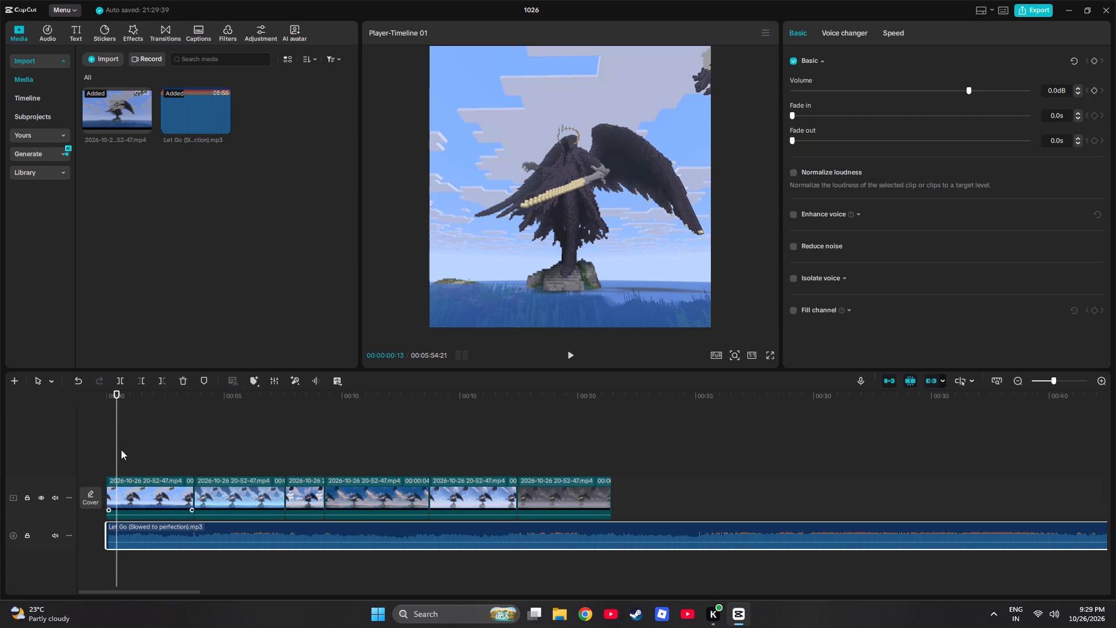
Listen to samples of the song across its first 40 seconds to look for a fitting start point.
key("space")
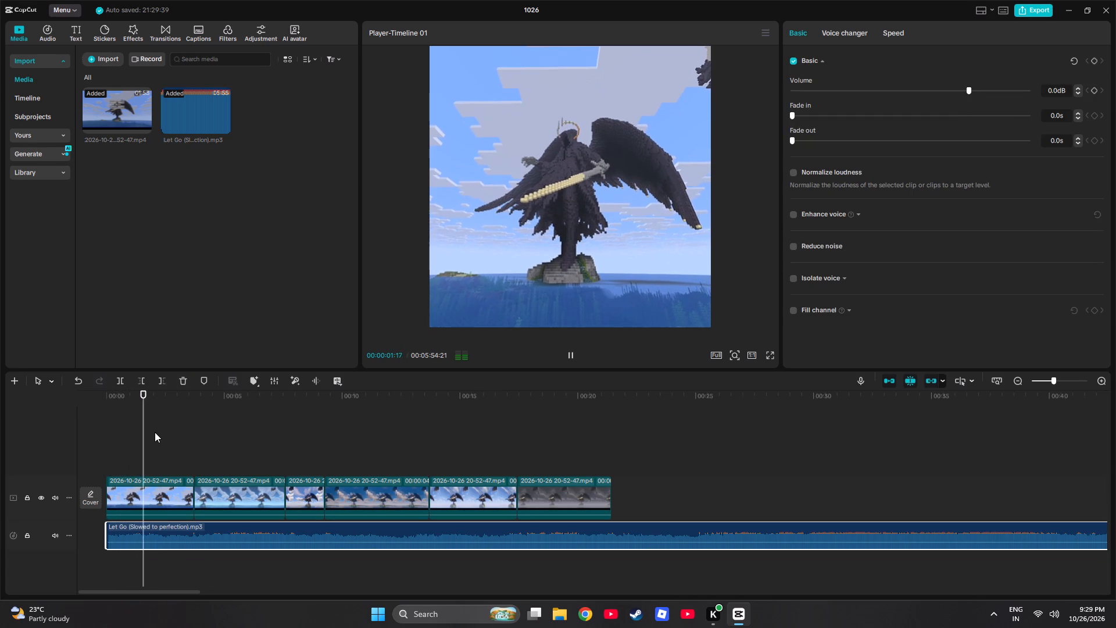
left_click(348, 433)
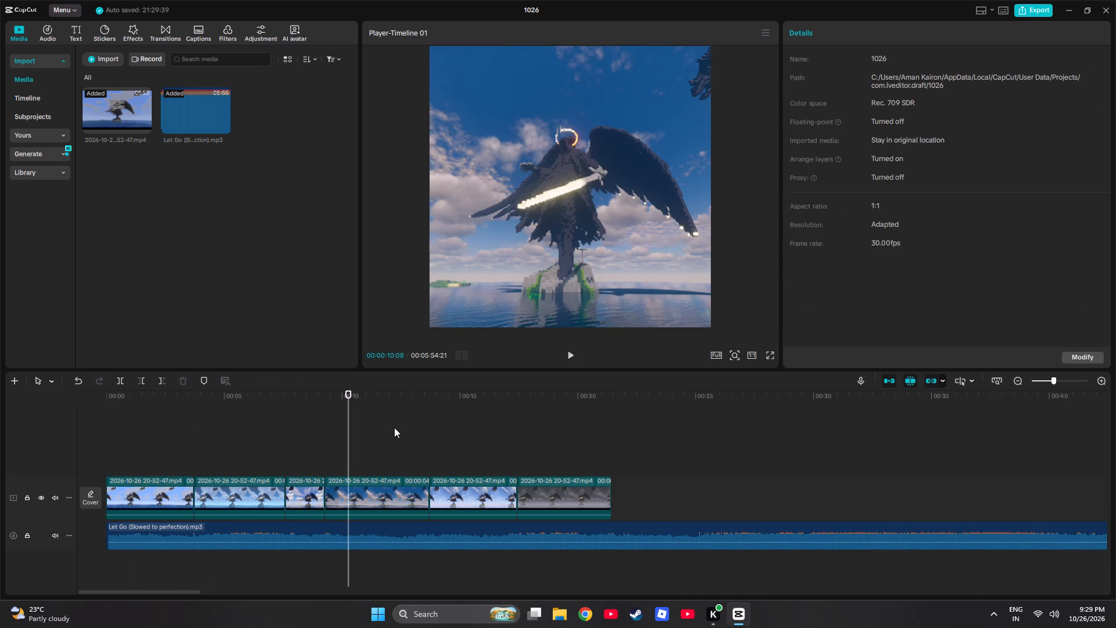
key("space")
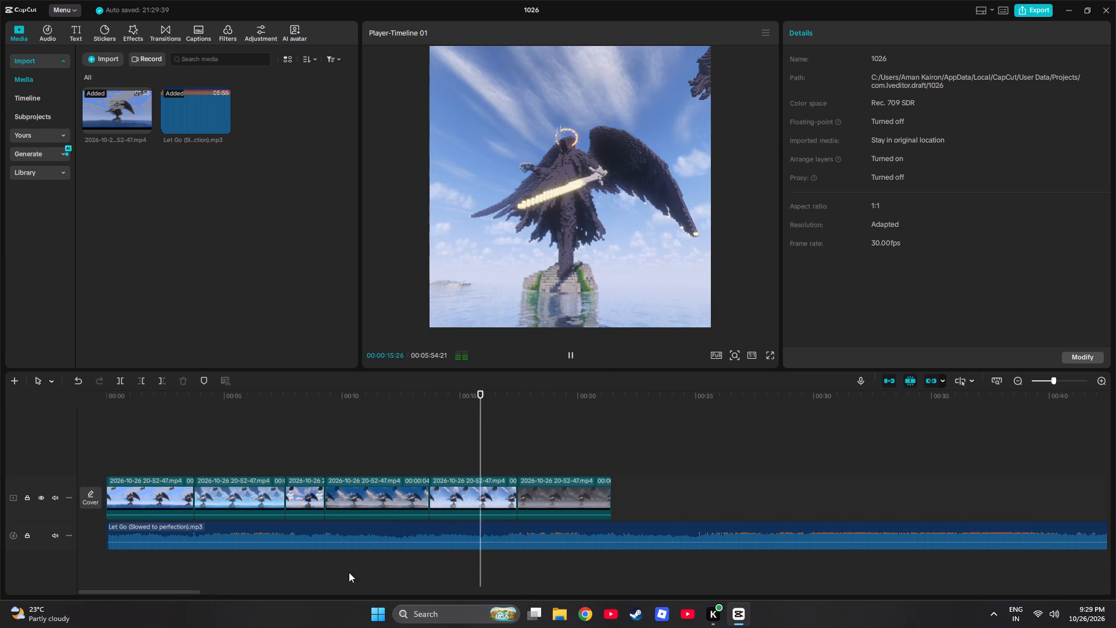
left_click(704, 461)
key("space")
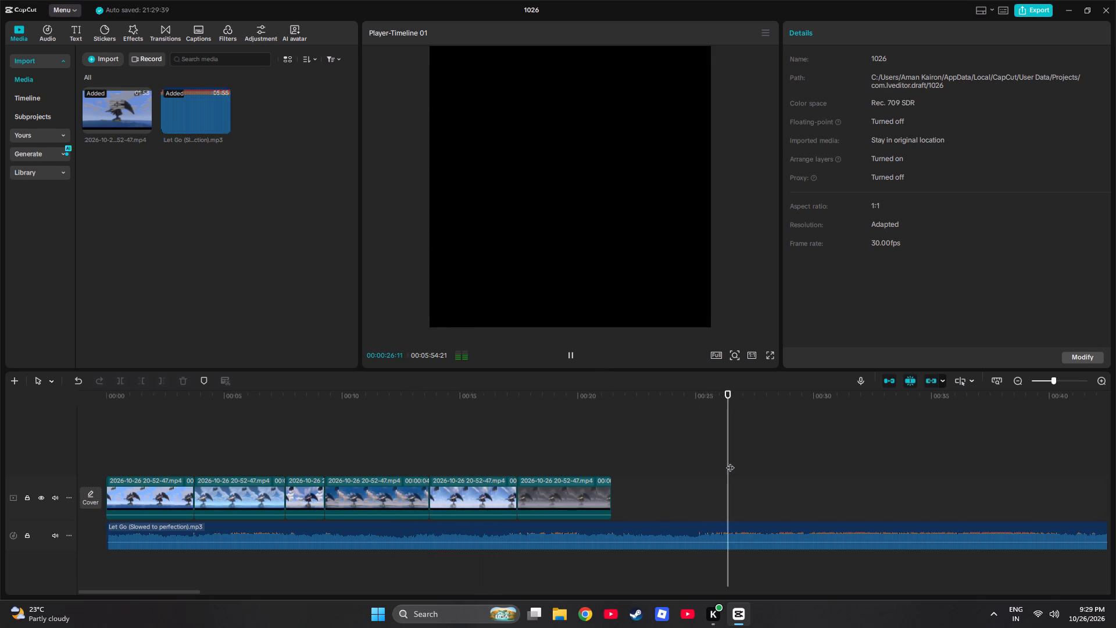
key("space")
left_click(927, 448)
key("space")
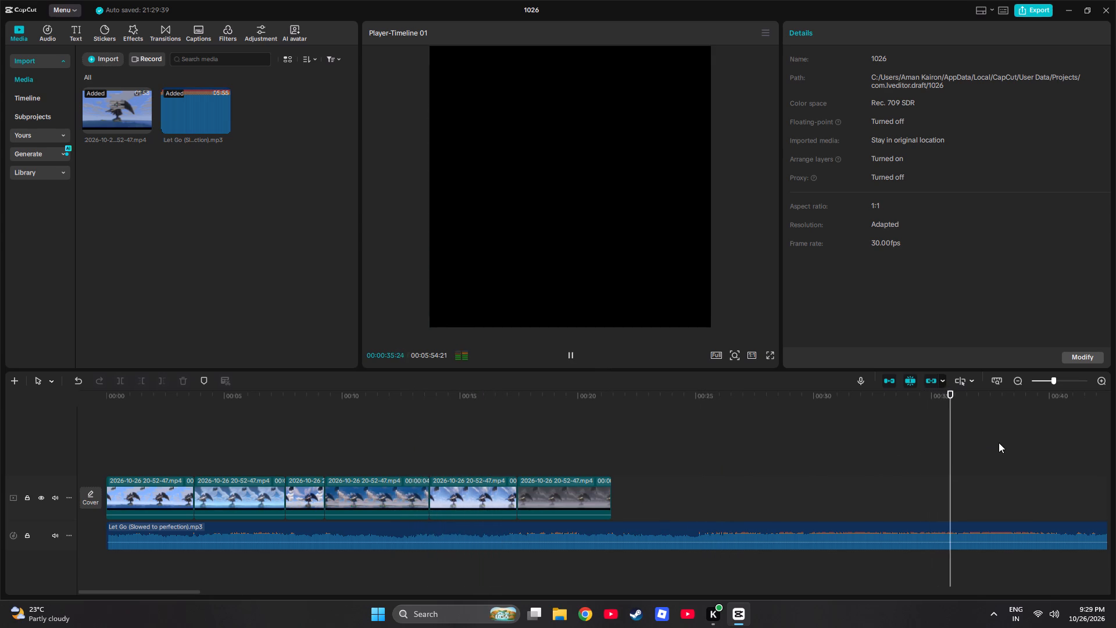
left_click(1004, 441)
key("space")
left_click(734, 442)
key("space")
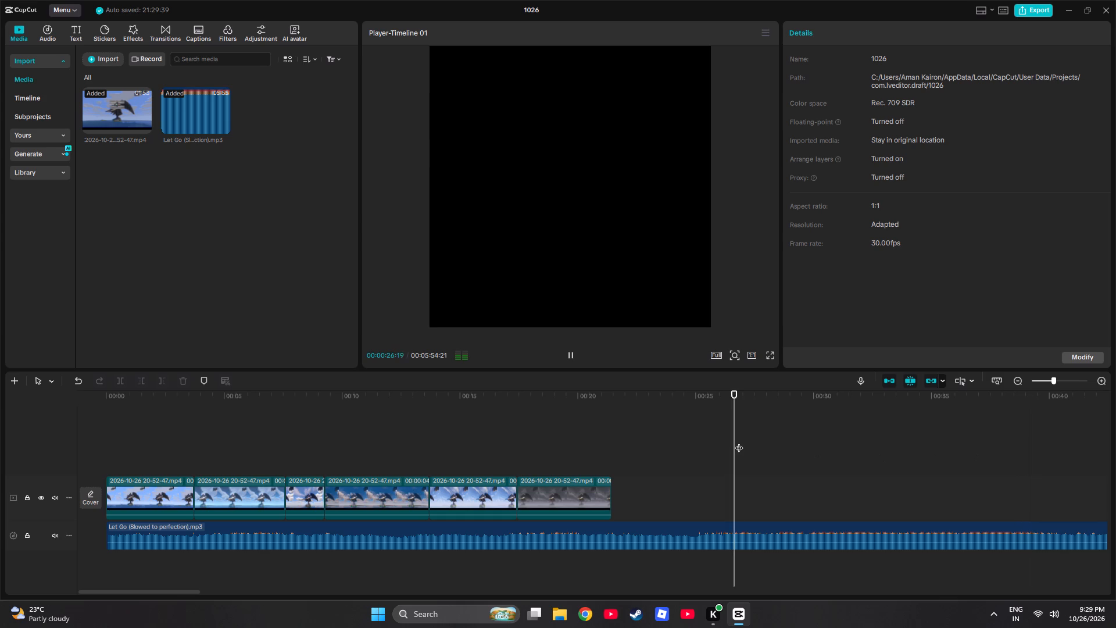
key("space")
left_click(1054, 425)
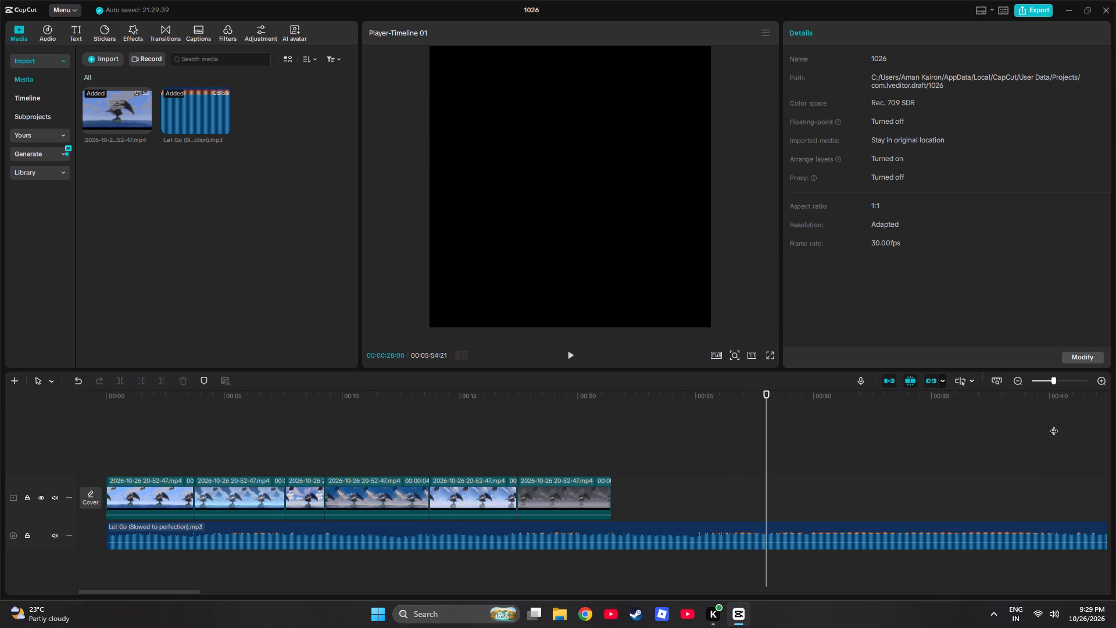
key("space")
left_click(1001, 423)
key("space")
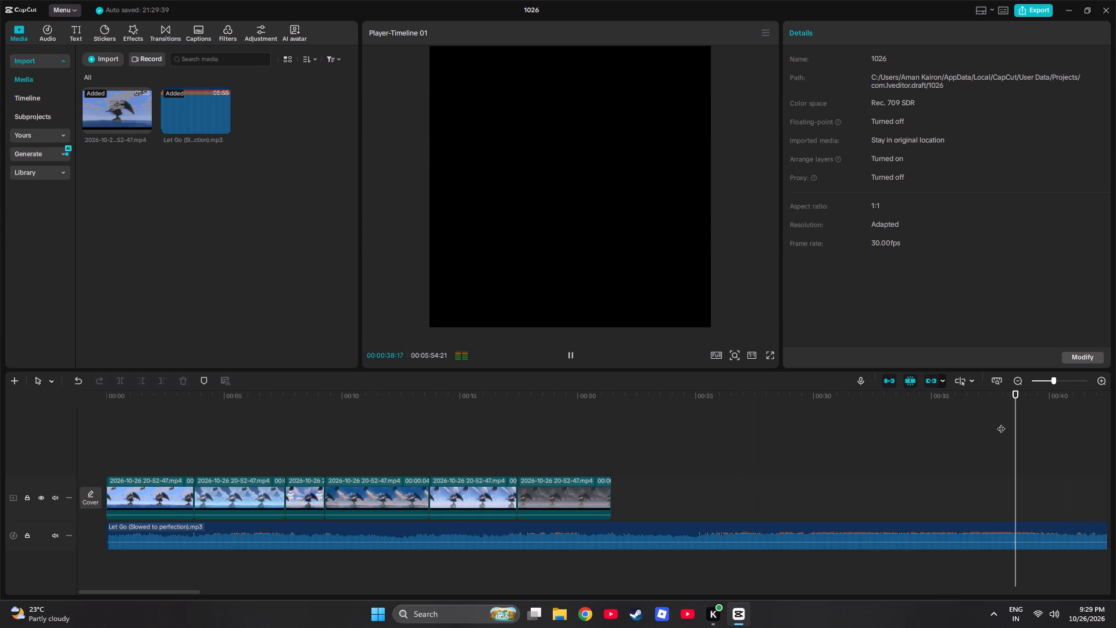
Listen to the song between about 43 s and 51 s to pinpoint where the music should start.
left_click_drag(175, 590, 199, 590)
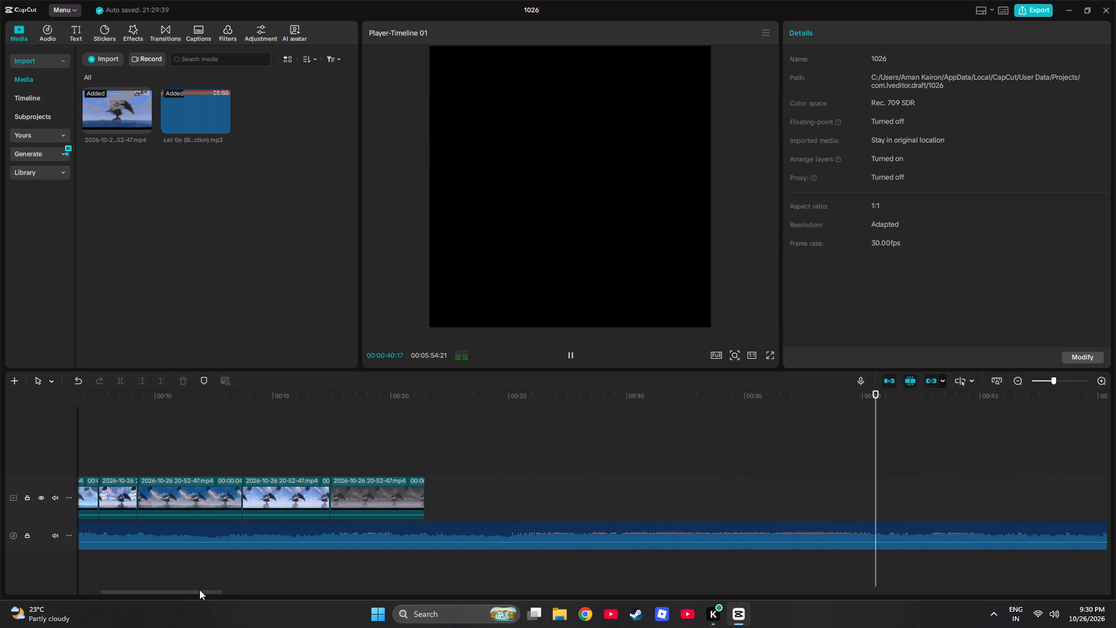
left_click_drag(199, 590, 230, 590)
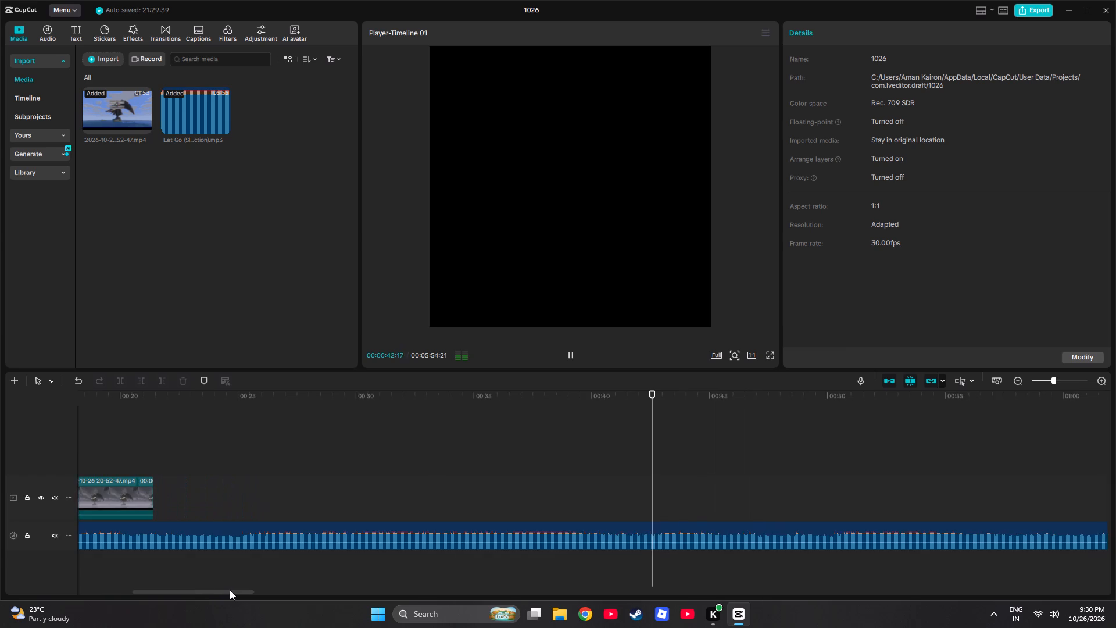
left_click_drag(230, 590, 242, 590)
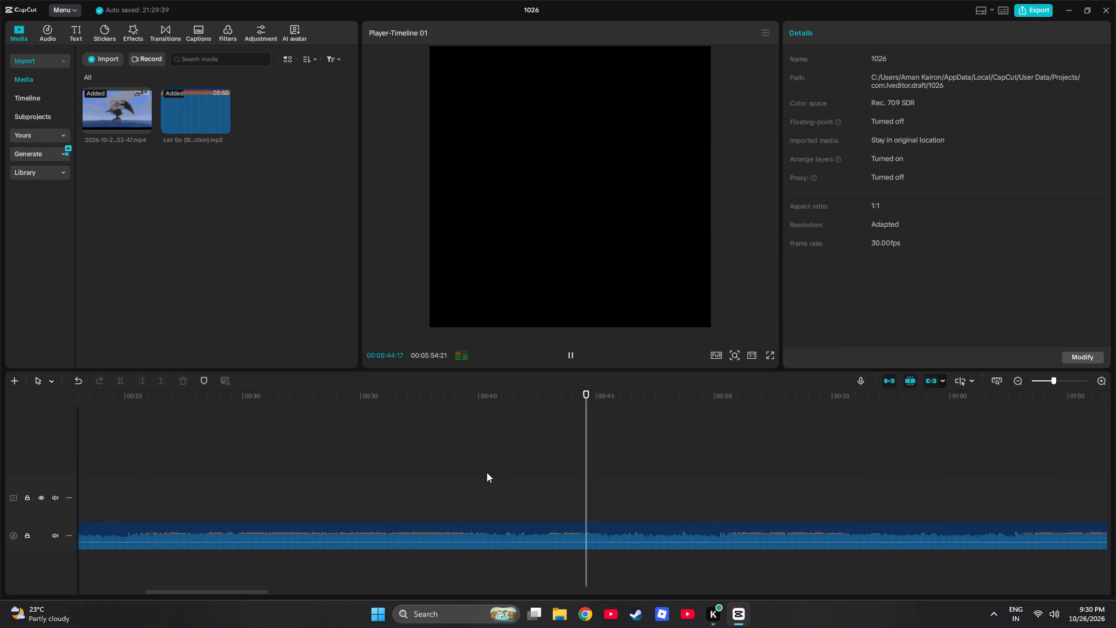
left_click(718, 443)
key("space")
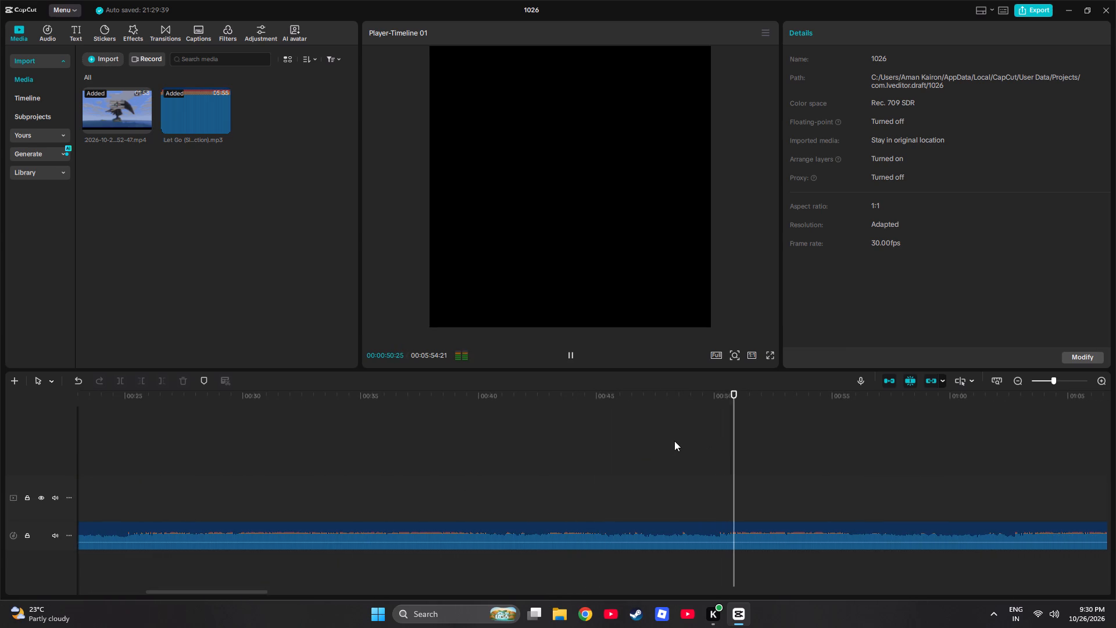
left_click(669, 437)
key("space")
left_click(630, 429)
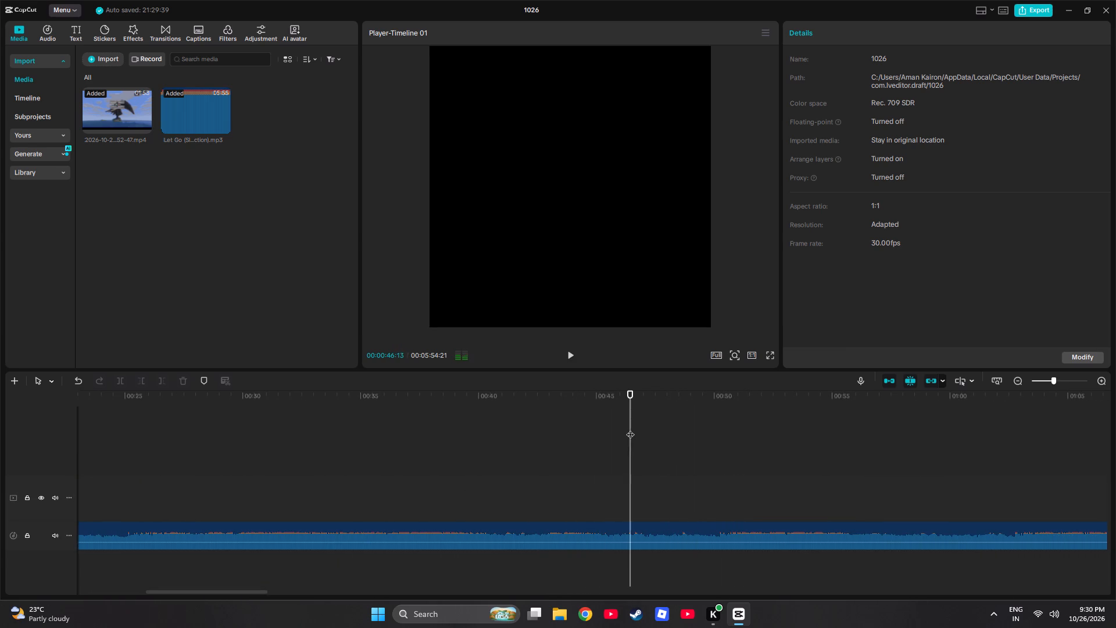
key("space")
left_click(554, 426)
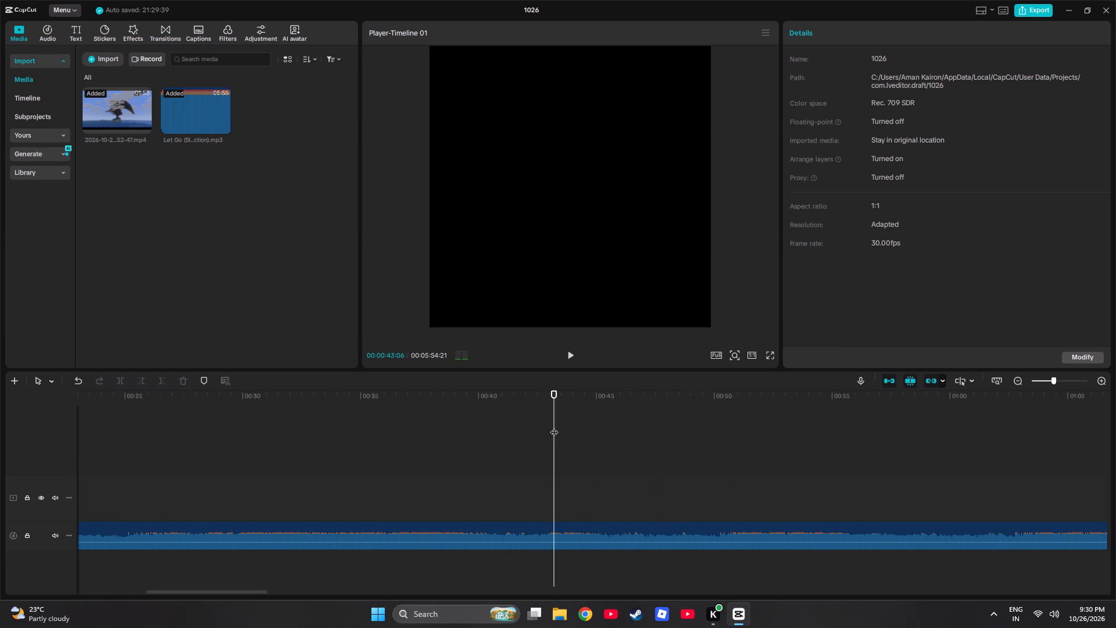
key("space")
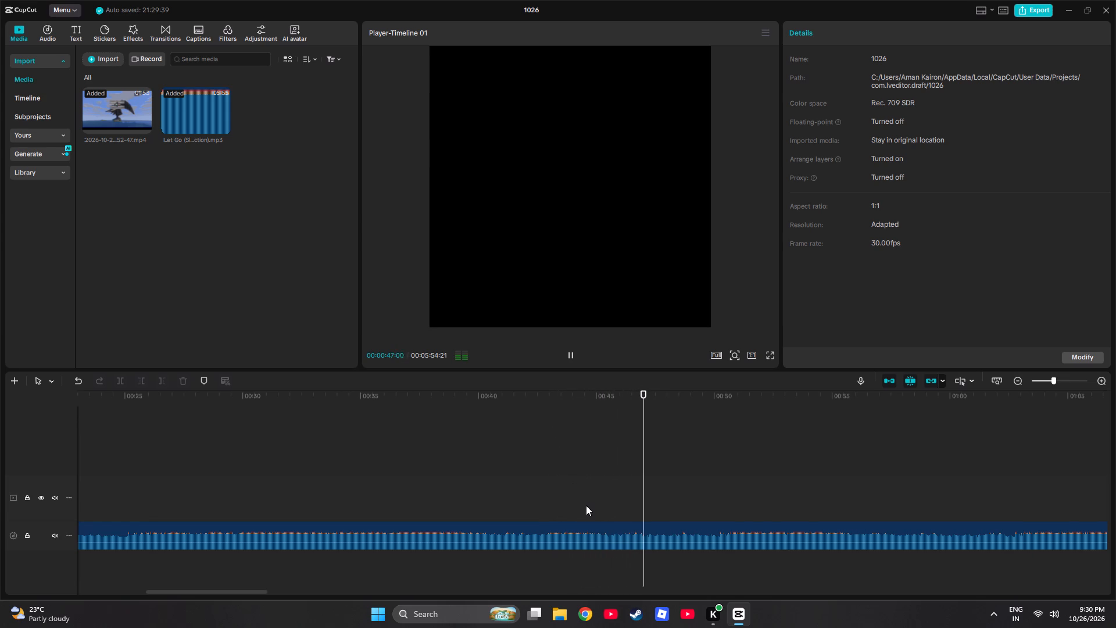
key("space")
Split the song at about 45.5 s and delete the part before the cut.
type("b")
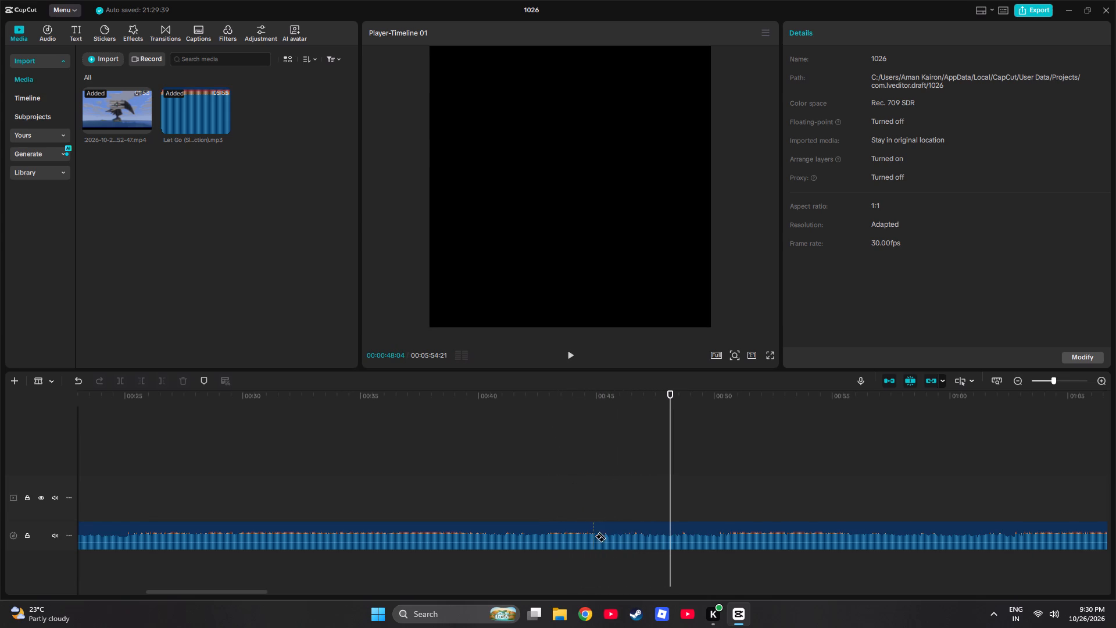
left_click(608, 544)
key("a")
left_click(548, 543)
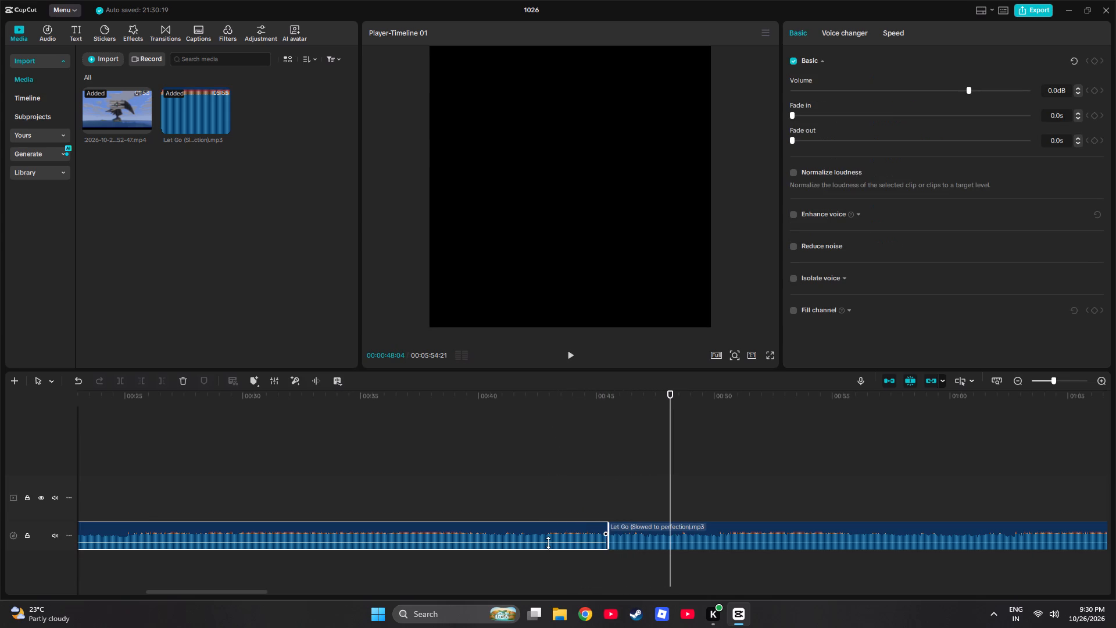
key("Delete")
Move the remaining song segment to the very beginning of the timeline, below the first video clip.
left_click_drag(710, 534, 602, 545)
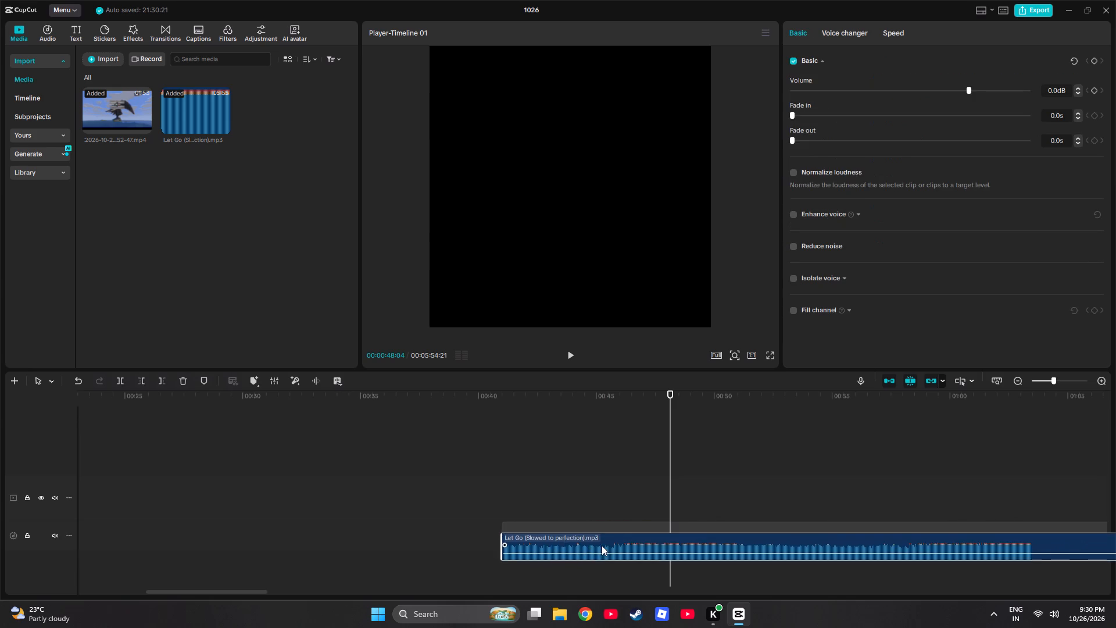
left_click_drag(602, 545, 55, 537)
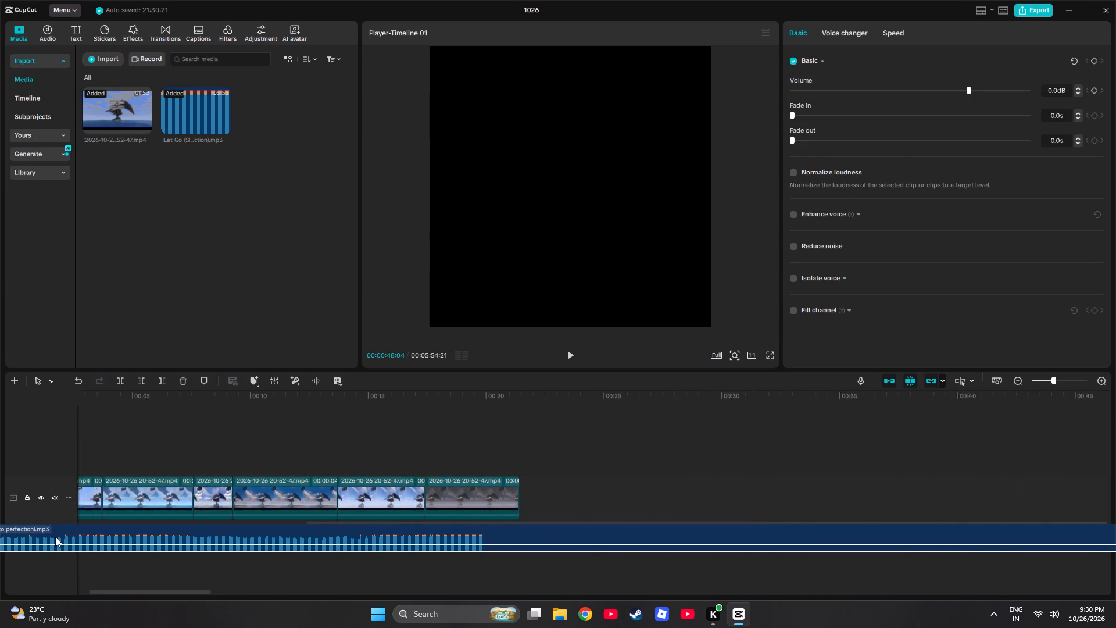
left_click_drag(55, 537, 190, 538)
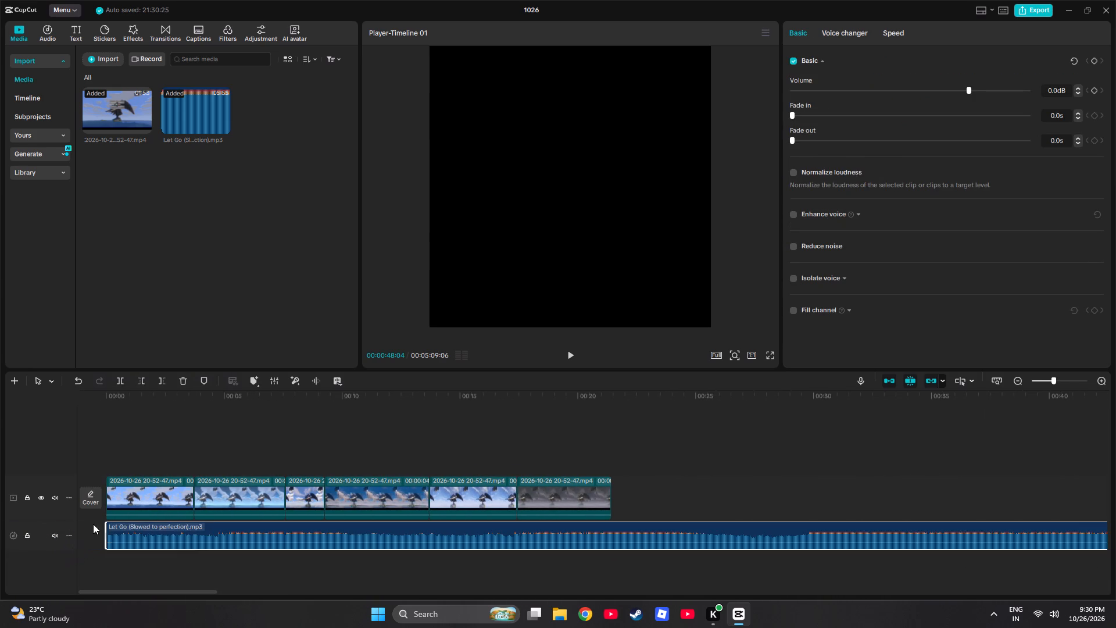
Play the whole edit with the song from the start in full screen, then return to the editing view.
left_click(113, 440)
left_click(103, 437)
left_click(96, 436)
key("space")
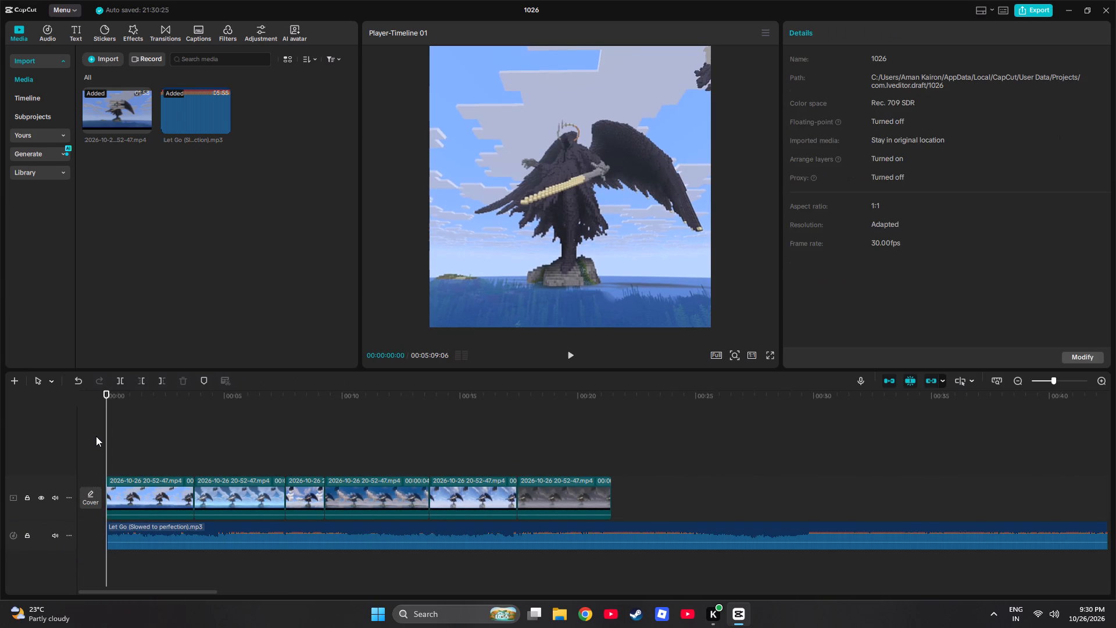
left_click(770, 352)
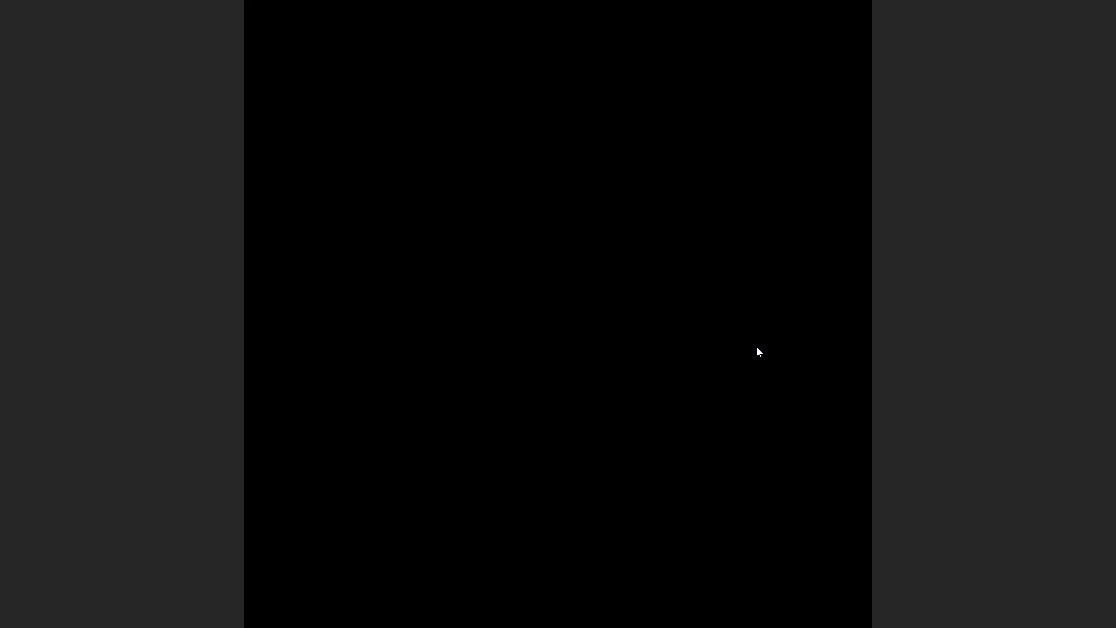
key("space")
key("F11")
left_click(688, 501)
left_click(707, 577)
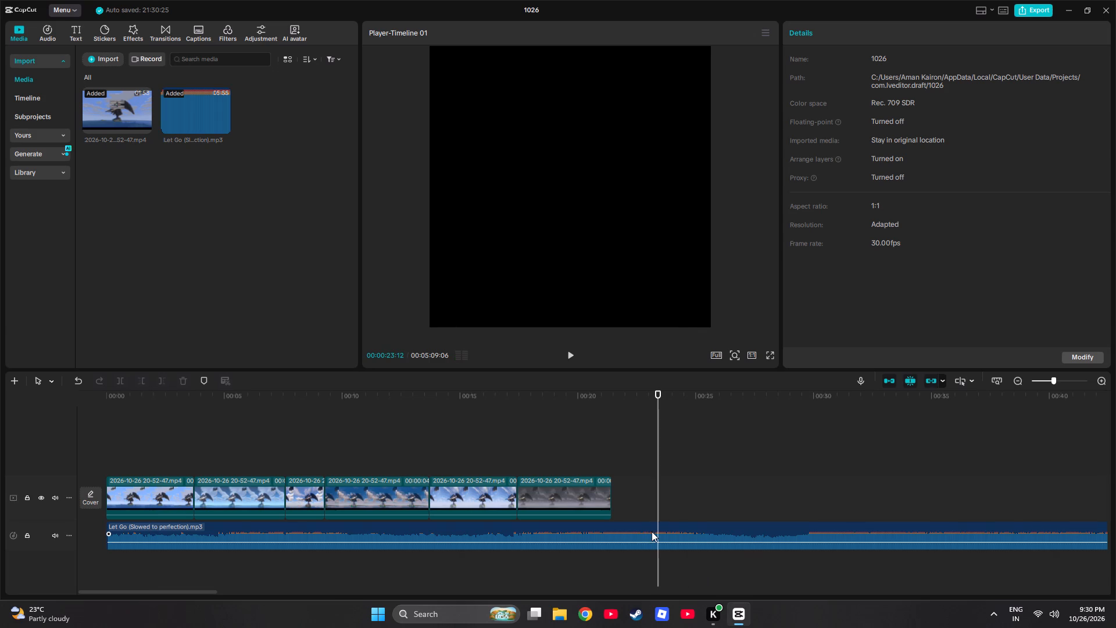
Split the song at about 23.4 s, shortly after the video ends, and delete all audio beyond that cut.
key("b")
left_click(657, 533)
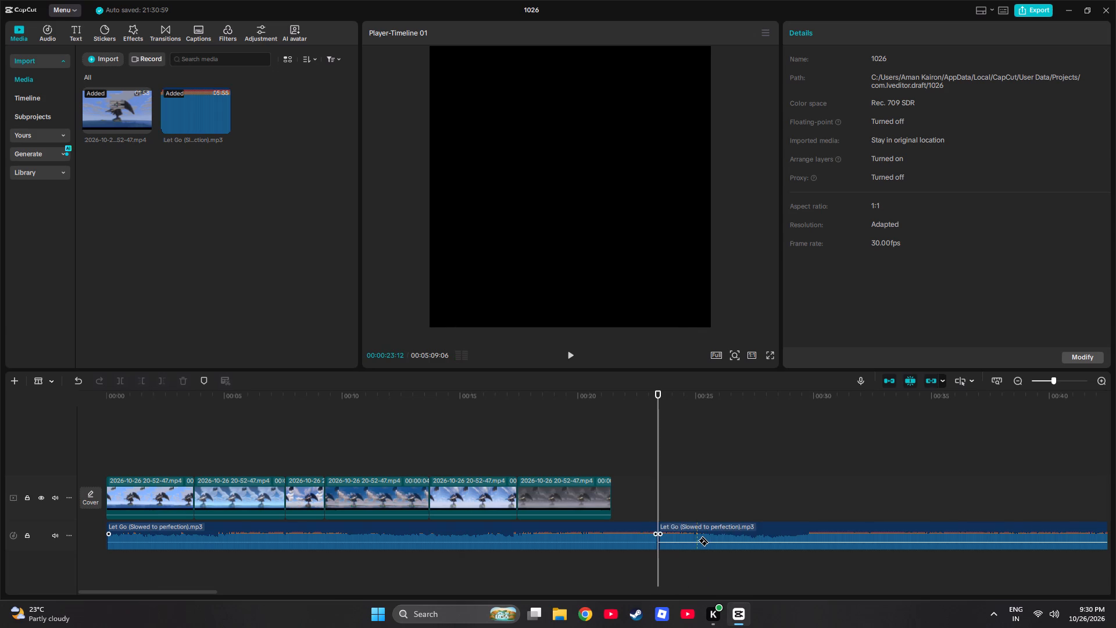
left_click(752, 536)
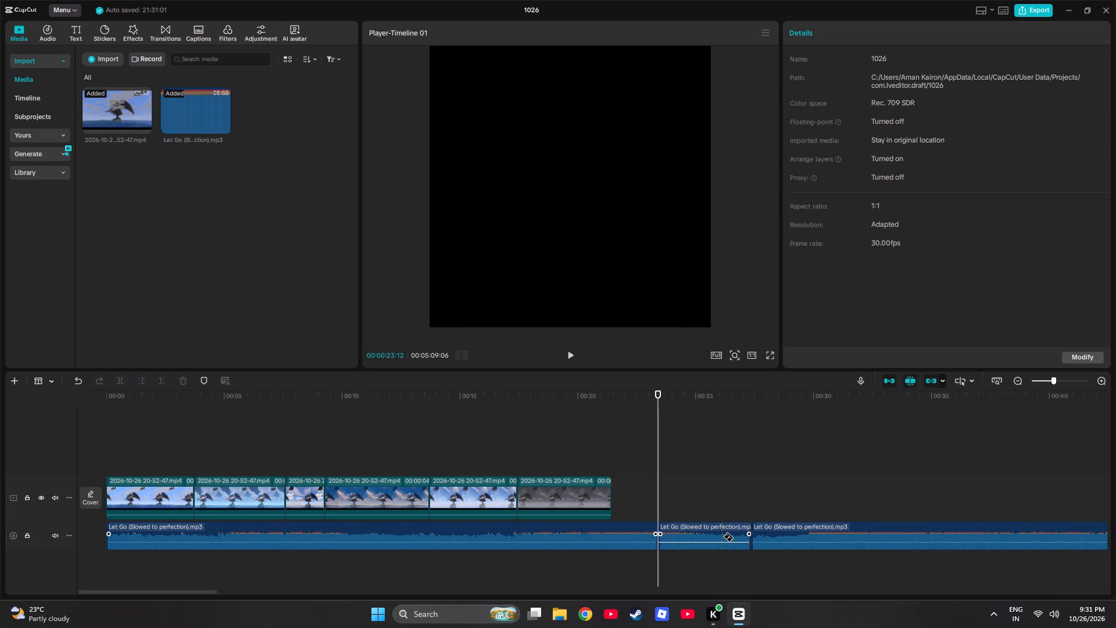
key("a")
left_click(722, 536)
key("Delete")
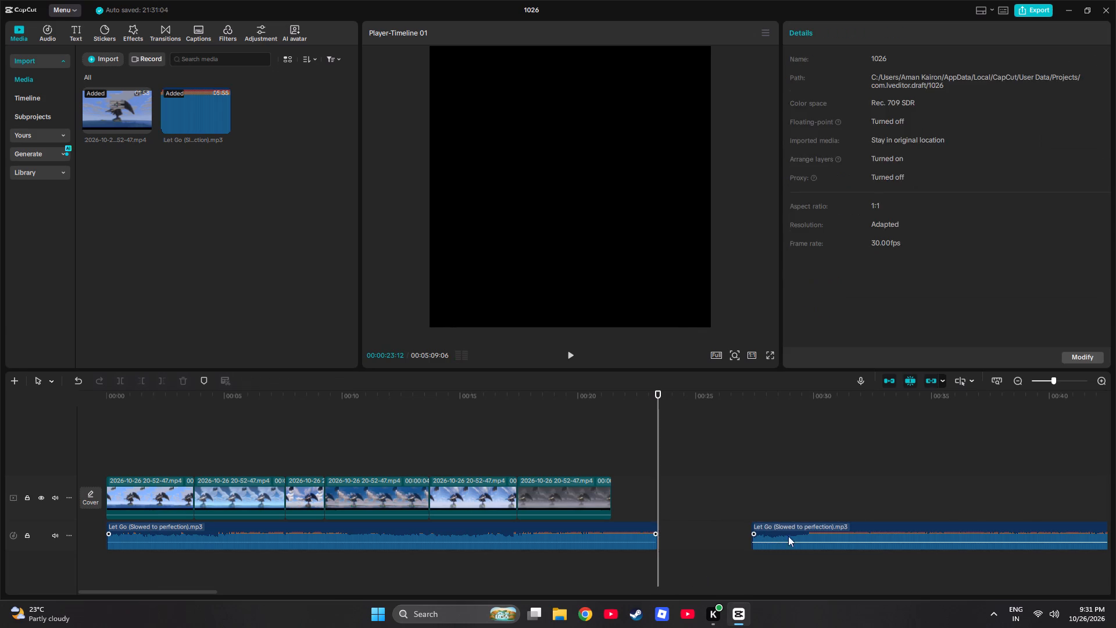
left_click(767, 529)
key("Delete")
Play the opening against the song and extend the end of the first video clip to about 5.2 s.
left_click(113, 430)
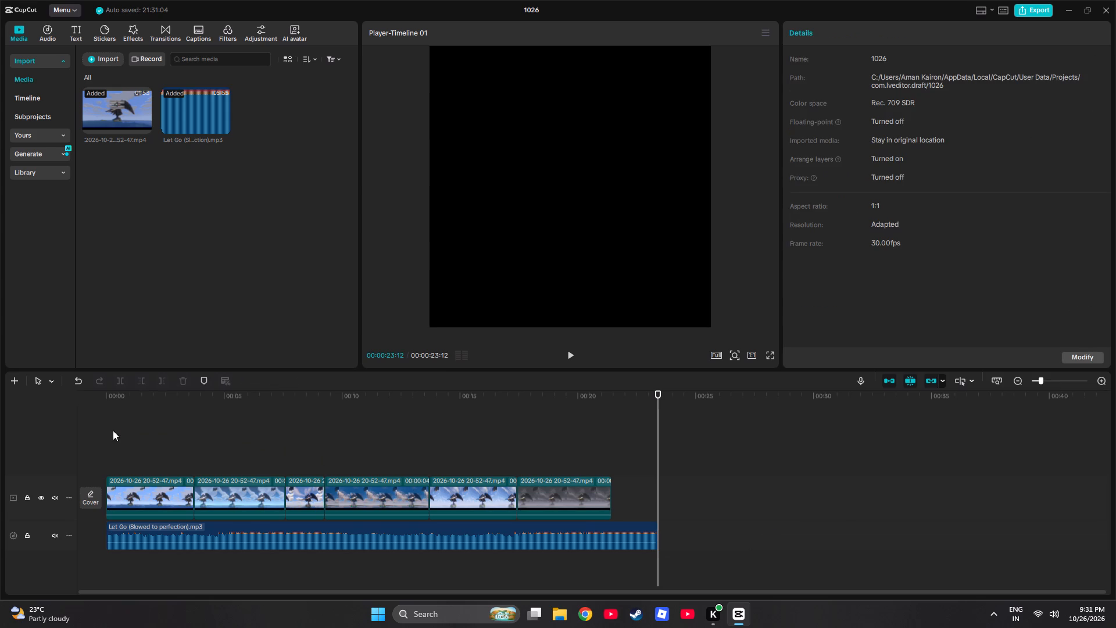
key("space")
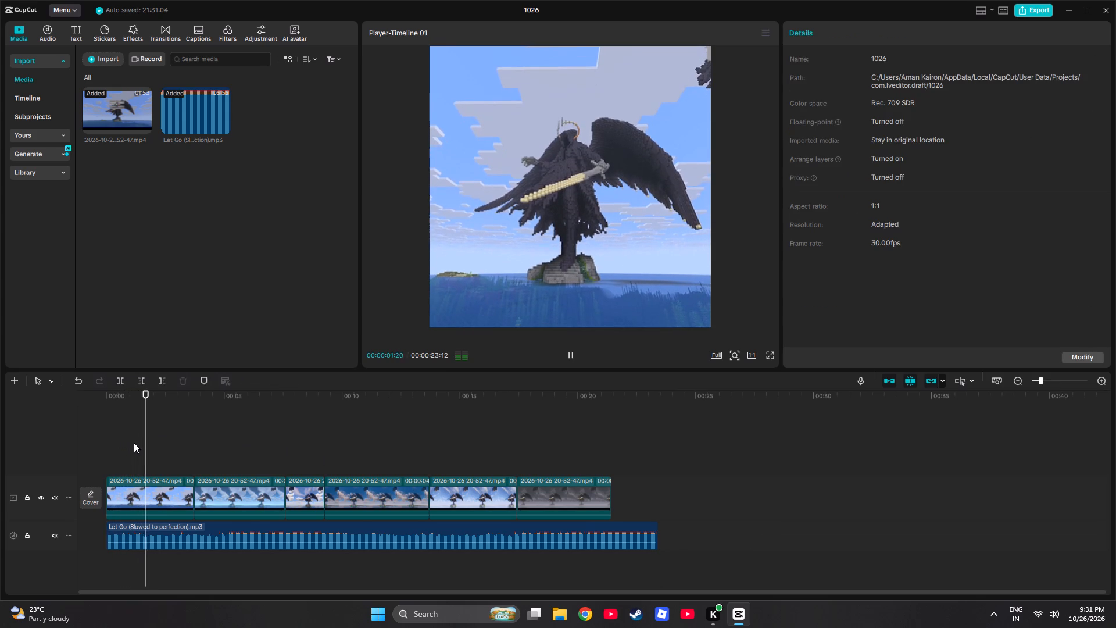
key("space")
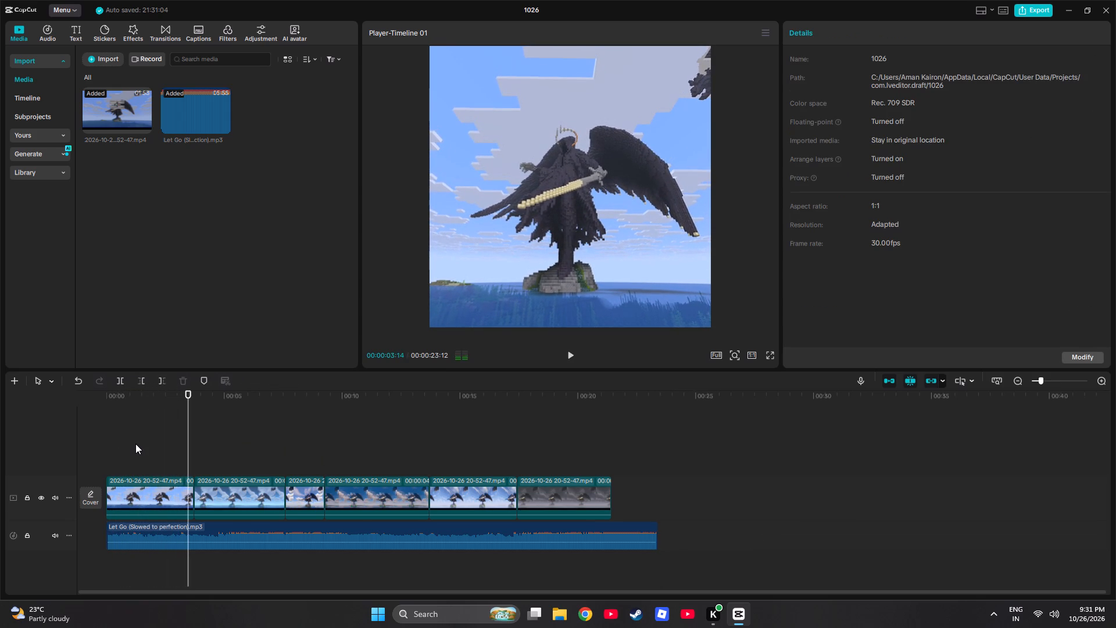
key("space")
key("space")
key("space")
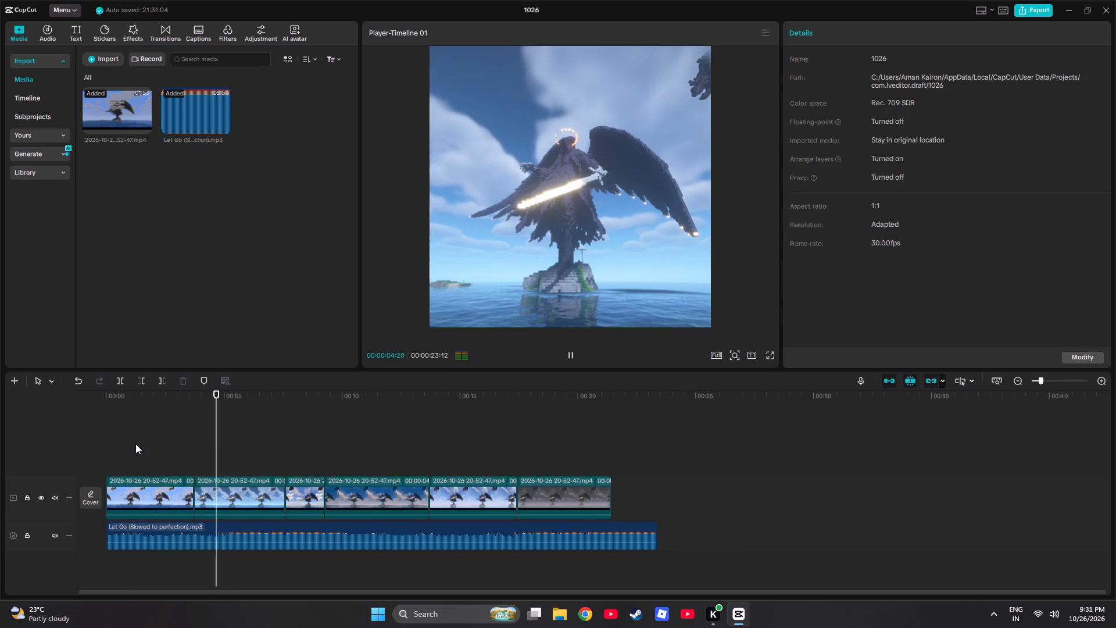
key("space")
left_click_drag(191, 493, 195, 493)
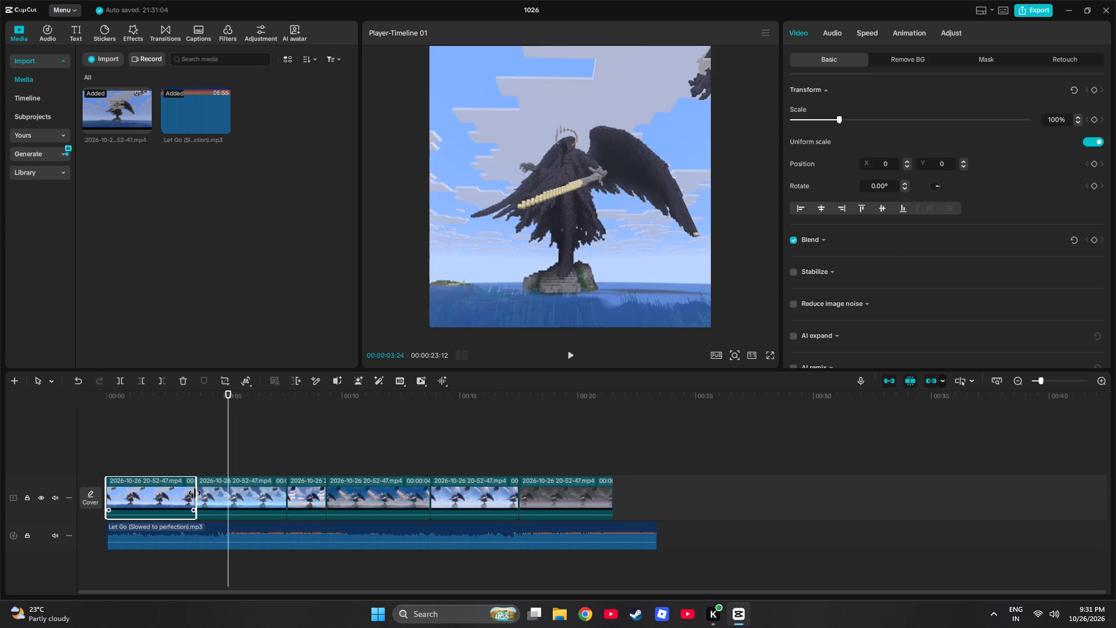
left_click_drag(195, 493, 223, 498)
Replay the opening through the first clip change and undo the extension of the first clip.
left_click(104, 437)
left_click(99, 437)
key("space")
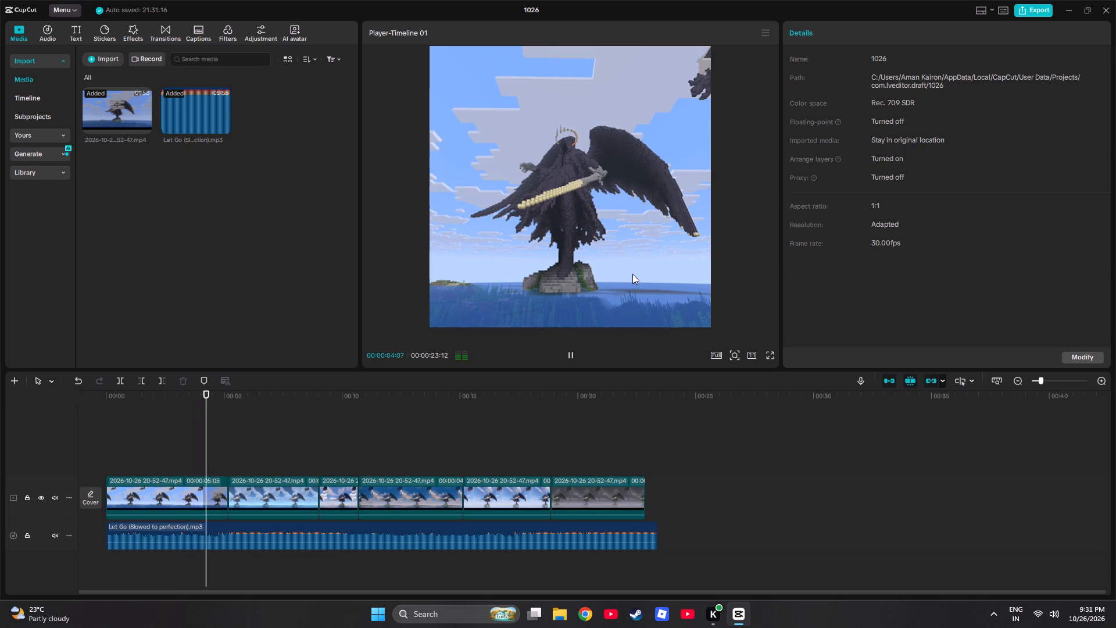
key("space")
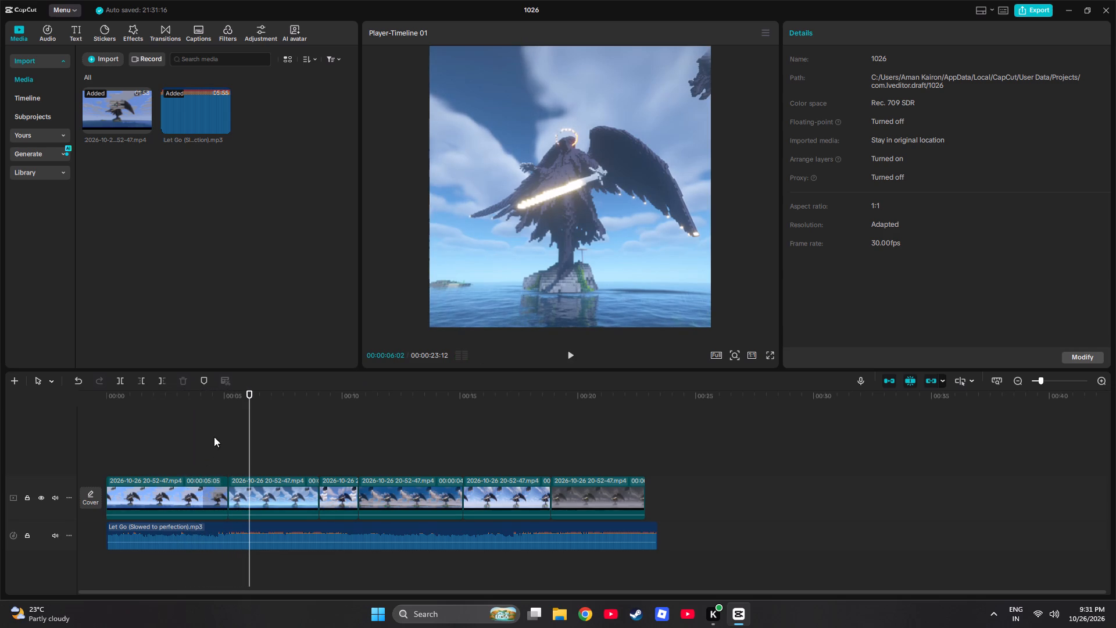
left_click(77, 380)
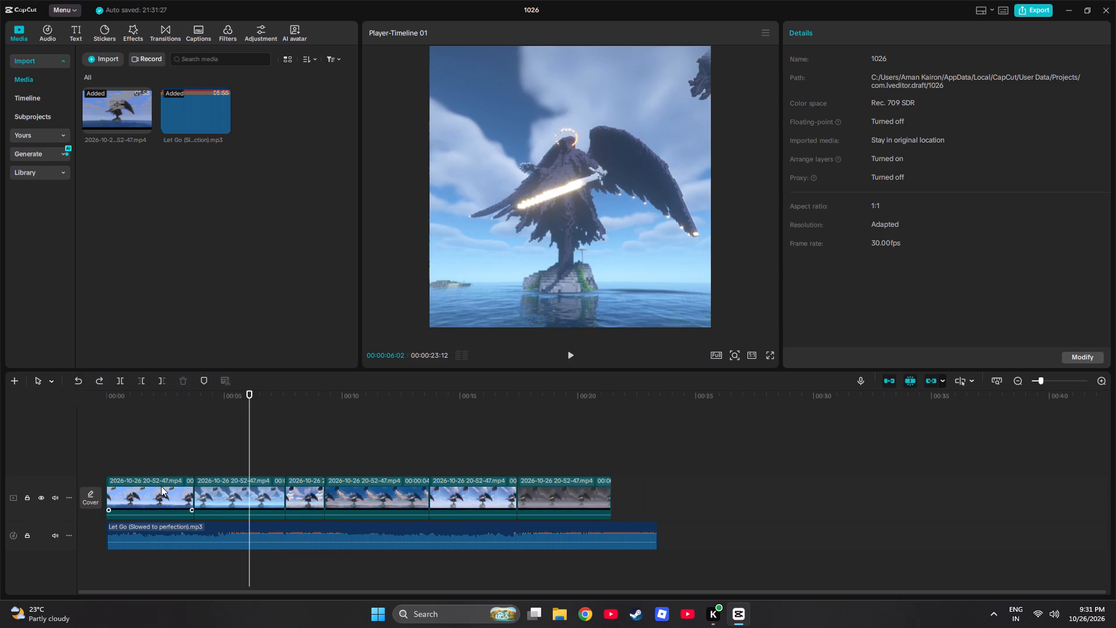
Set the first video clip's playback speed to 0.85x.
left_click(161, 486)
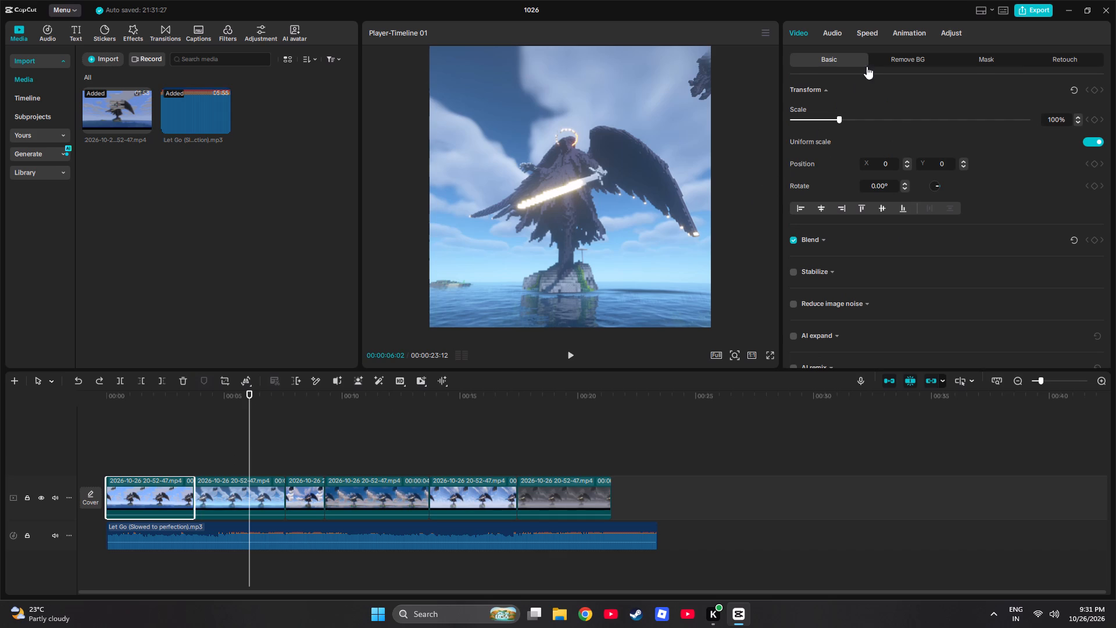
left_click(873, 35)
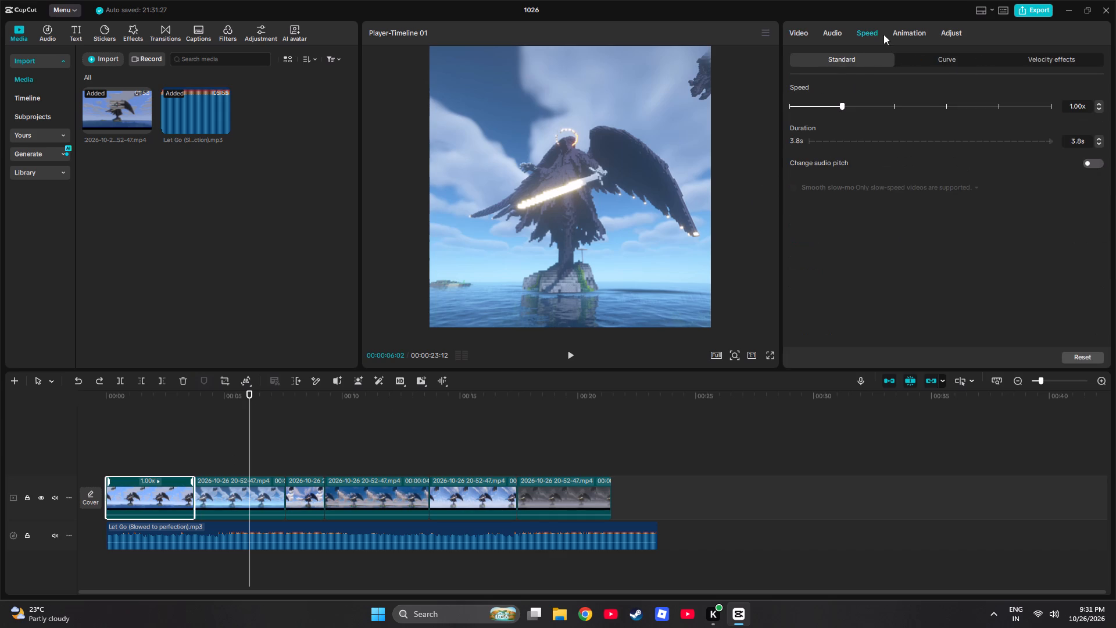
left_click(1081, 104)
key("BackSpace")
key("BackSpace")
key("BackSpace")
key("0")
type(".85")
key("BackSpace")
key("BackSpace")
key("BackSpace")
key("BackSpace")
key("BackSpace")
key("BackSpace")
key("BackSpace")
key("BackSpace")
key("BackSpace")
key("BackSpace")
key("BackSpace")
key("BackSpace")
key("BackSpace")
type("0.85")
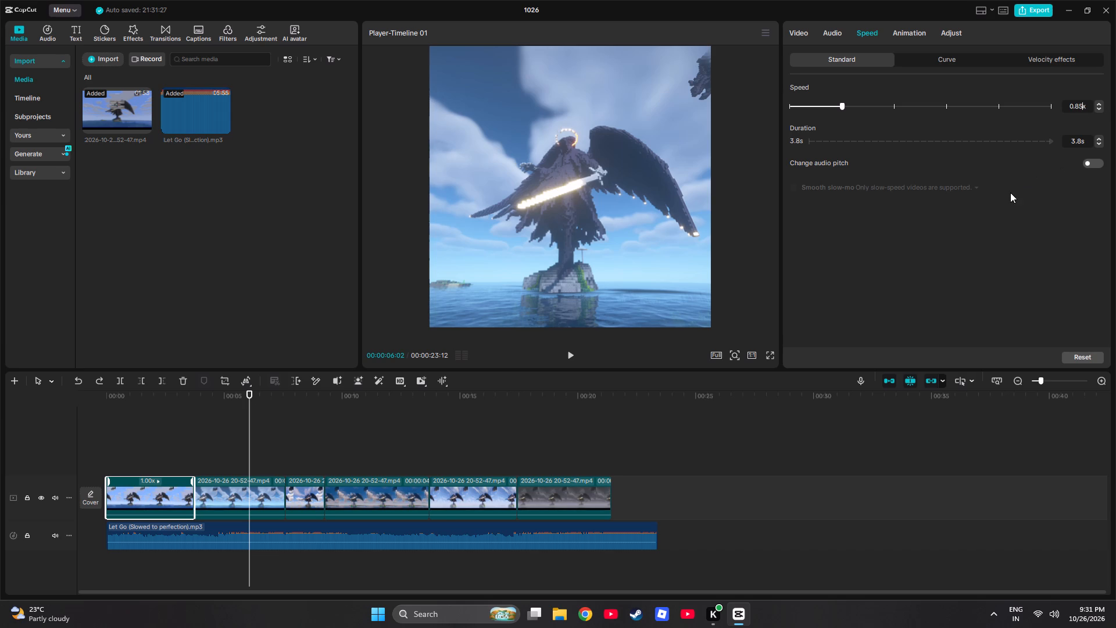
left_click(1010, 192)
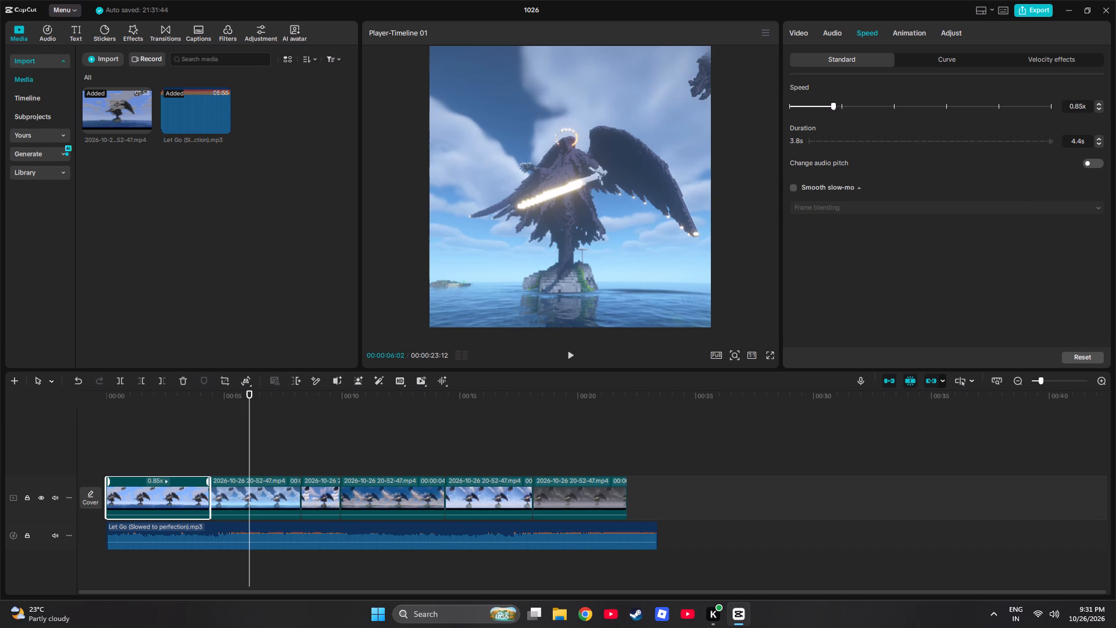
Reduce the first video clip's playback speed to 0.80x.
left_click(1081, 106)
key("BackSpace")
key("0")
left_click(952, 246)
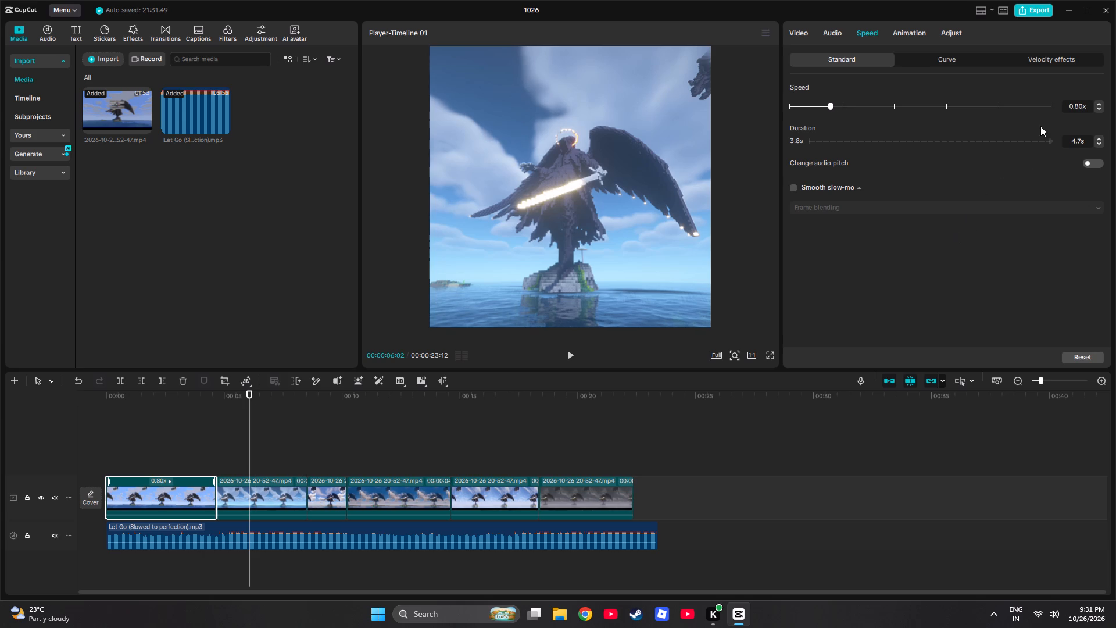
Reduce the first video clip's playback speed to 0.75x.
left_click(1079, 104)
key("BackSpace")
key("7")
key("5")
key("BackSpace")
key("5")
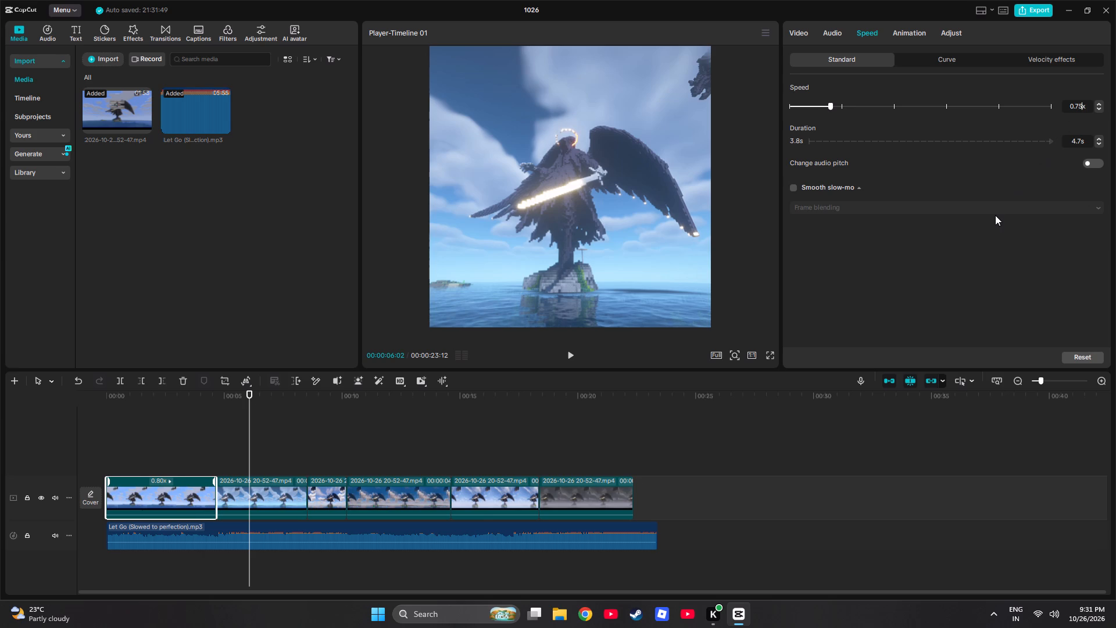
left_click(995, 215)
Play the edit from the start to check the first clip change against the song, stopping at about 8 s.
left_click(105, 430)
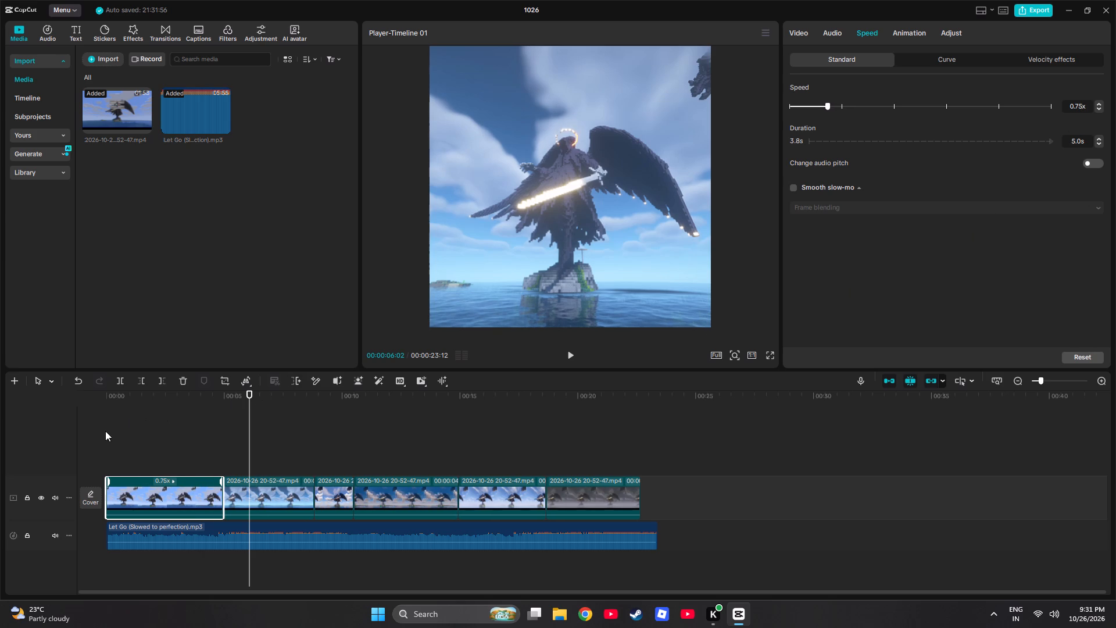
left_click(106, 431)
left_click(116, 422)
left_click(108, 422)
key("space")
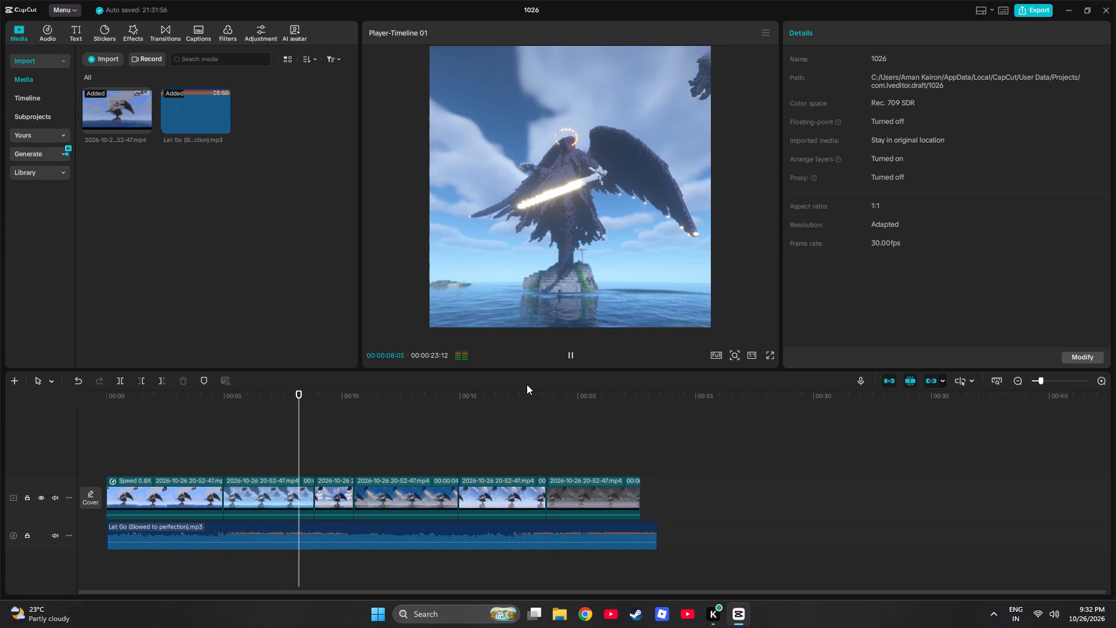
key("space")
Set the first video clip's playback speed to 0.77x.
left_click(171, 493)
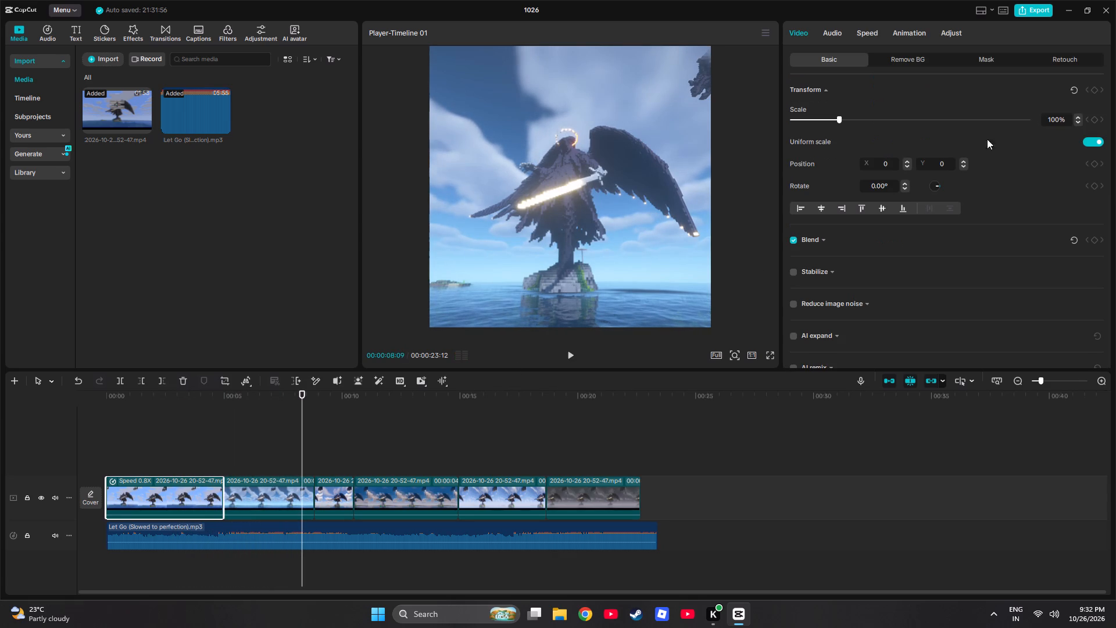
left_click(861, 35)
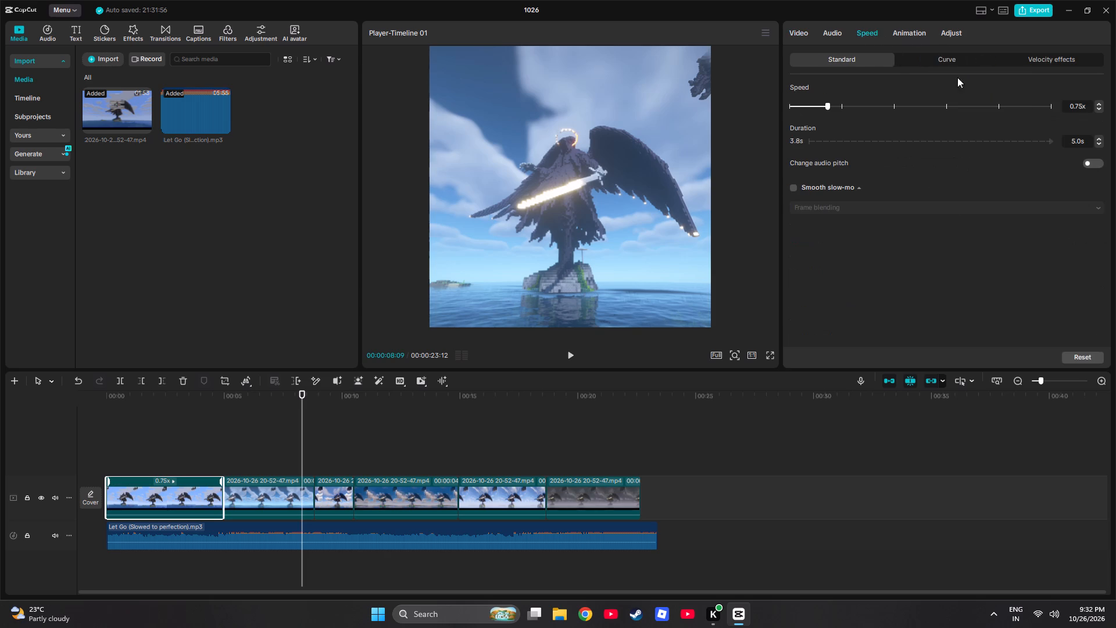
left_click(1081, 105)
key("BackSpace")
key("7")
left_click(194, 431)
Play the opening in full screen up to the start of the fourth clip, then return to the editing view.
left_click(126, 450)
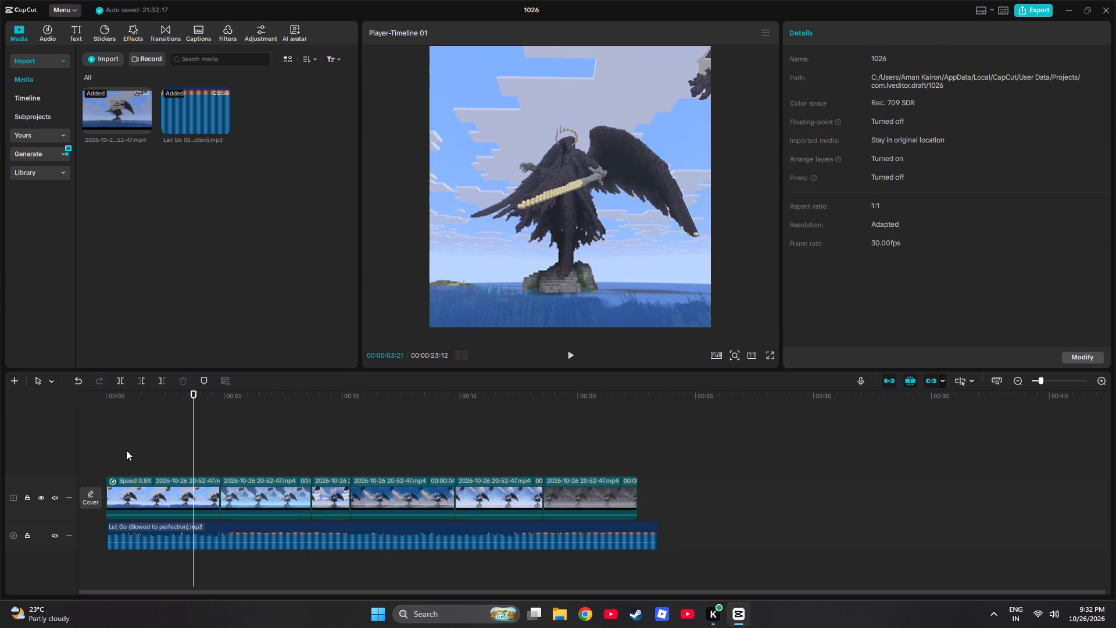
left_click(766, 351)
key("space")
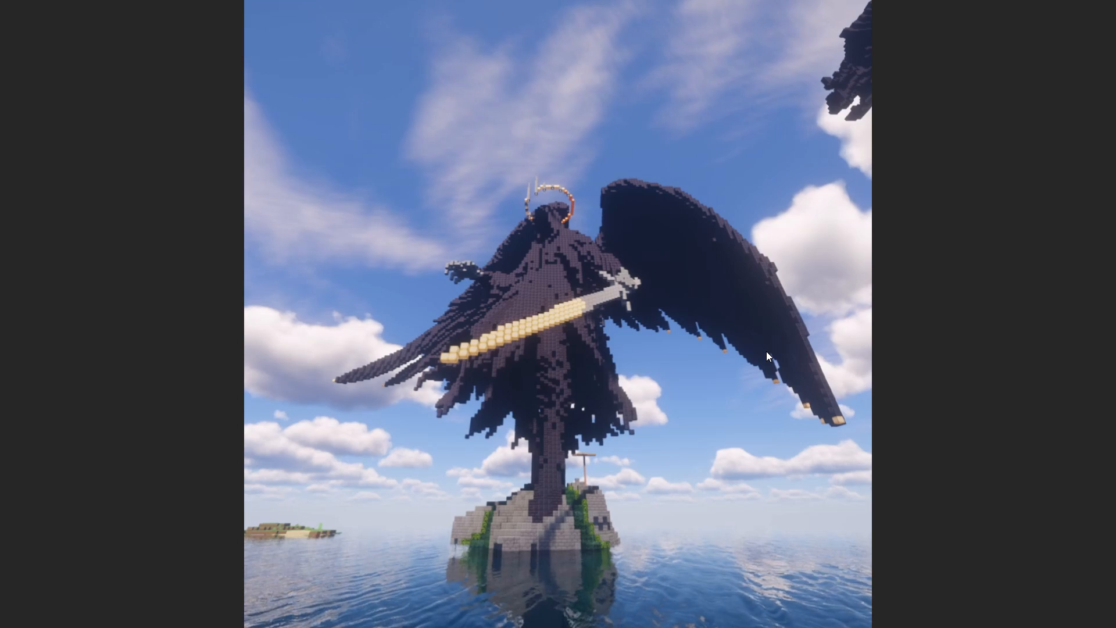
key("space")
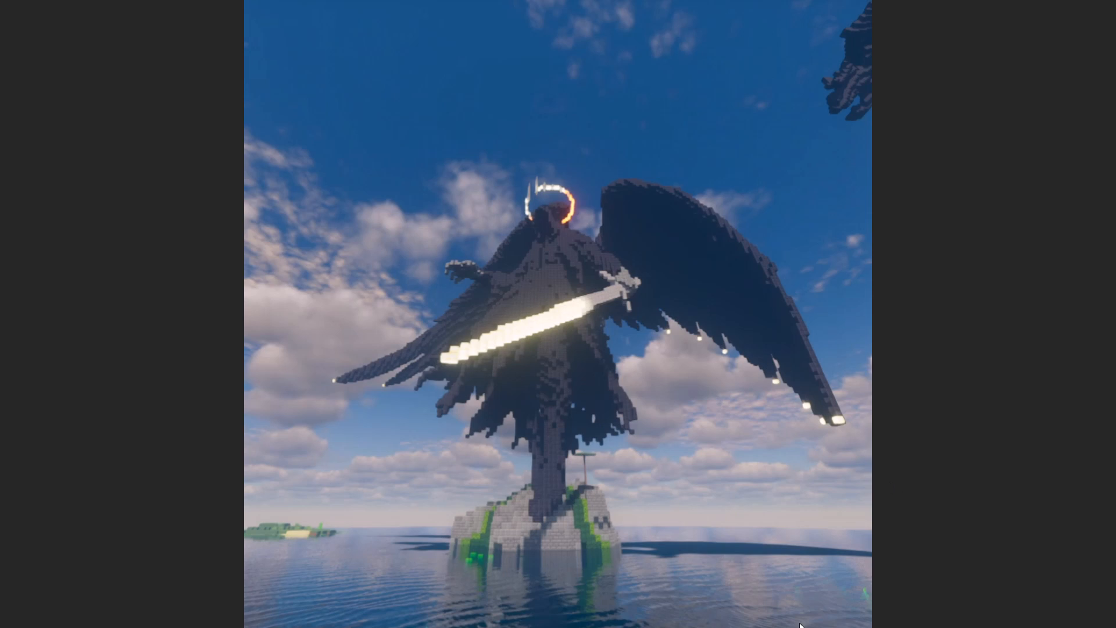
left_click(748, 520)
left_click(707, 572)
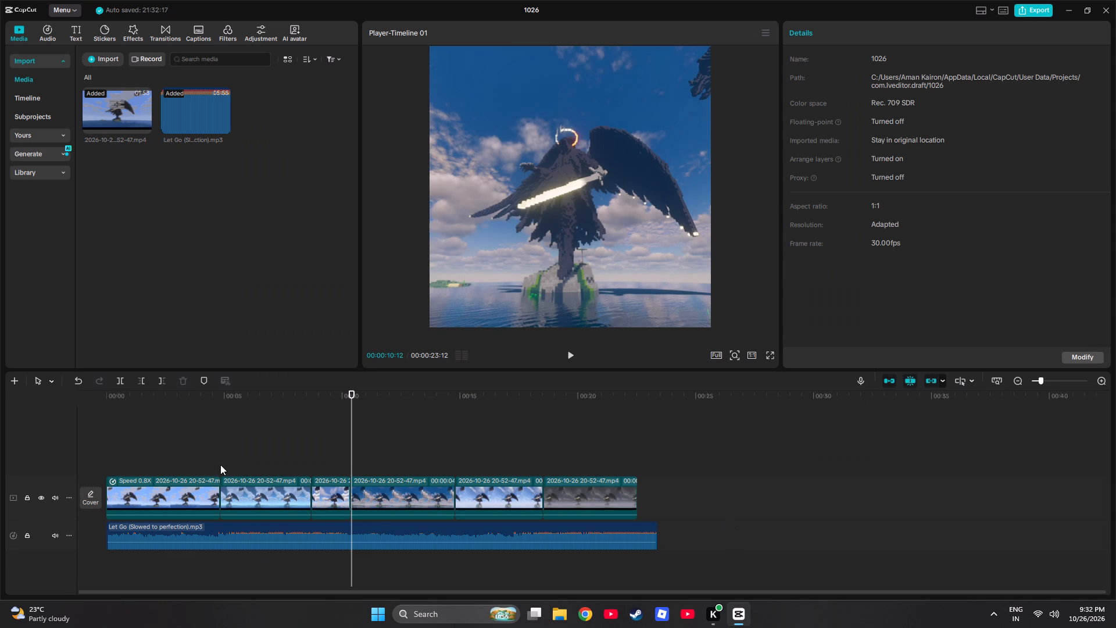
Replay from about 4 s to 10 s to check how the second and third clips line up with the song.
left_click(267, 441)
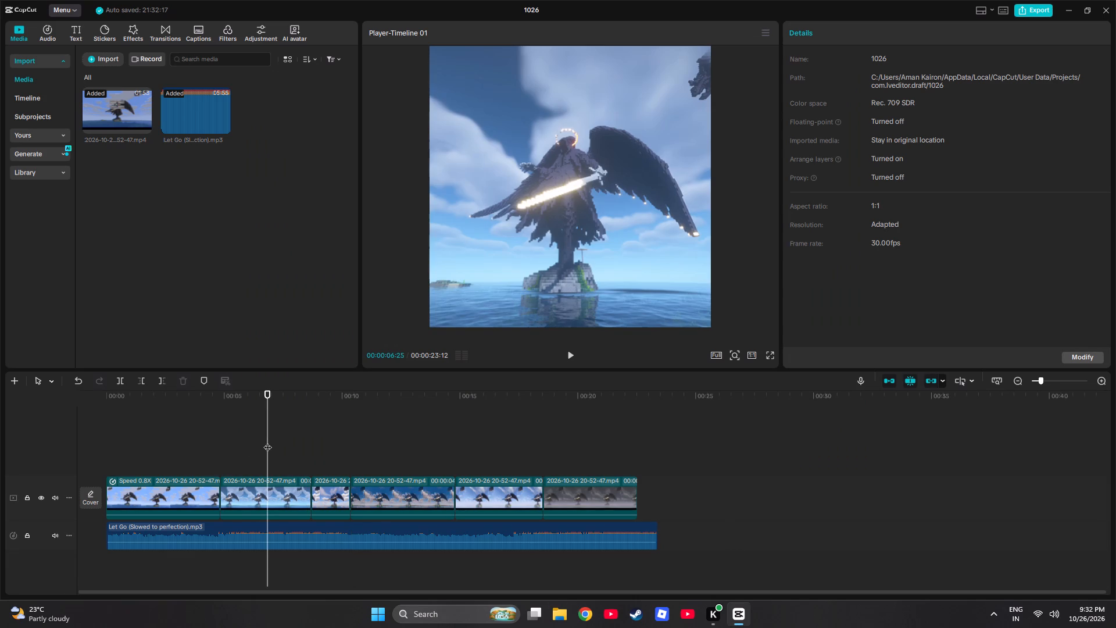
left_click(173, 444)
left_click(205, 434)
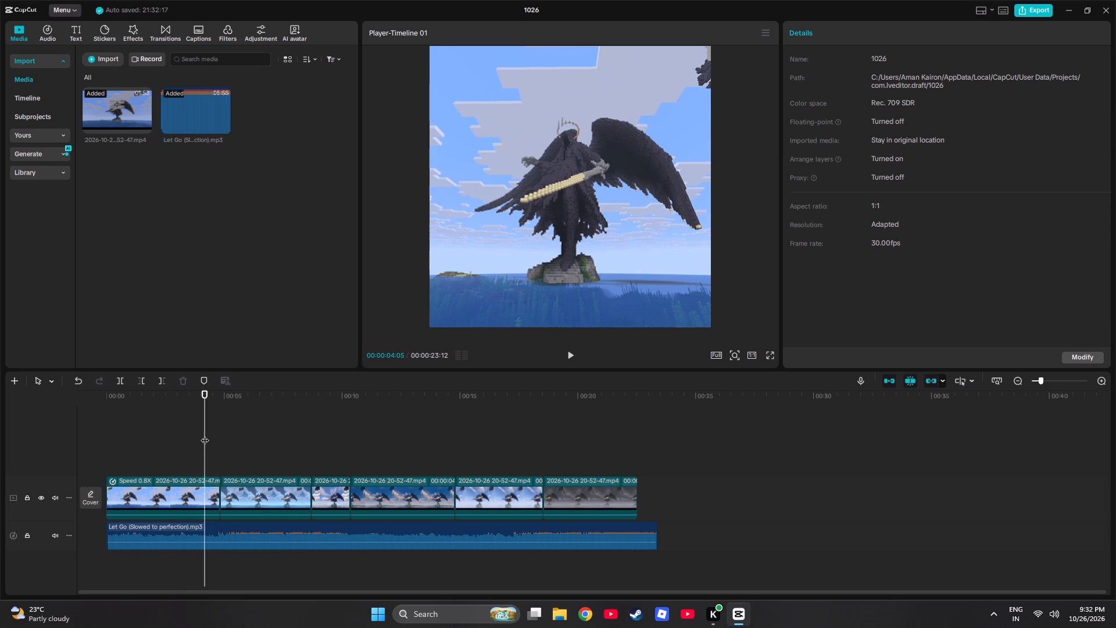
key("space")
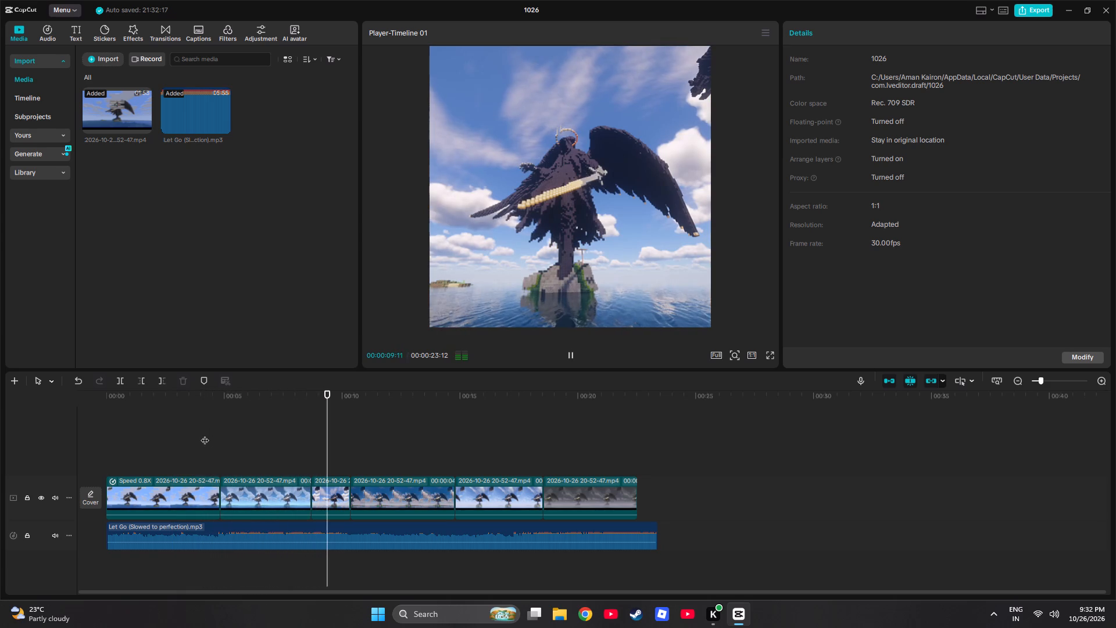
key("space")
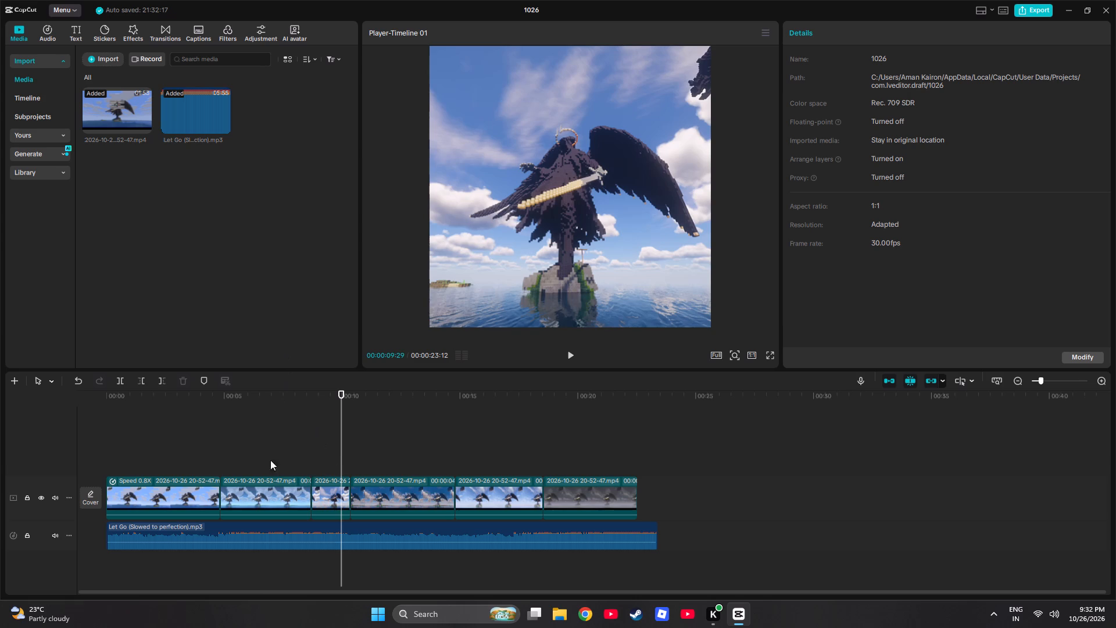
Trim the end of the second video clip back to about 7 s on the timeline.
left_click(260, 454)
left_click_drag(307, 493, 306, 493)
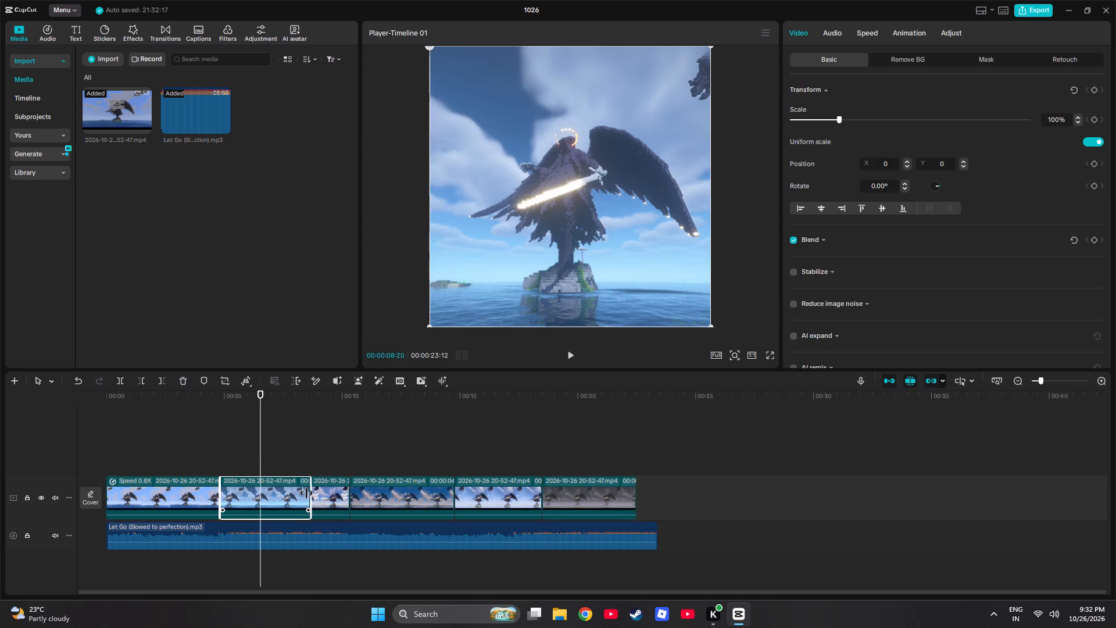
left_click_drag(306, 493, 267, 493)
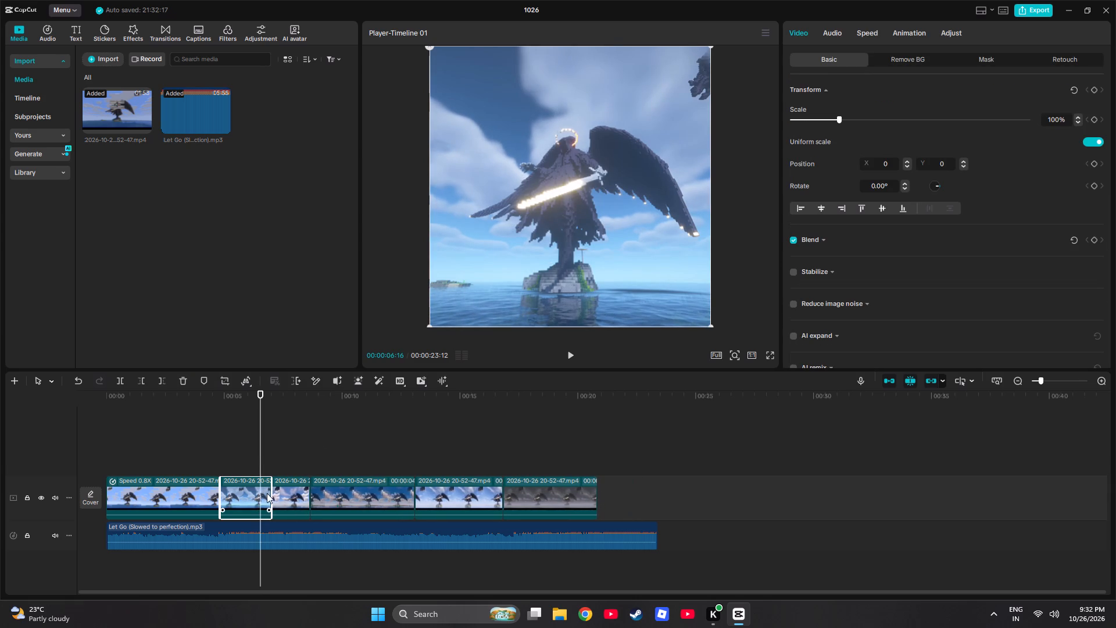
Play from just before the second clip into the fourth to check the new cut timing against the song.
left_click(219, 443)
key("space")
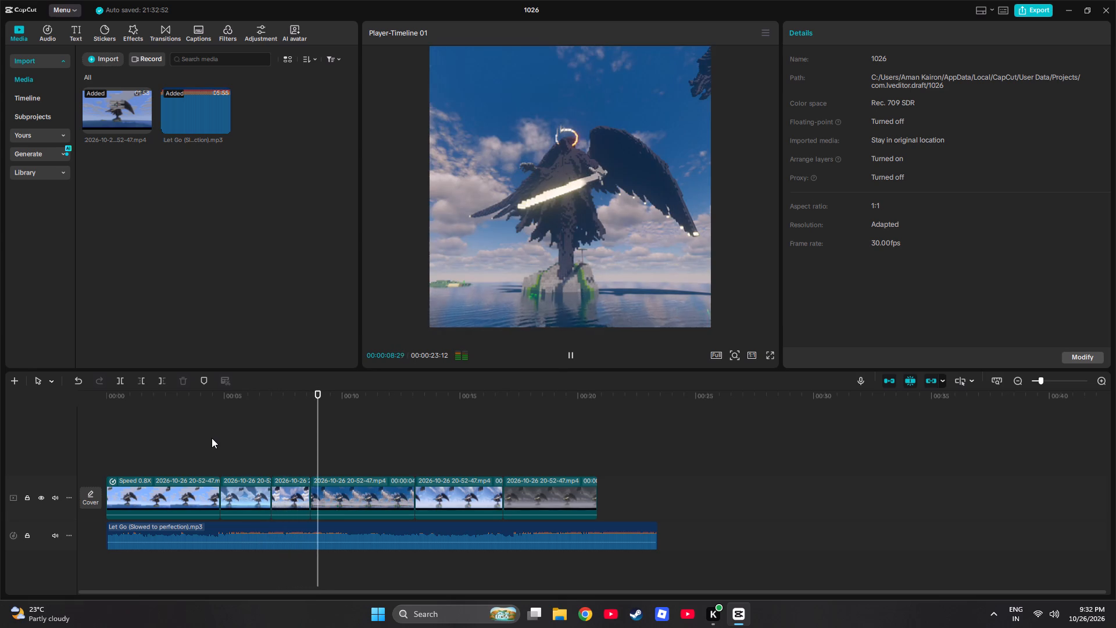
left_click(226, 434)
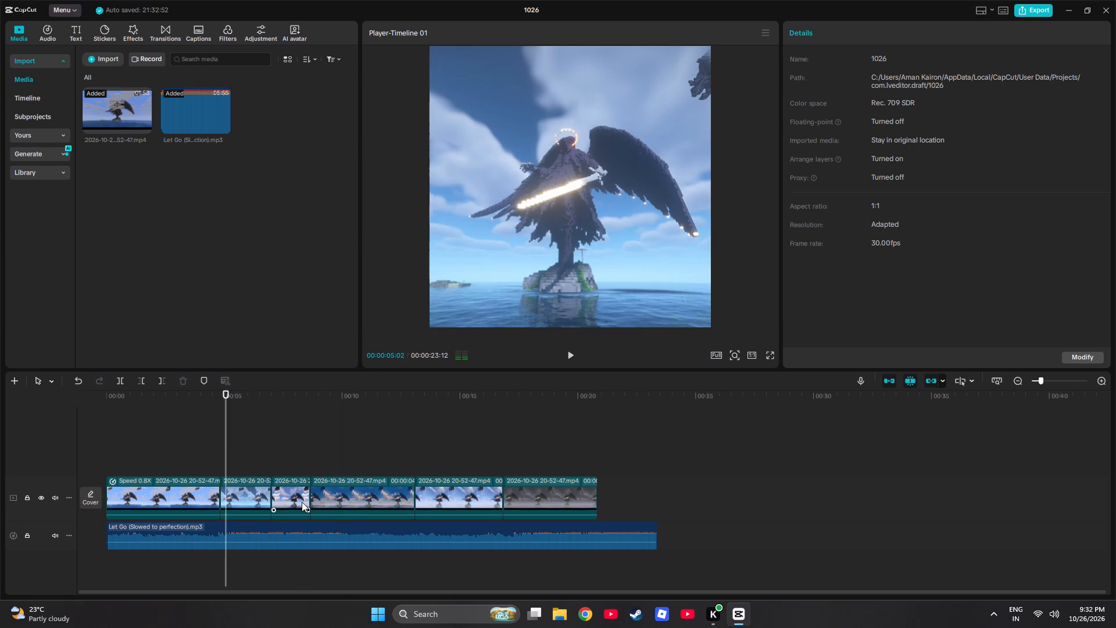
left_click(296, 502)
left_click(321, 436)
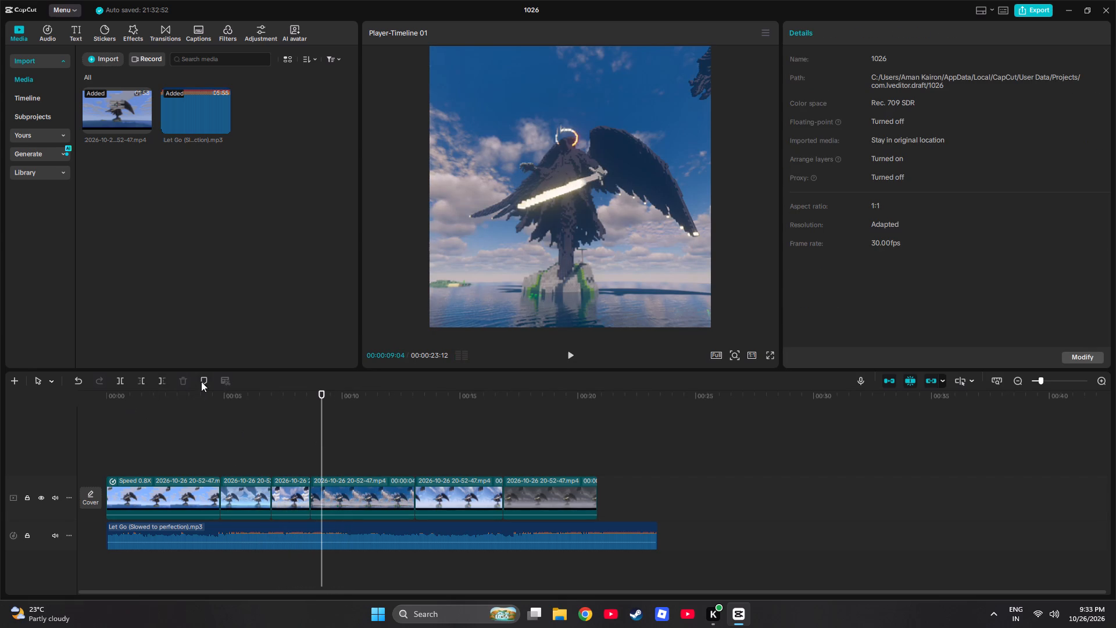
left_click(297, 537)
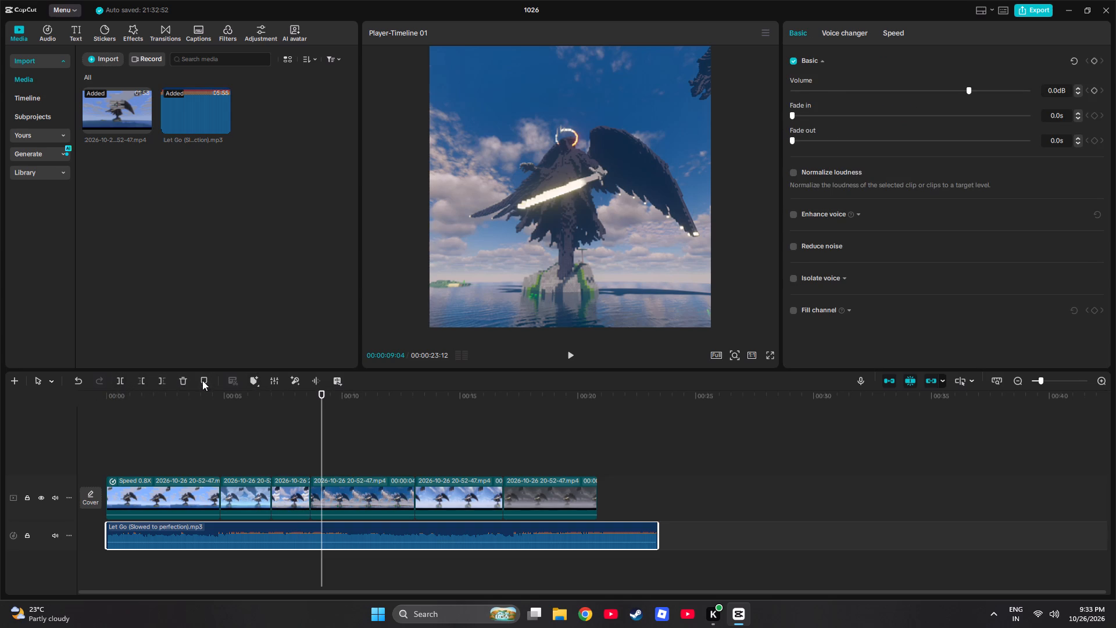
Play the section from about 6 s to 10 s, then from about 11 s to the end, checking the cuts against the song.
left_click(253, 429)
key("space")
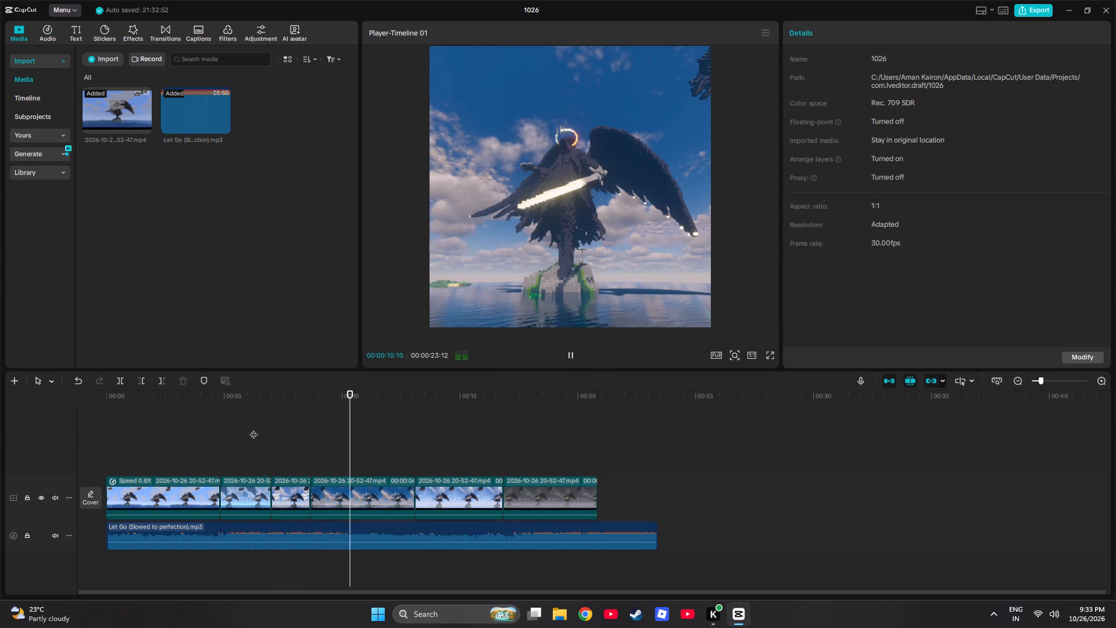
left_click(345, 454)
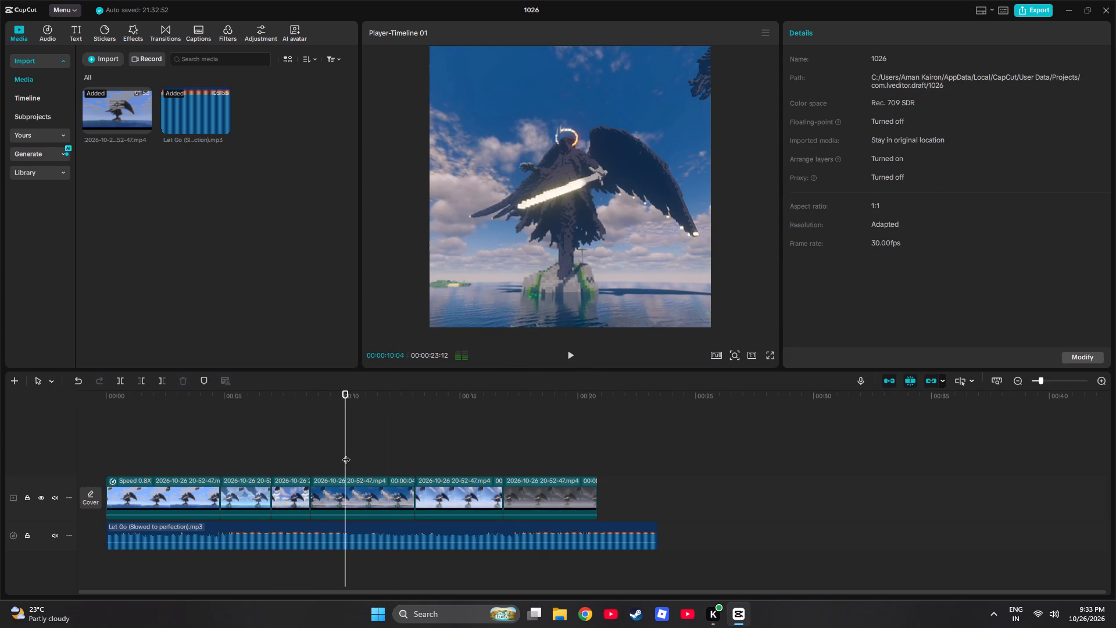
left_click(363, 454)
key("space")
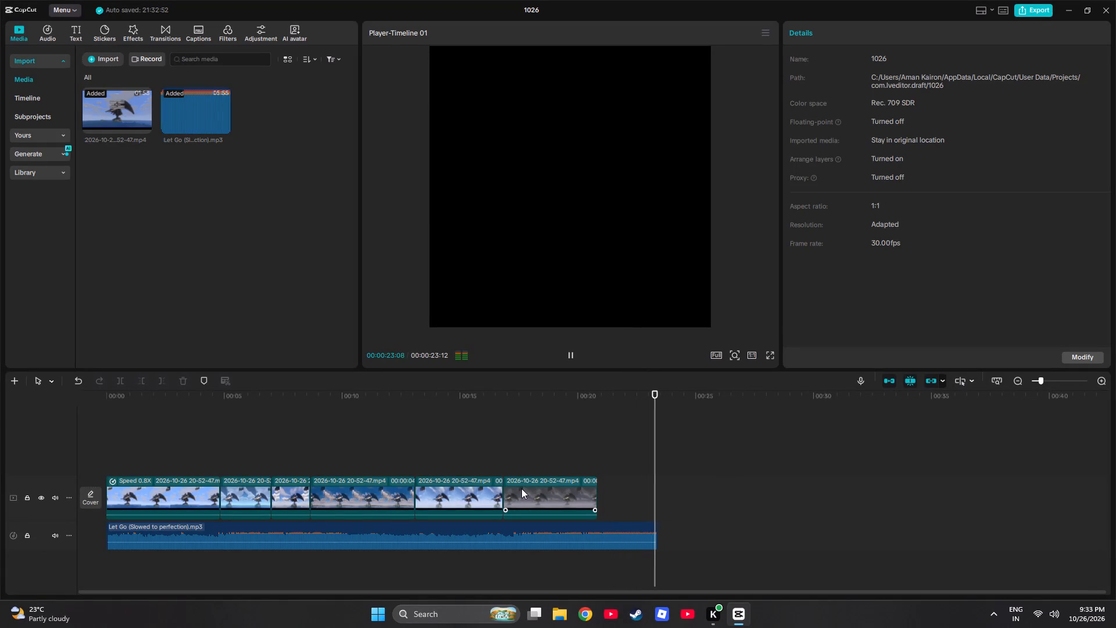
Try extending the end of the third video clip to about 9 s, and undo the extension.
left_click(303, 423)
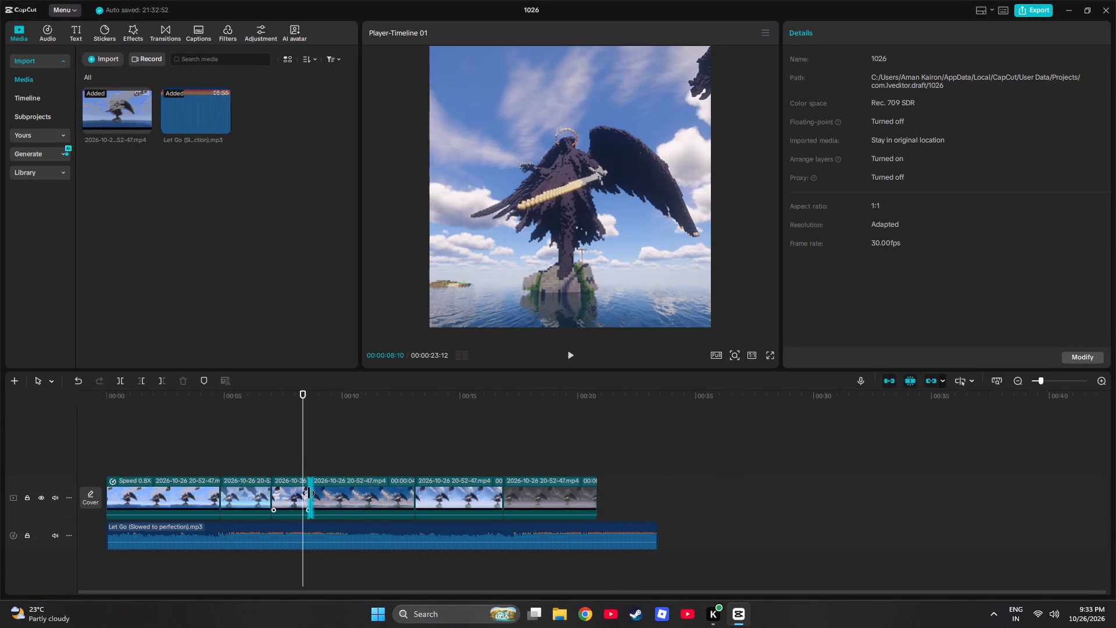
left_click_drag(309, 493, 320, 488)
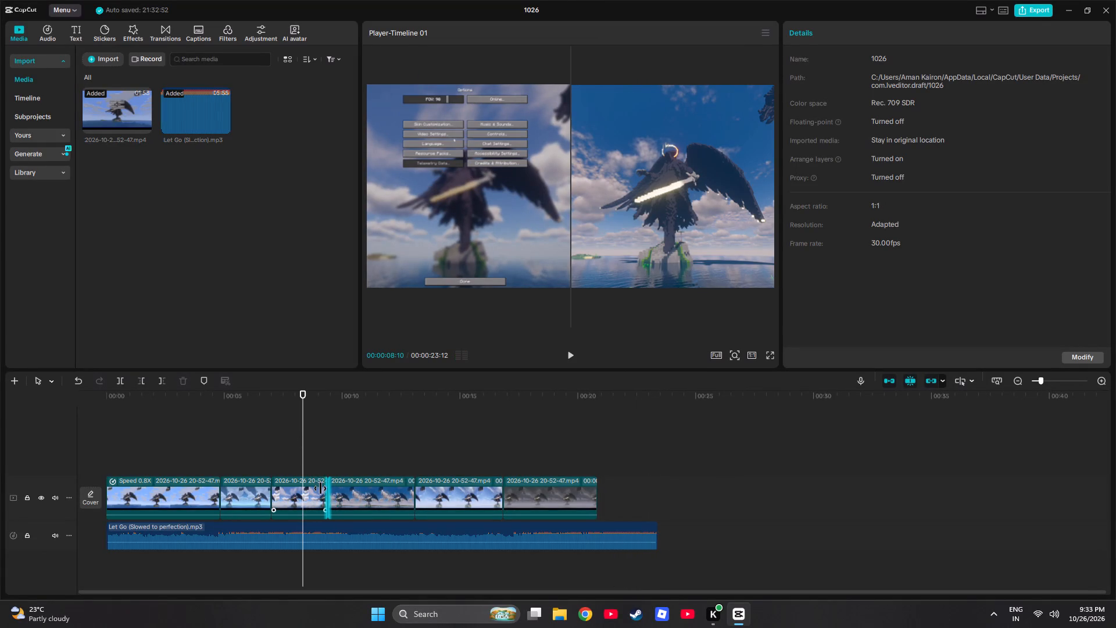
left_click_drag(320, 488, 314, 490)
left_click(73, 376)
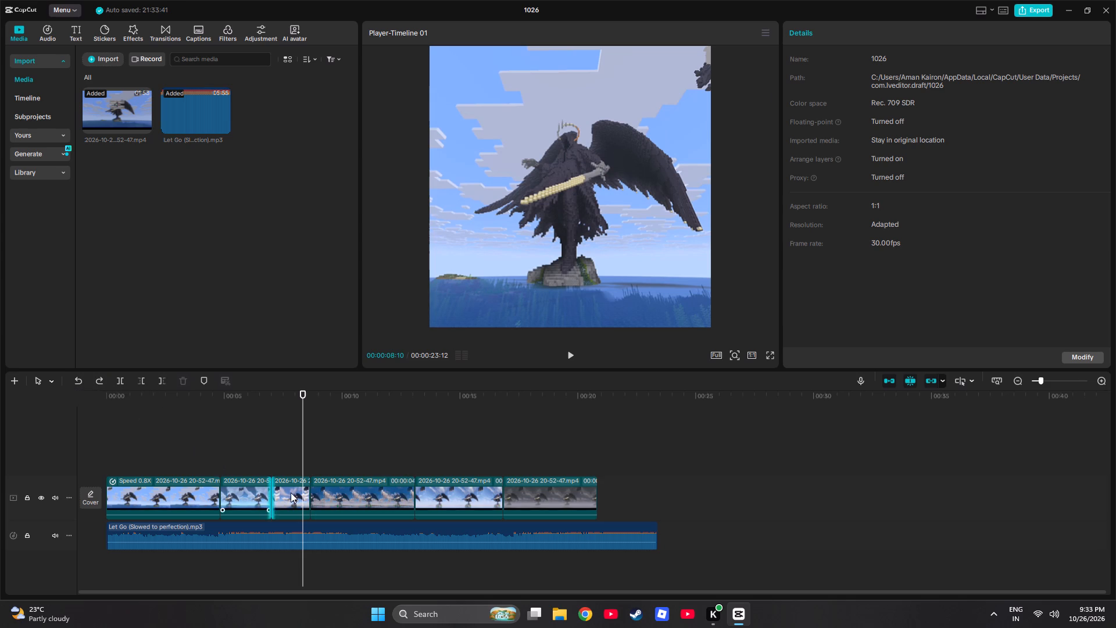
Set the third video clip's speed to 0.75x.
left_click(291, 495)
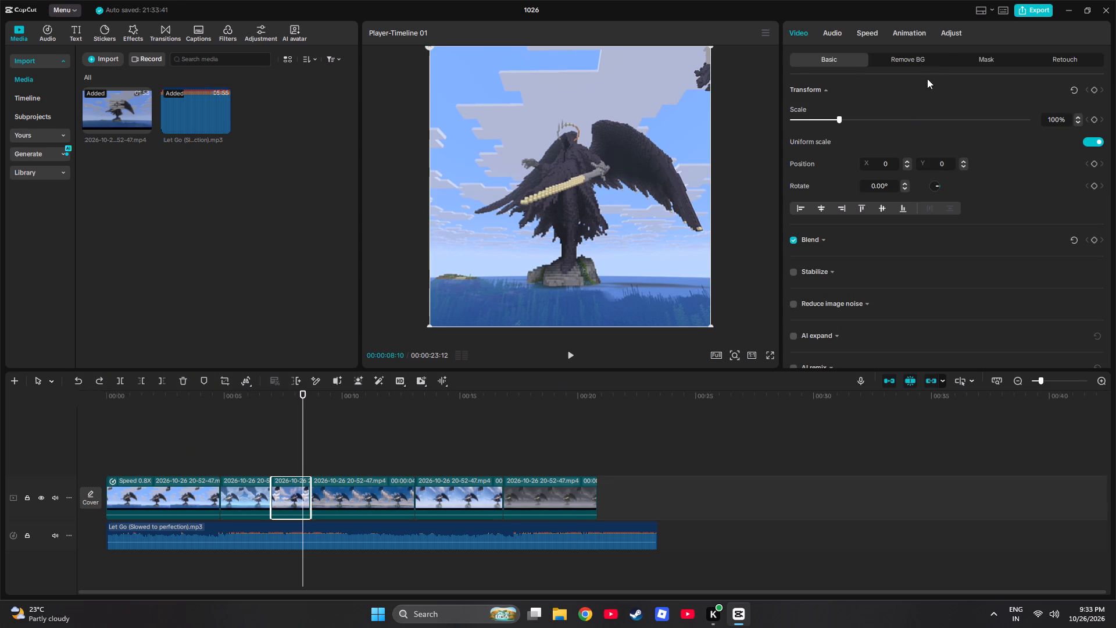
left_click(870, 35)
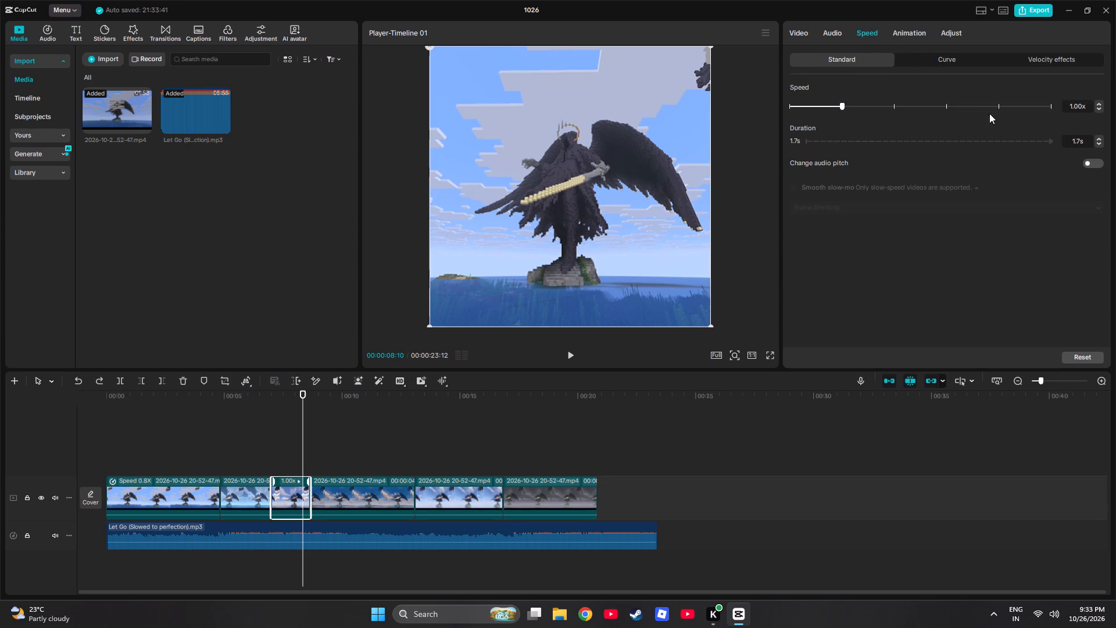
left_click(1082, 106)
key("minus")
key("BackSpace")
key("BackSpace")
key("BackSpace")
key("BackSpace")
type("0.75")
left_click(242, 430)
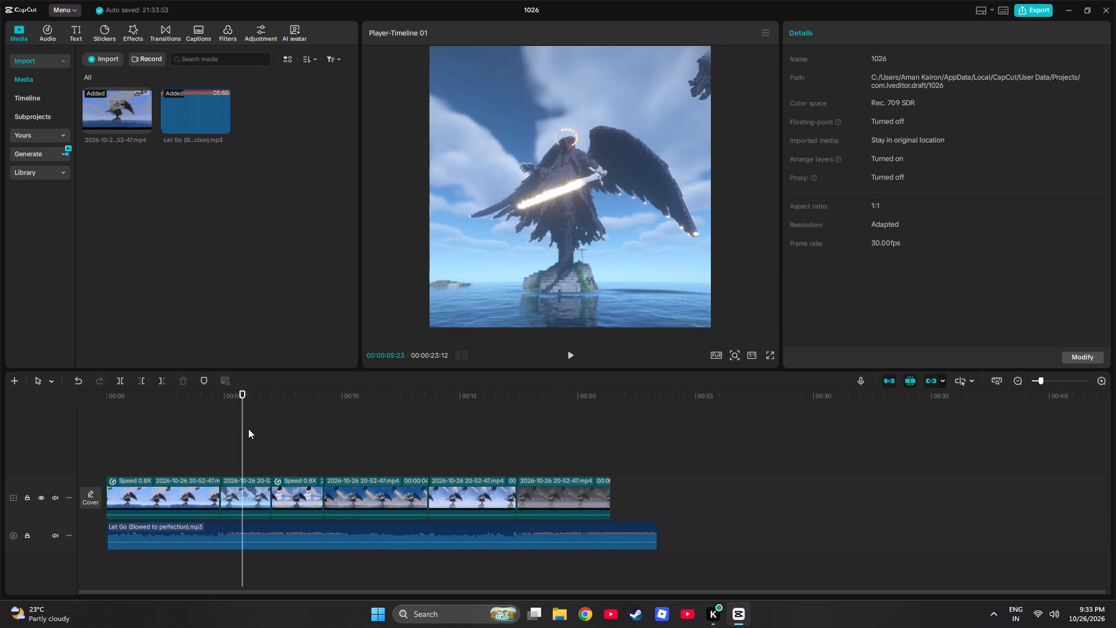
Play from about 6 s to 11 s, and the whole timeline from near the start, checking the cuts against the song.
left_click(249, 429)
key("space")
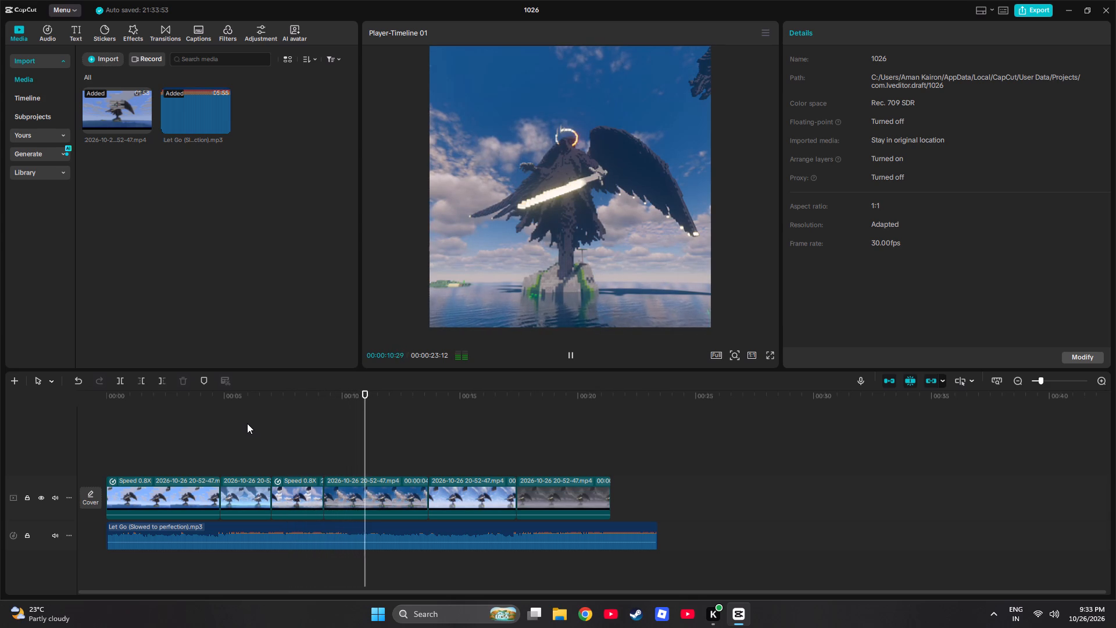
left_click(103, 460)
double_click(120, 441)
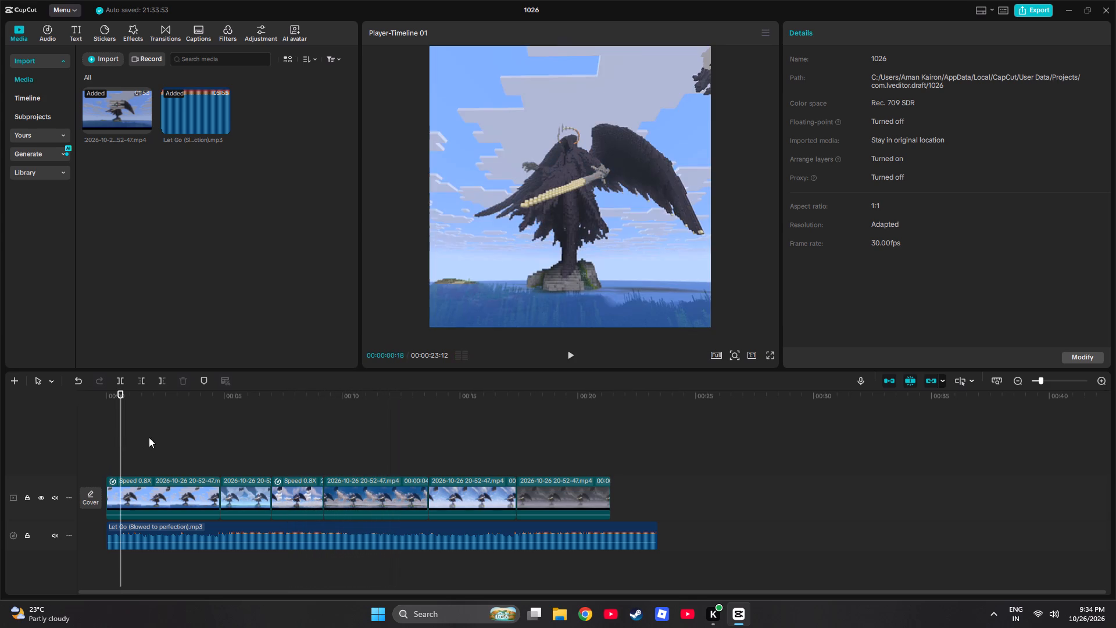
key("space")
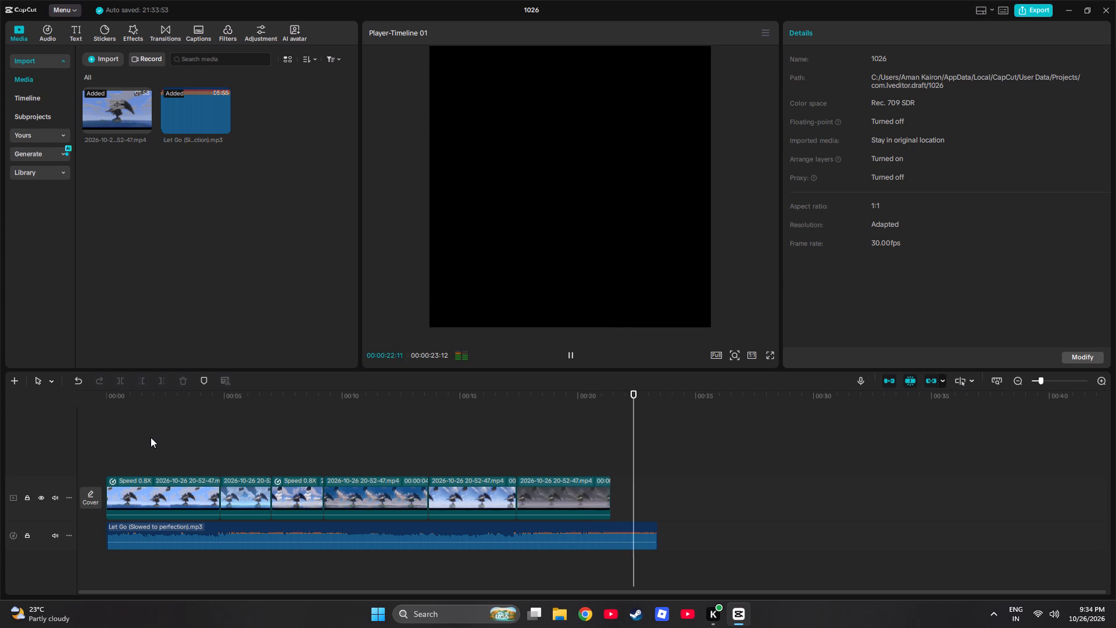
Trim the end of the fifth video clip back slightly to about 17 s on the timeline.
left_click(538, 440)
left_click(450, 516)
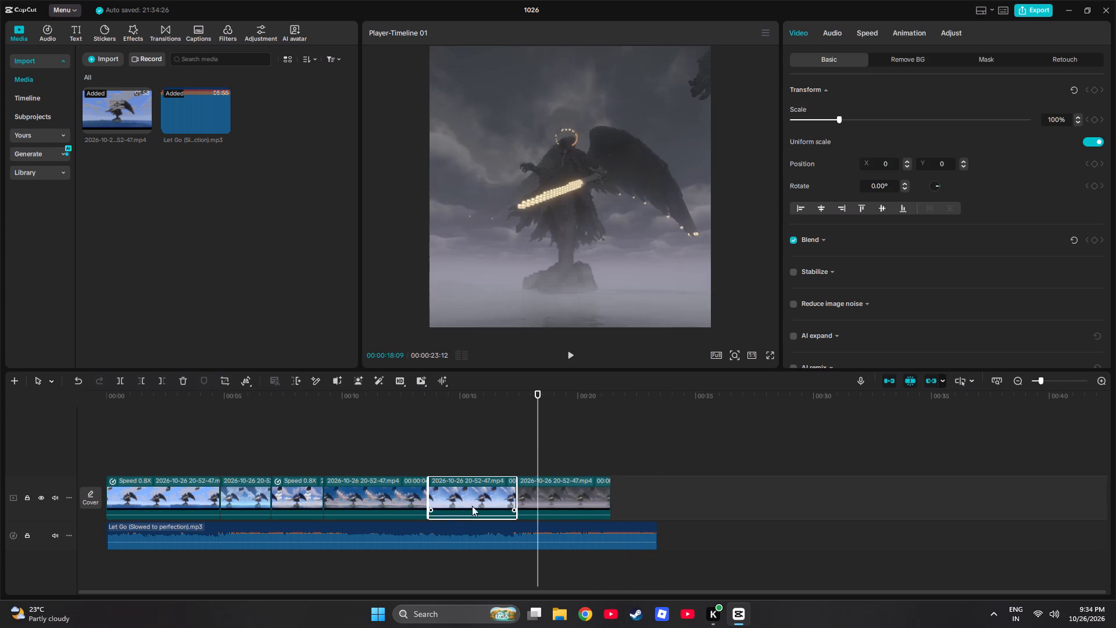
double_click(515, 491)
double_click(511, 493)
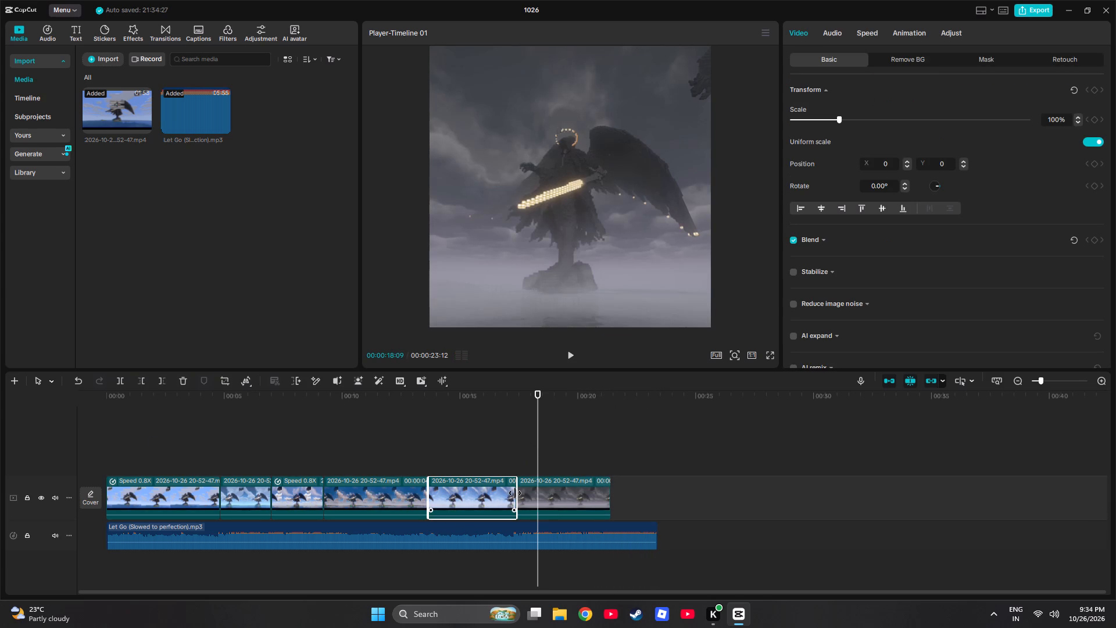
left_click_drag(516, 493, 510, 493)
left_click(510, 493)
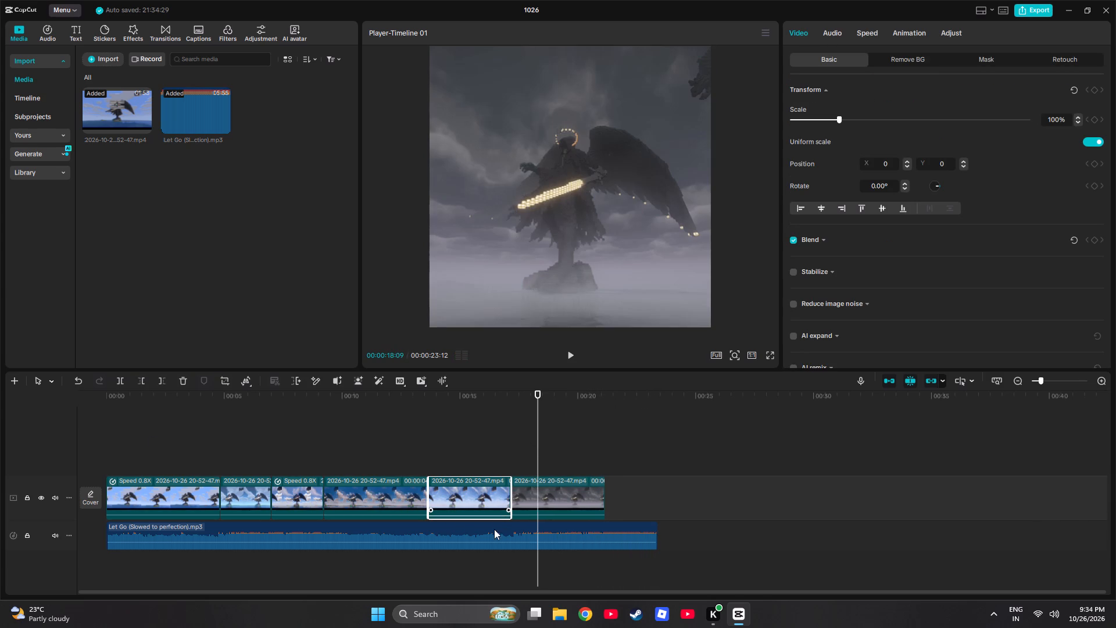
Set the third video clip's speed to 0.7x.
left_click(404, 530)
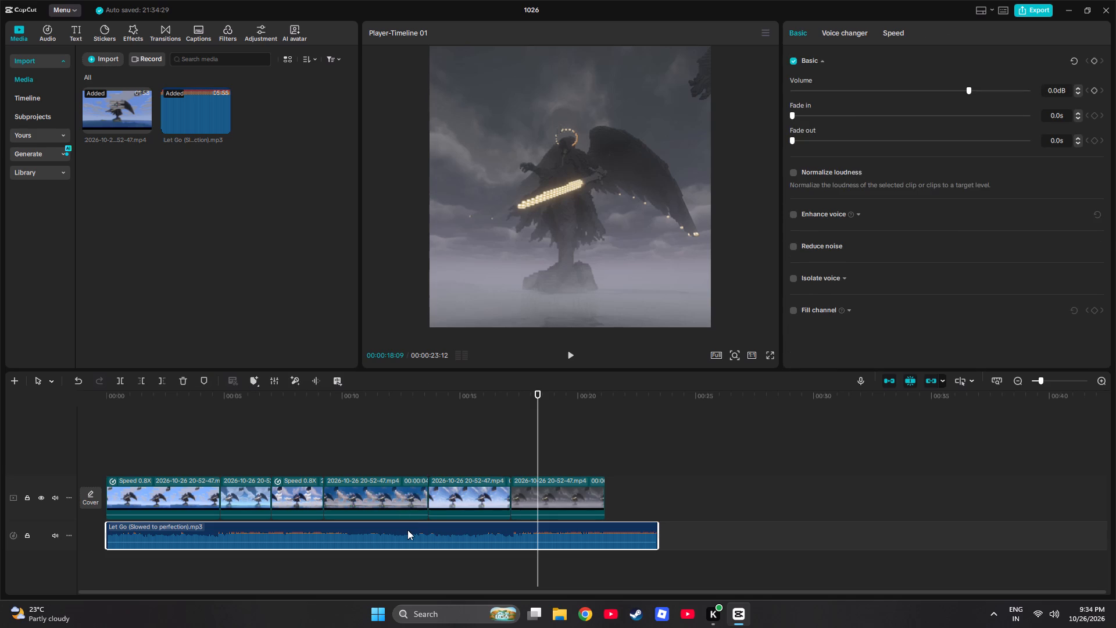
left_click(417, 439)
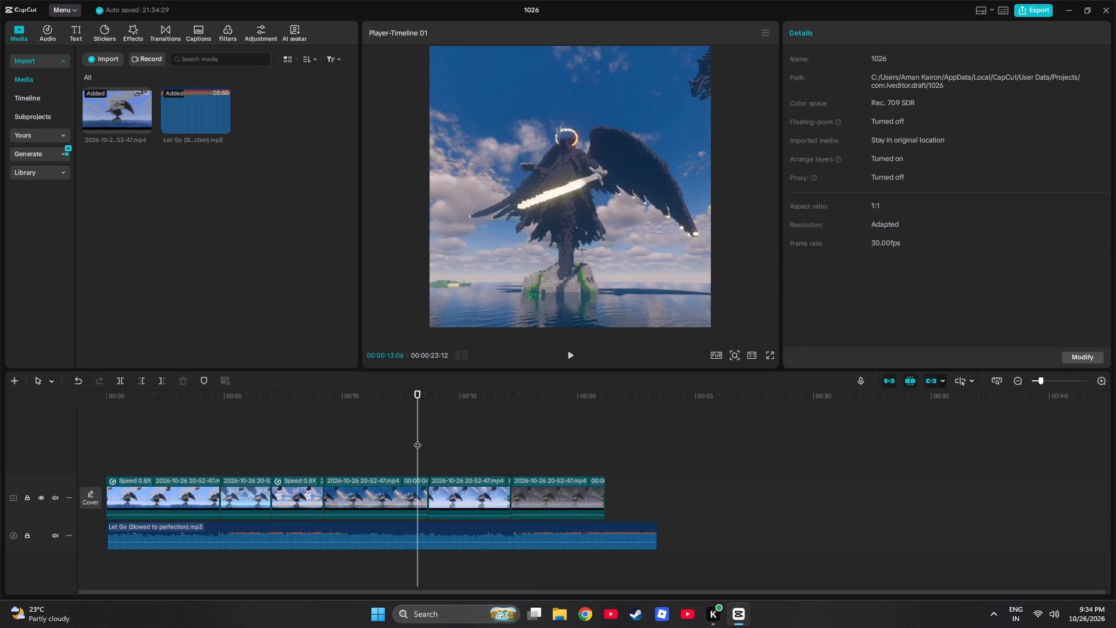
left_click(541, 496)
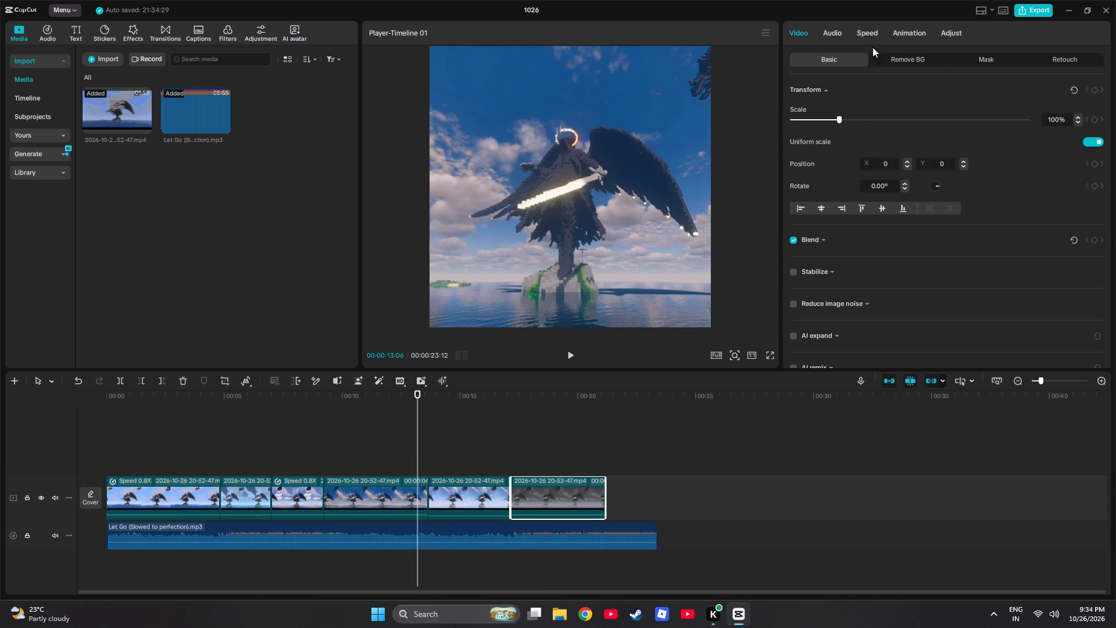
left_click(309, 500)
left_click(867, 34)
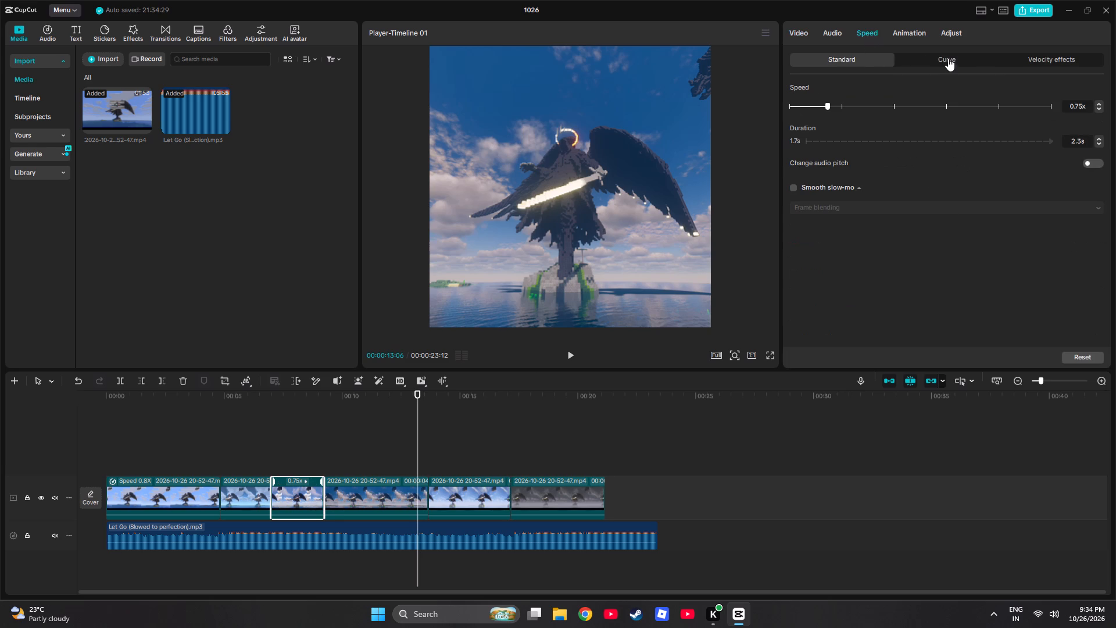
left_click(1081, 108)
key("BackSpace")
left_click(321, 448)
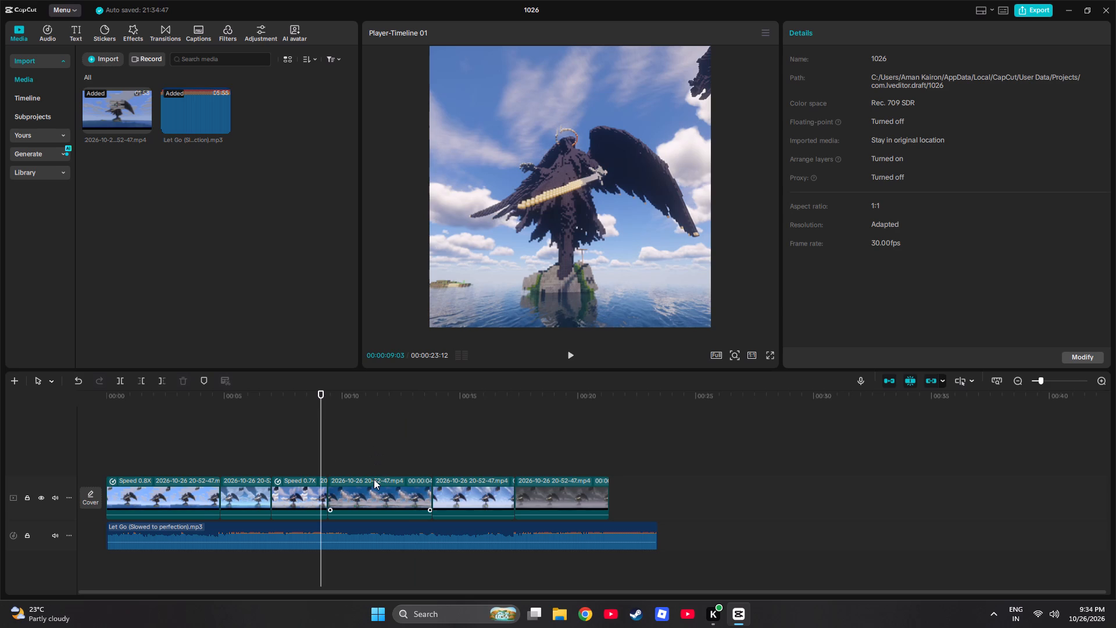
Slow the fifth video clip down to a speed of 0.8x.
left_click(374, 479)
left_click(478, 494)
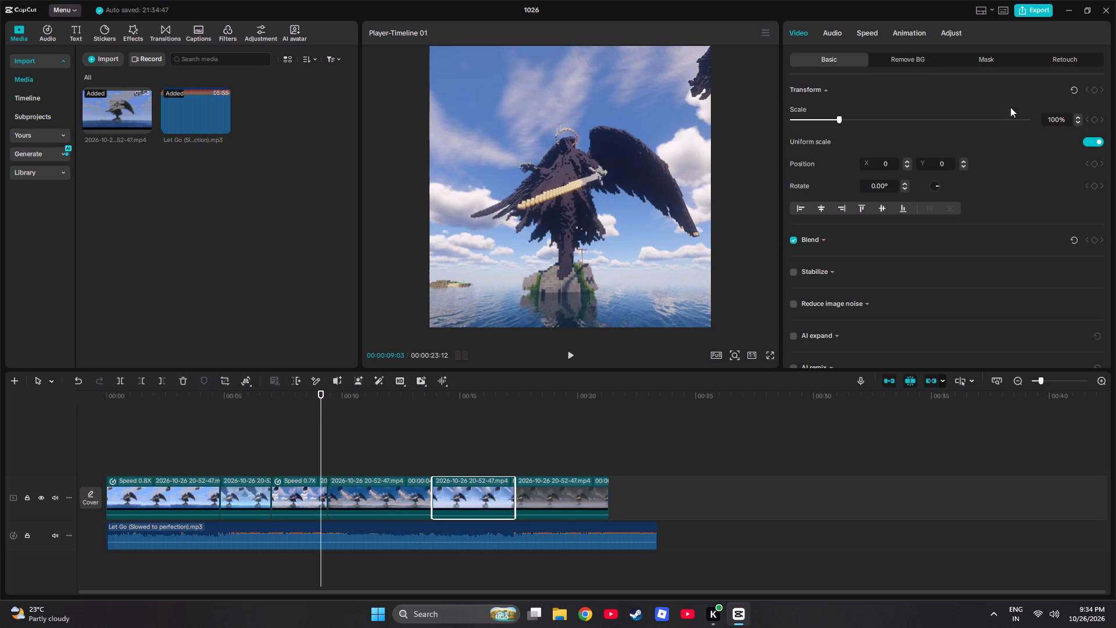
left_click(875, 34)
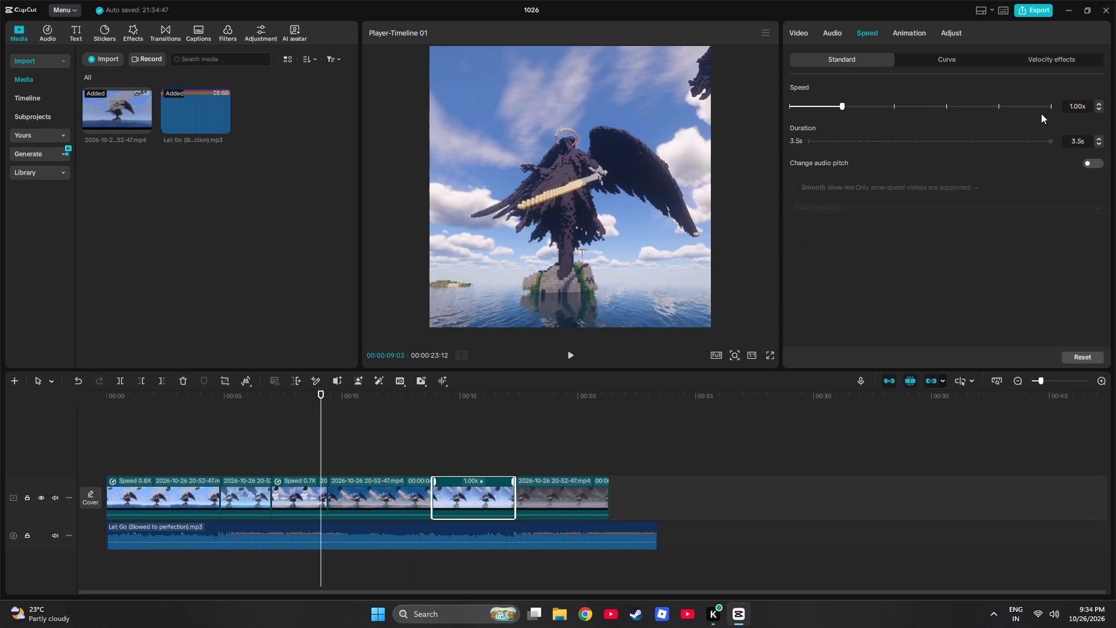
left_click(1081, 104)
key("BackSpace")
key("BackSpace")
key("BackSpace")
key("BackSpace")
key("0")
type(".8")
left_click(533, 443)
Slow the last video clip down to a speed of 0.80x.
left_click(571, 477)
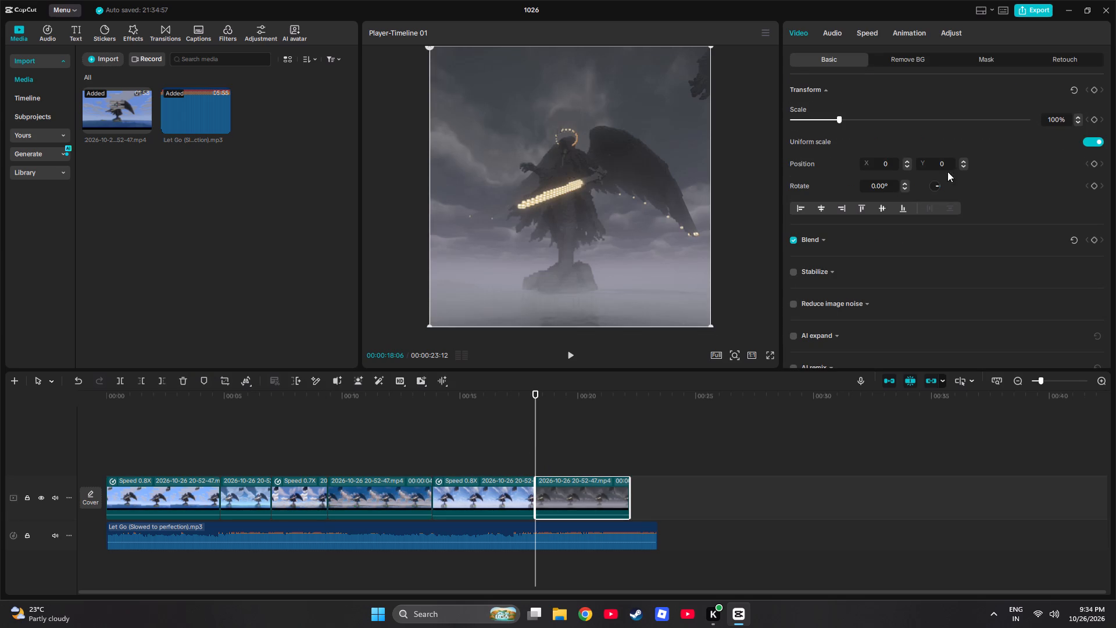
left_click(866, 34)
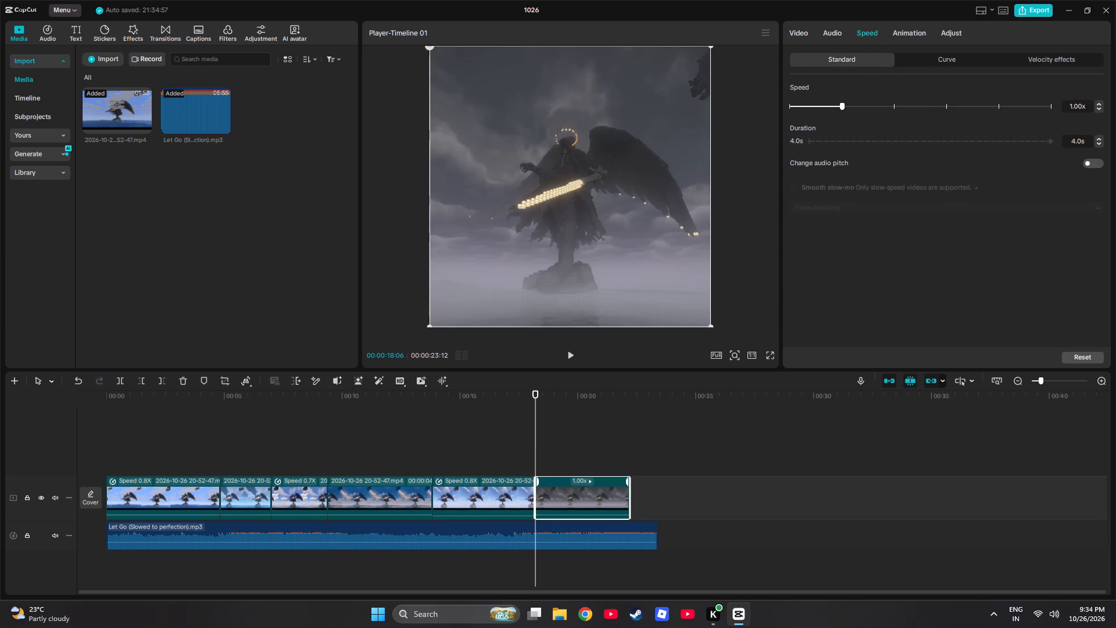
left_click(1082, 108)
key("BackSpace")
key("BackSpace")
key("BackSpace")
key("BackSpace")
key("BackSpace")
key("0")
type(".8")
key("0")
left_click(603, 451)
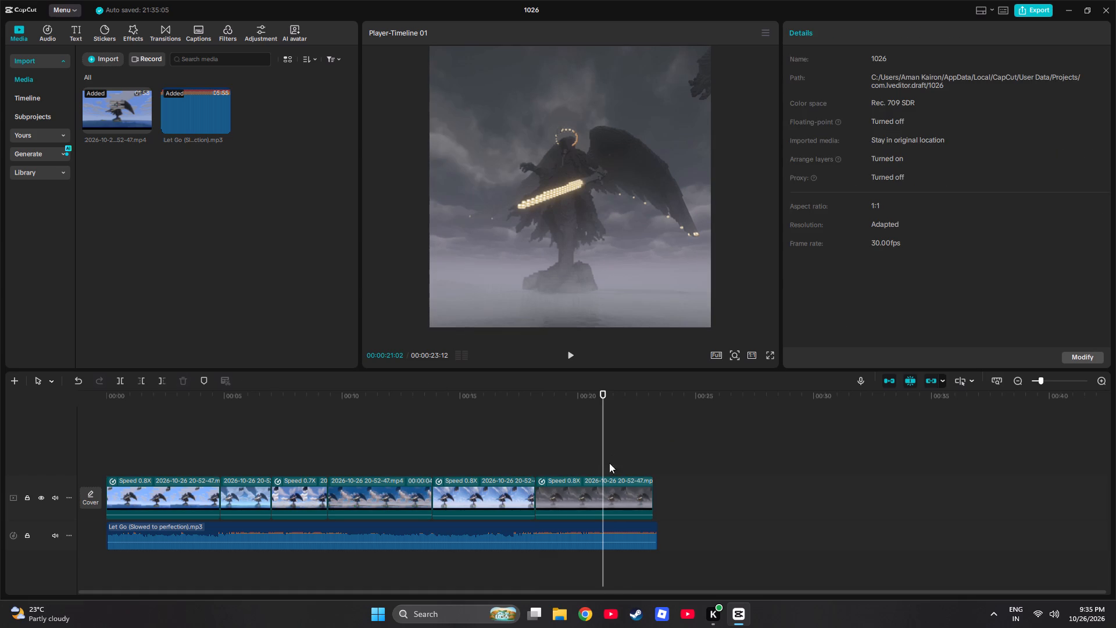
Watch the whole video in full screen from the start to check its timing against the song, and return to the editor.
left_click(772, 357)
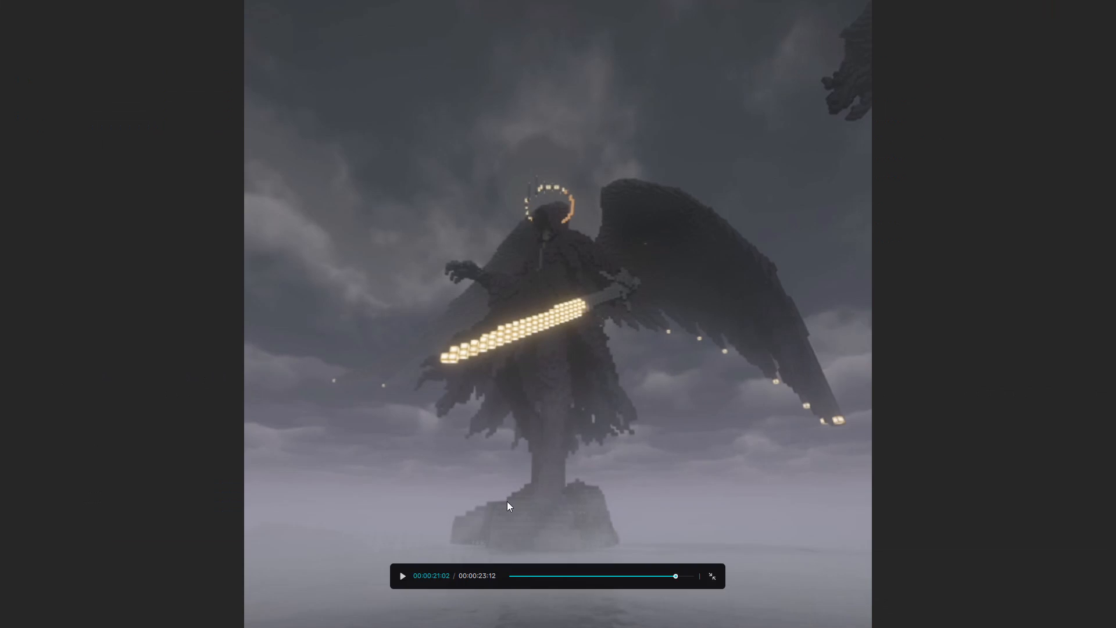
left_click_drag(517, 576, 493, 580)
left_click(405, 573)
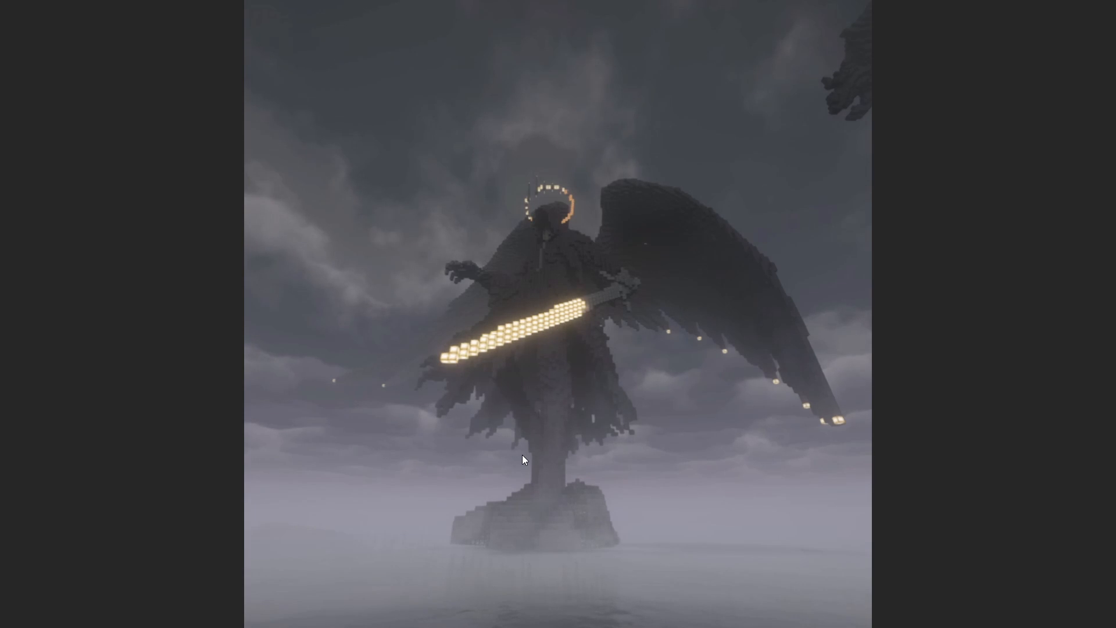
left_click(742, 491)
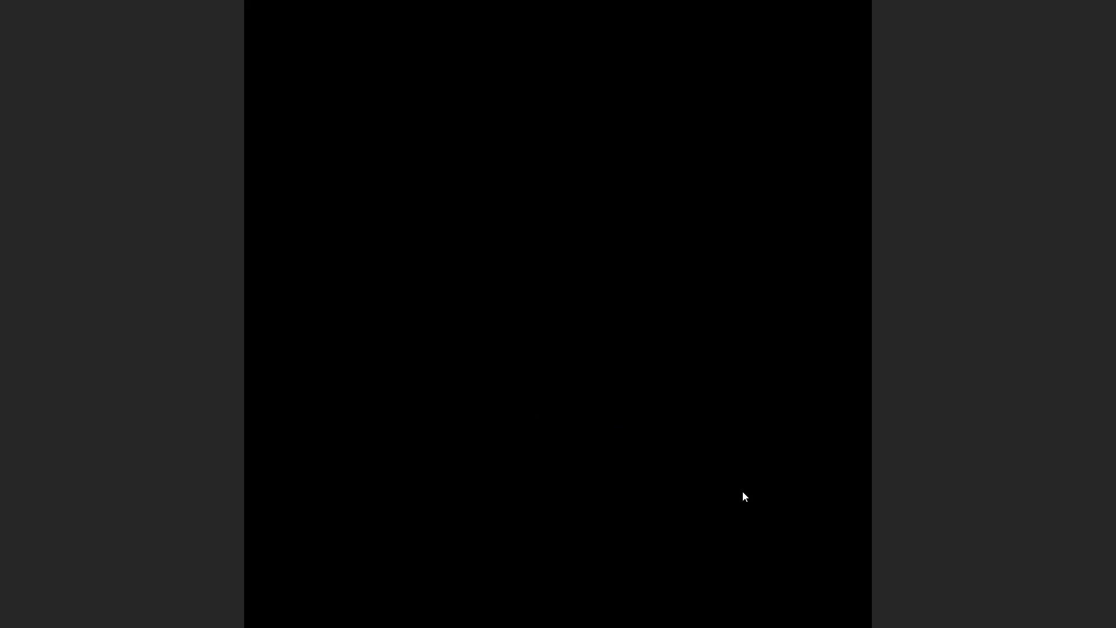
left_click(716, 582)
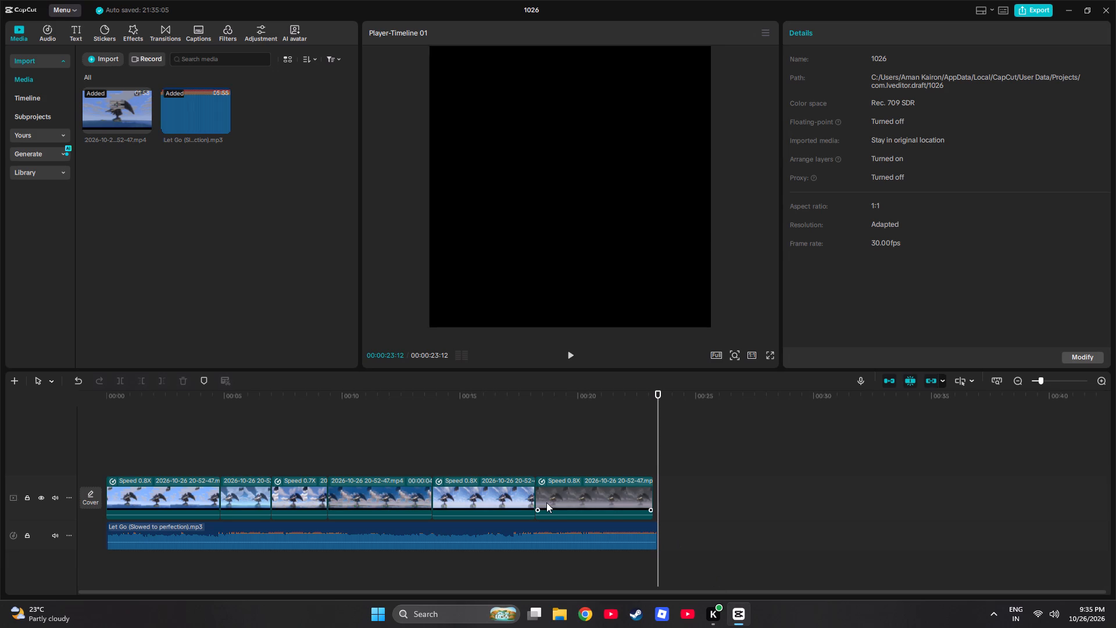
Move the cut between the fifth and last video clips back to about 17.3 s and play across it to check the beat.
left_click_drag(537, 498, 533, 498)
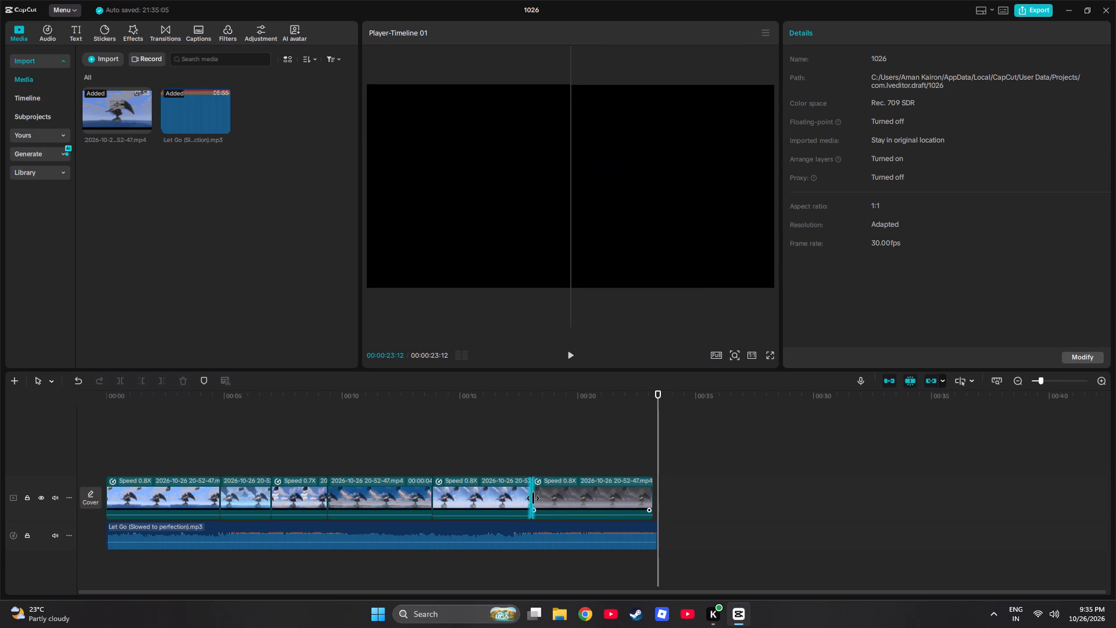
left_click_drag(533, 498, 518, 498)
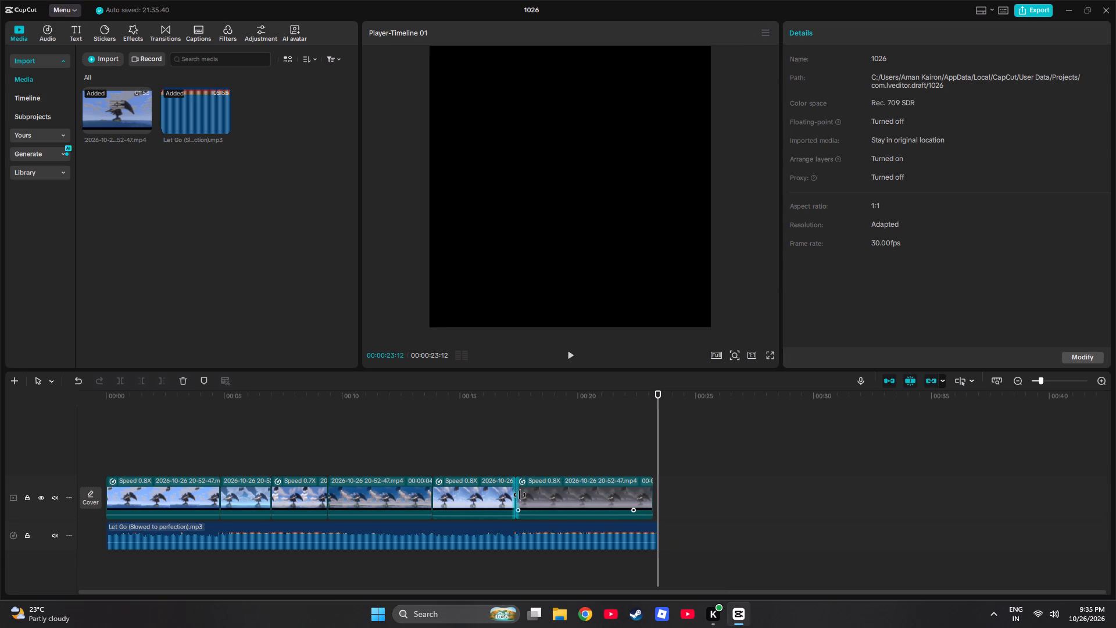
left_click(522, 429)
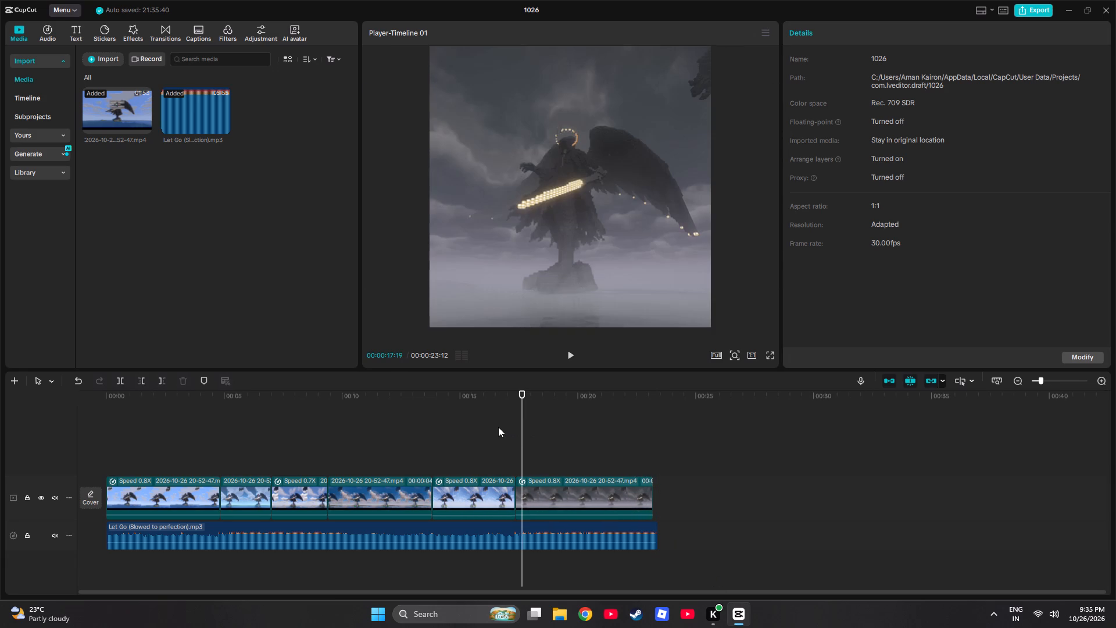
left_click(498, 427)
key("space")
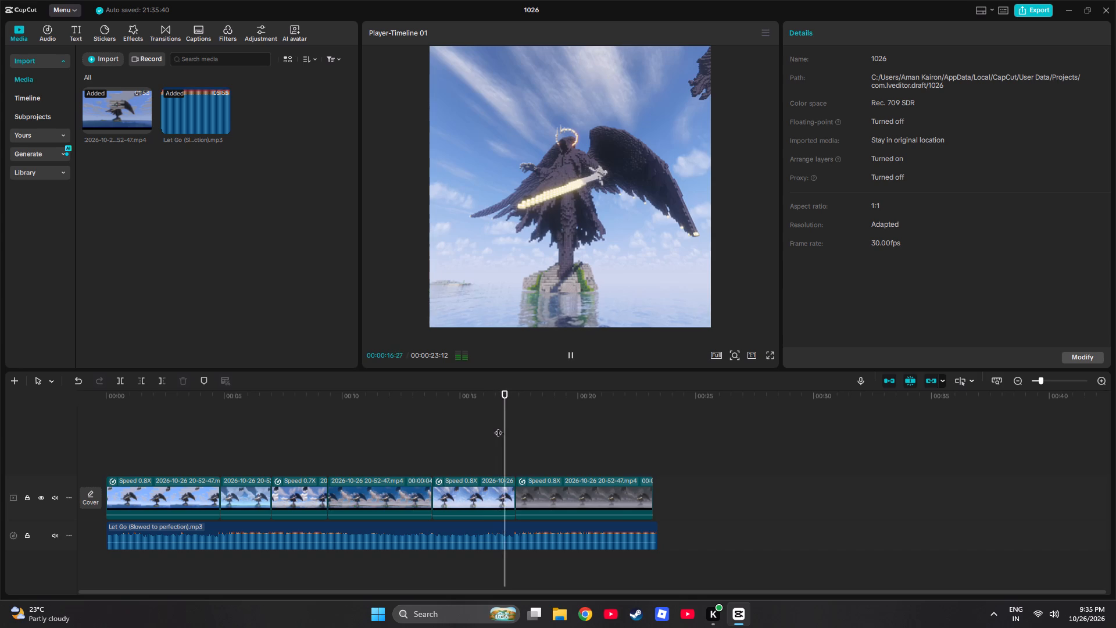
left_click(498, 427)
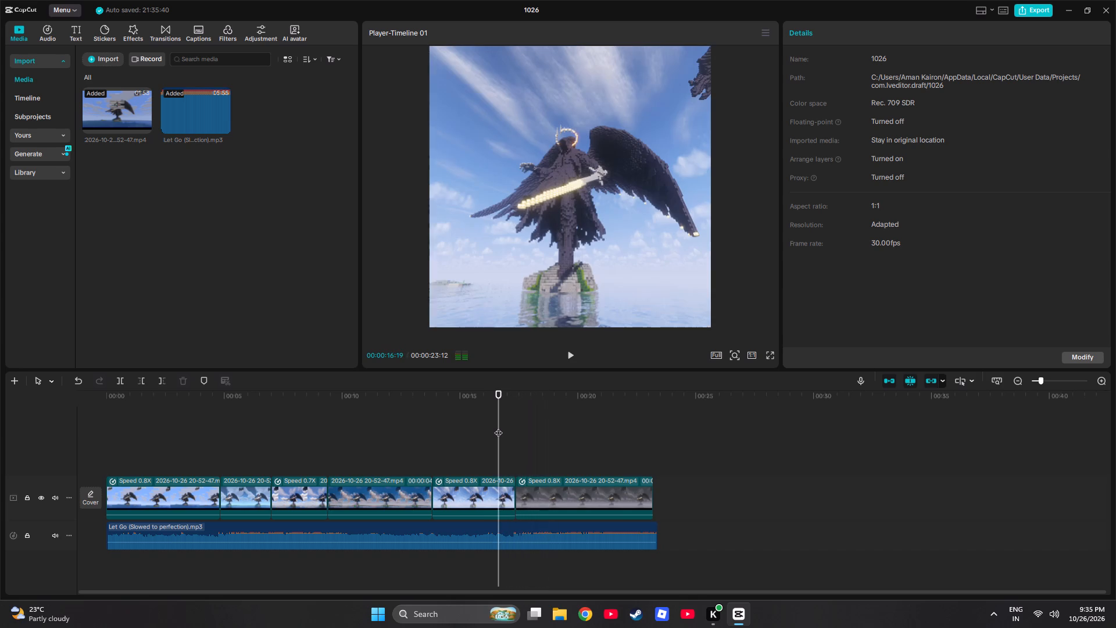
key("space")
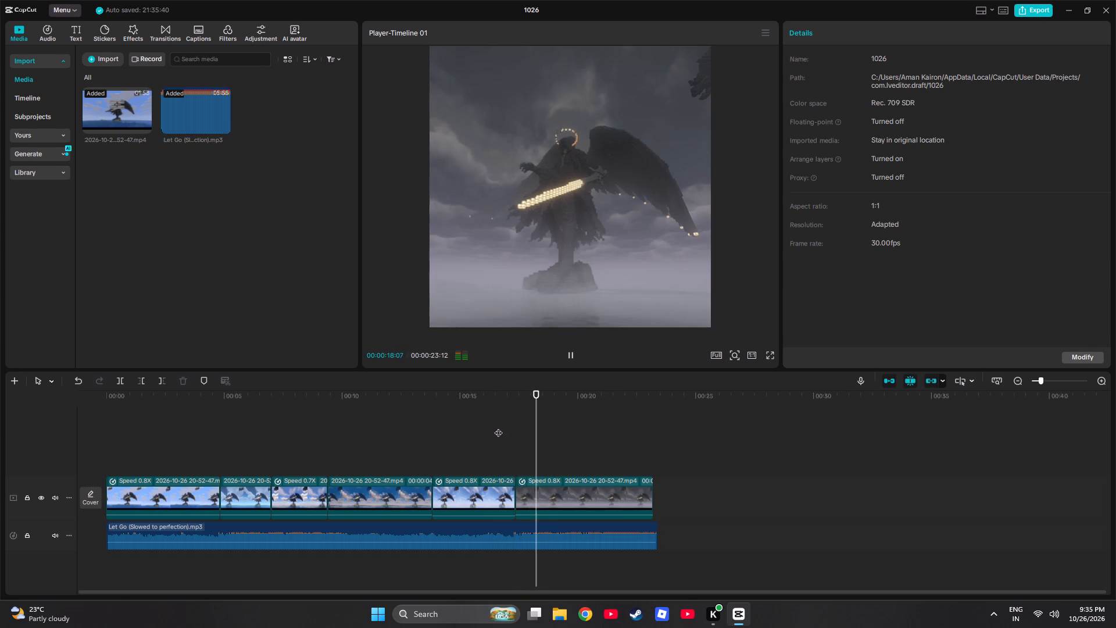
Trim the end of the last video clip back to about 22.6 s, cutting off the game menu footage.
left_click(650, 496)
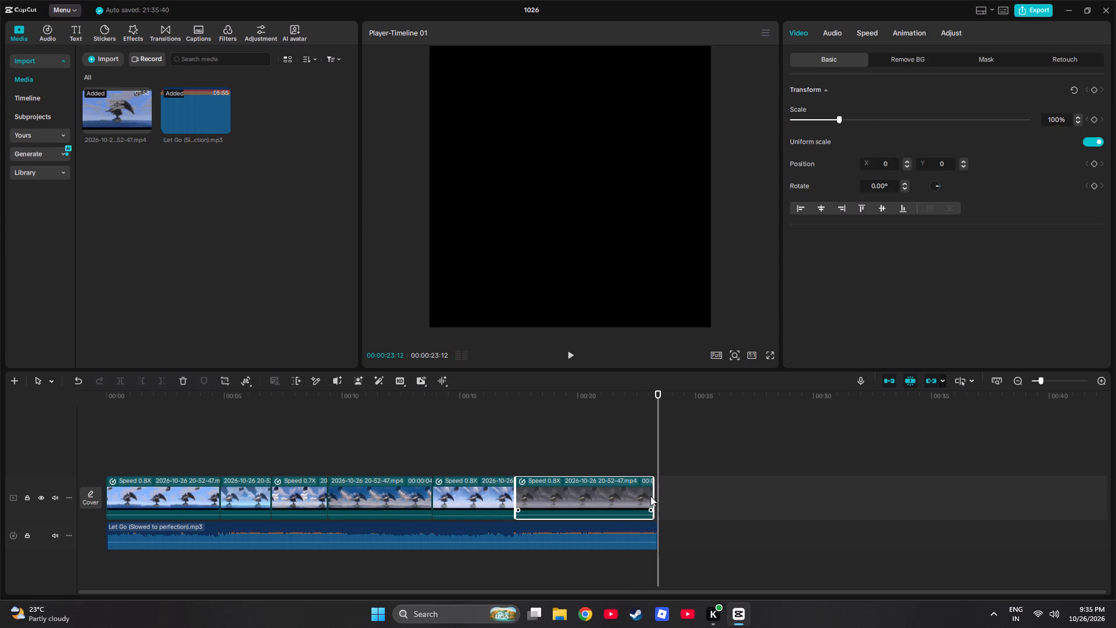
left_click_drag(654, 494, 645, 494)
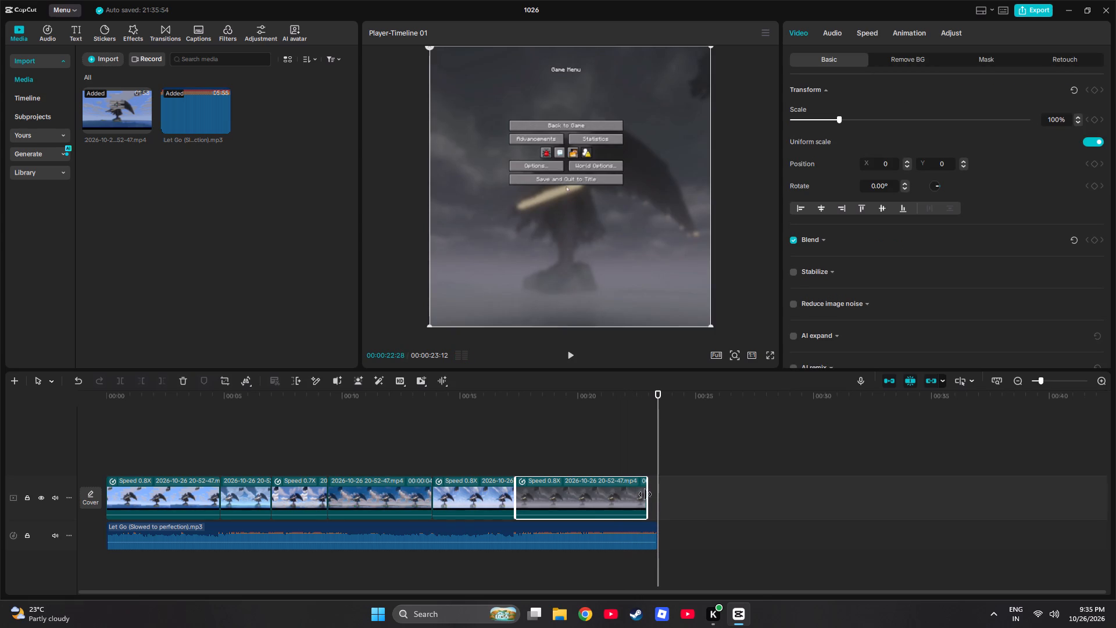
left_click_drag(645, 494, 638, 495)
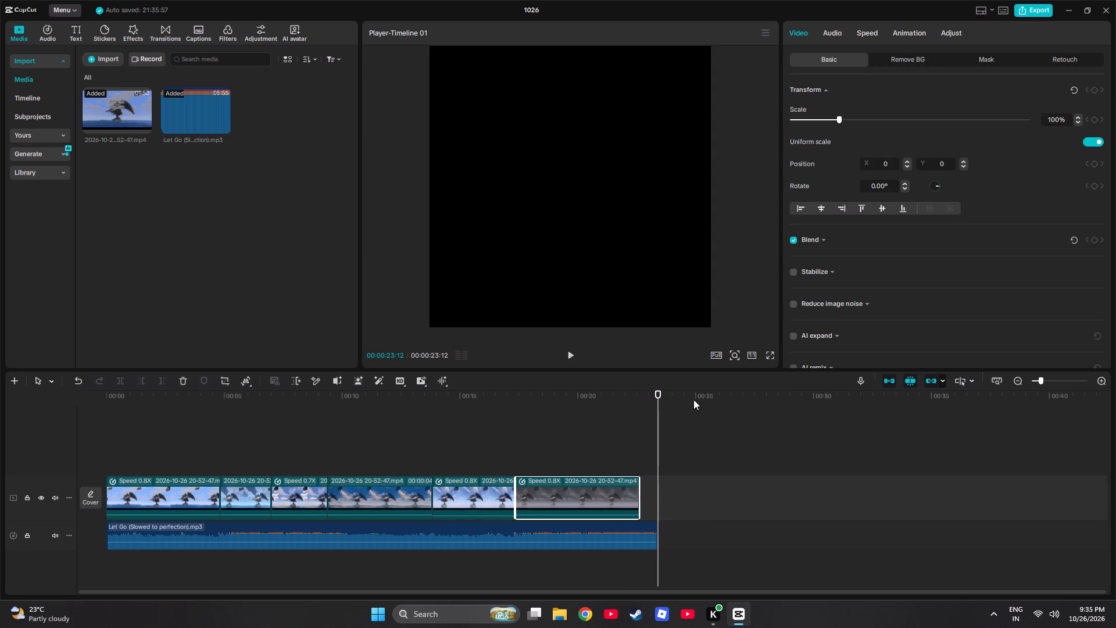
Slow the last video clip down to a speed of 0.75x.
left_click(872, 33)
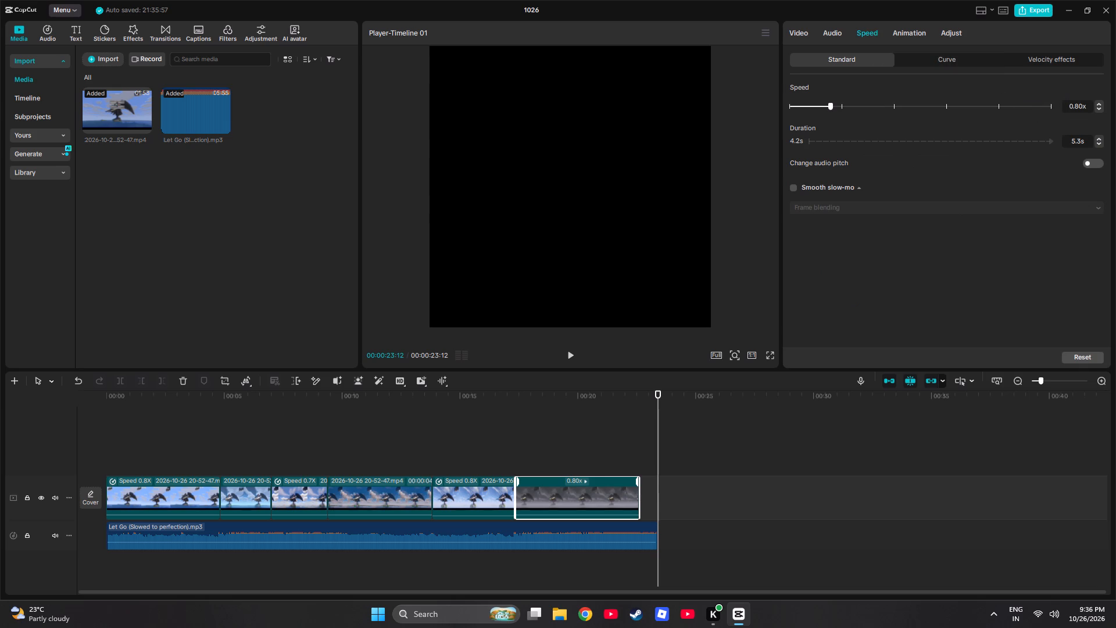
left_click(1082, 109)
key("BackSpace")
key("BackSpace")
type("75")
left_click(548, 450)
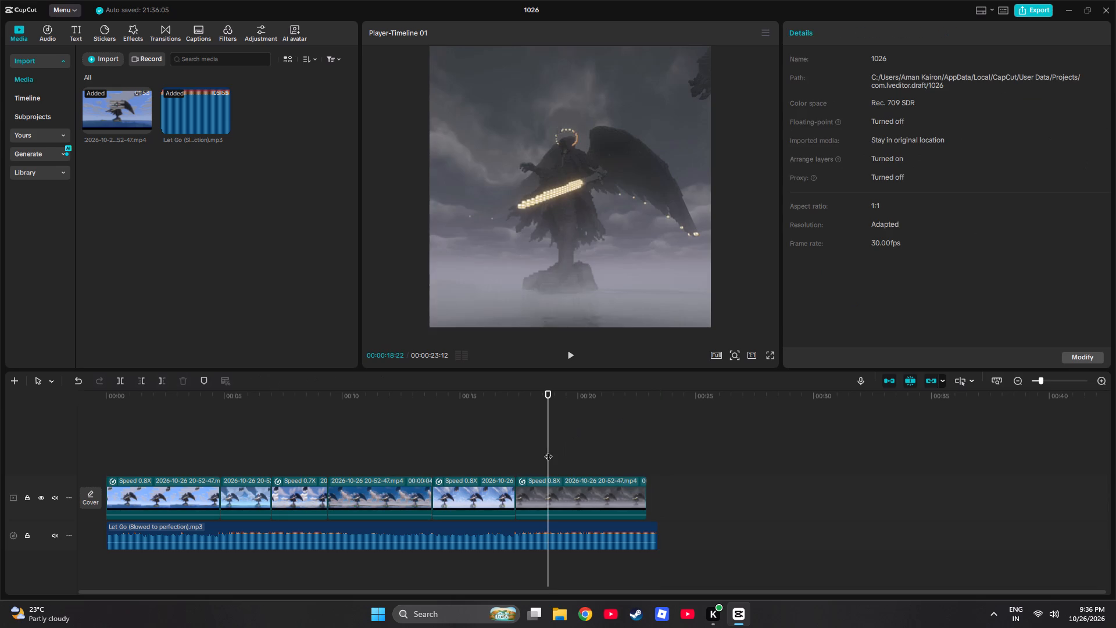
Play across the end of the third video clip and trim that end back to about 9.2 s.
left_click(299, 506)
left_click(277, 423)
key("space")
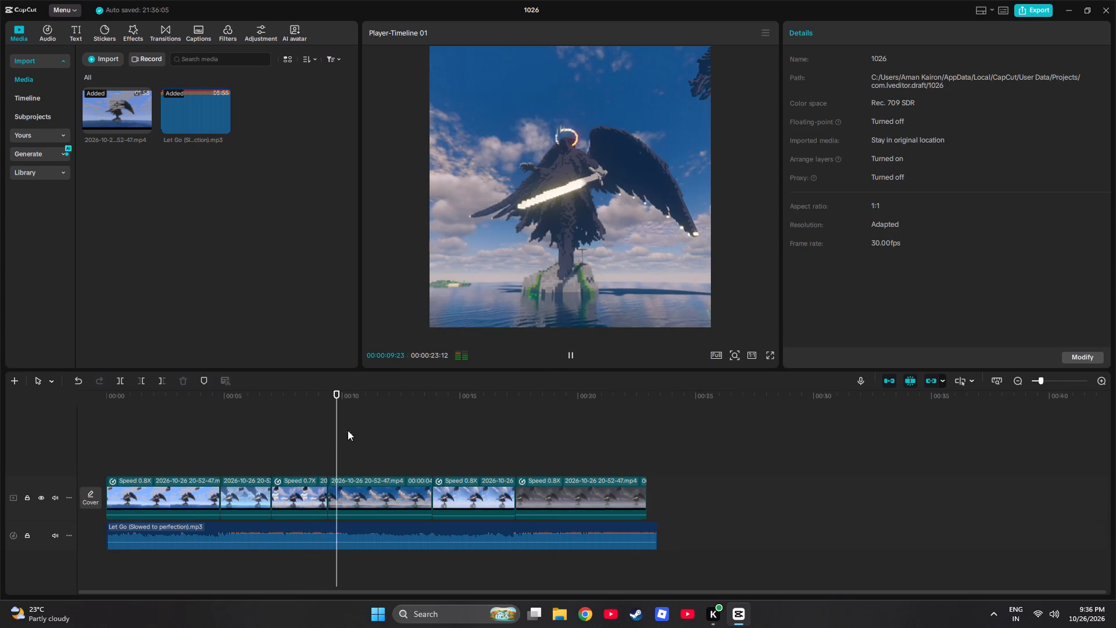
left_click(306, 453)
left_click(325, 495)
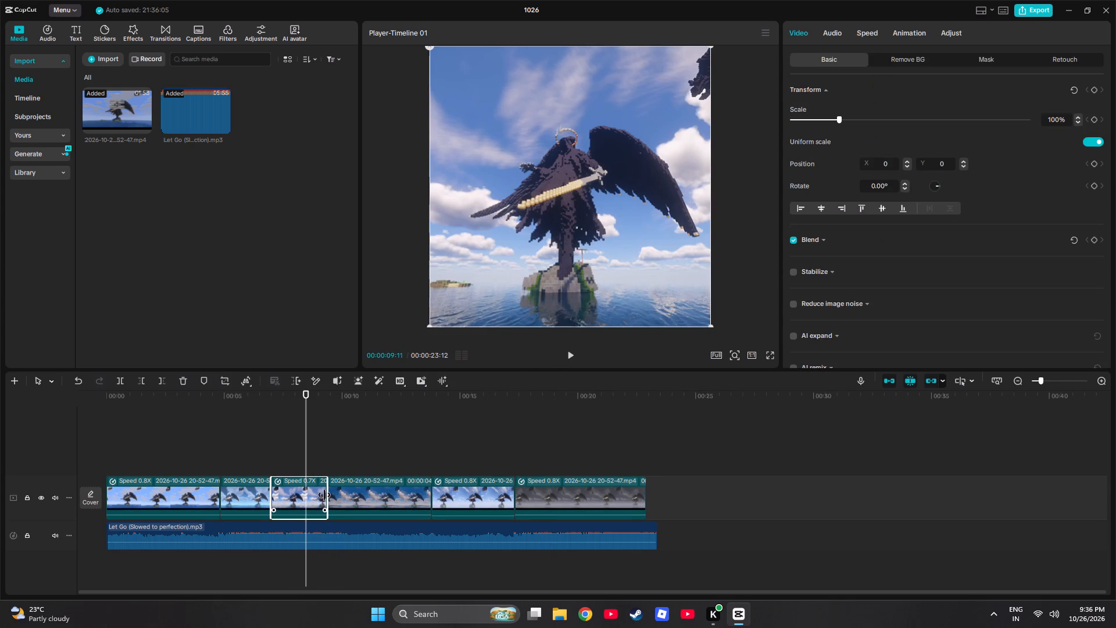
left_click(285, 444)
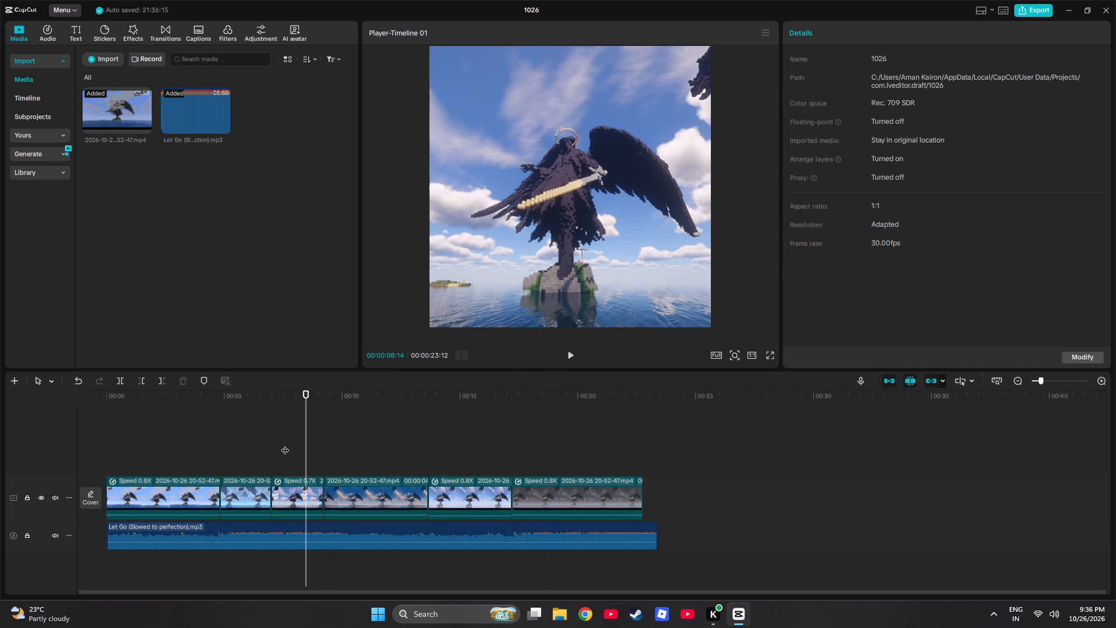
Play the whole timeline from near the start to check the cuts against the song.
left_click(114, 432)
key("space")
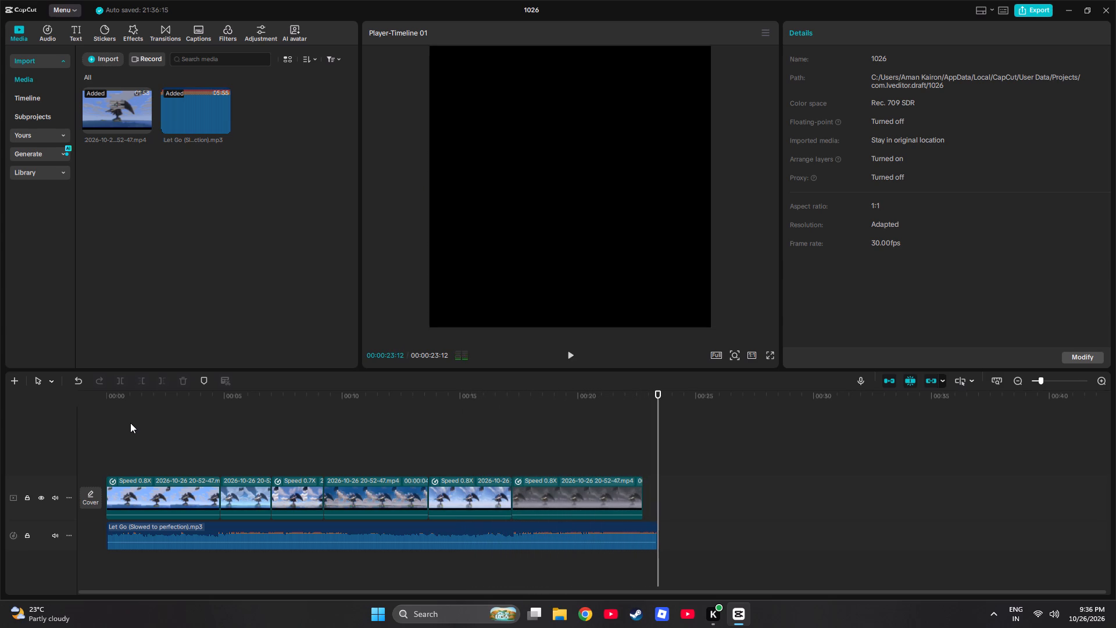
Add a default text clip at the very start of the timeline, above the video clips.
left_click(116, 446)
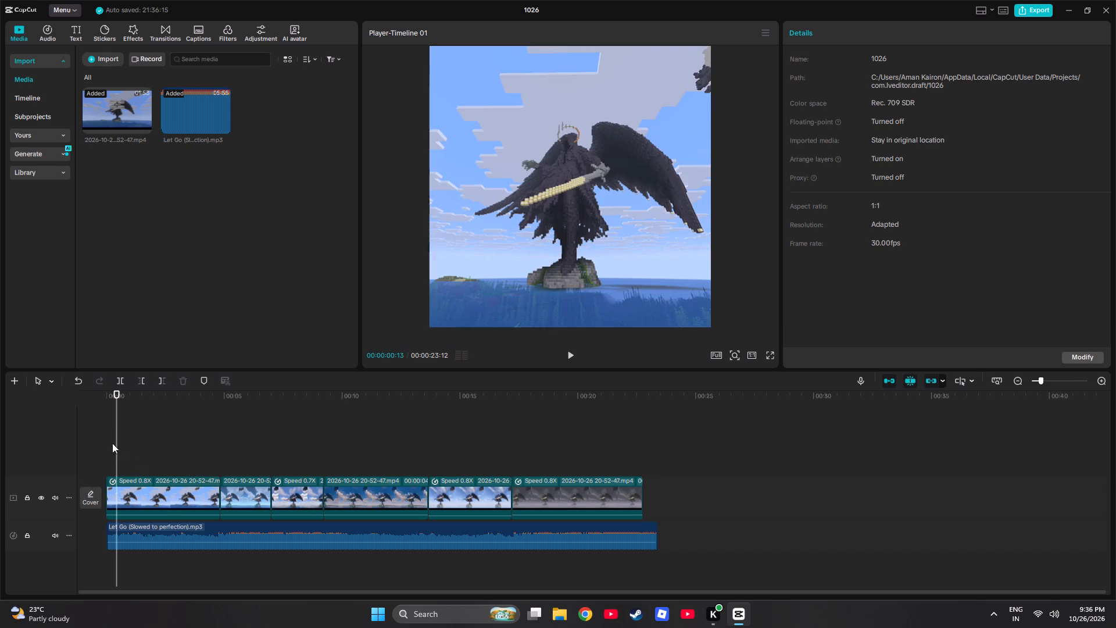
left_click_drag(111, 443, 105, 441)
left_click(103, 440)
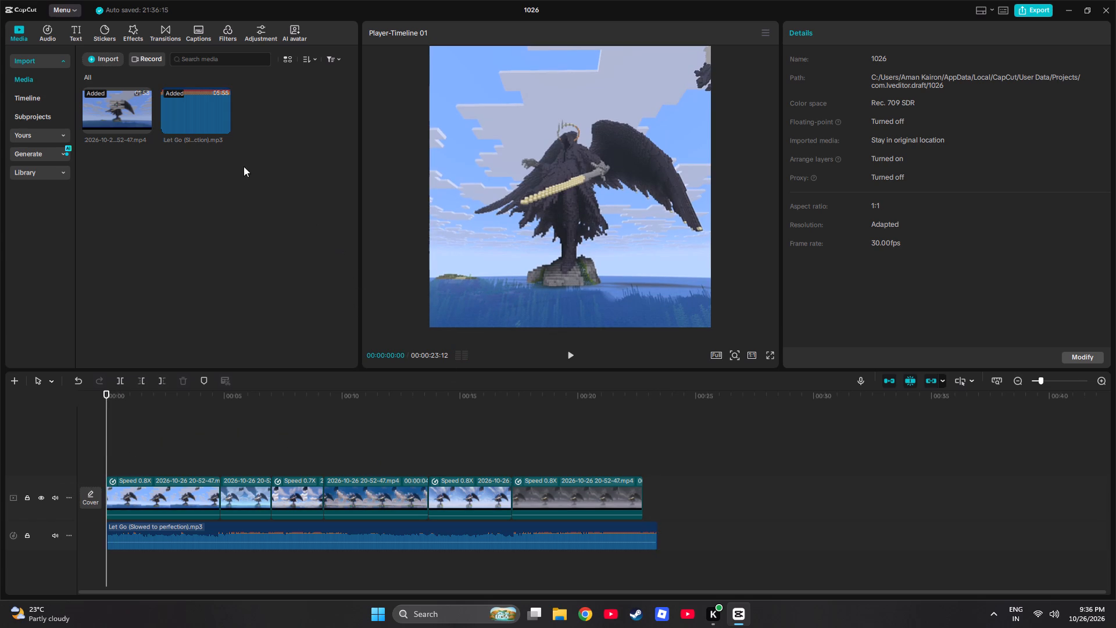
left_click(77, 38)
left_click(117, 84)
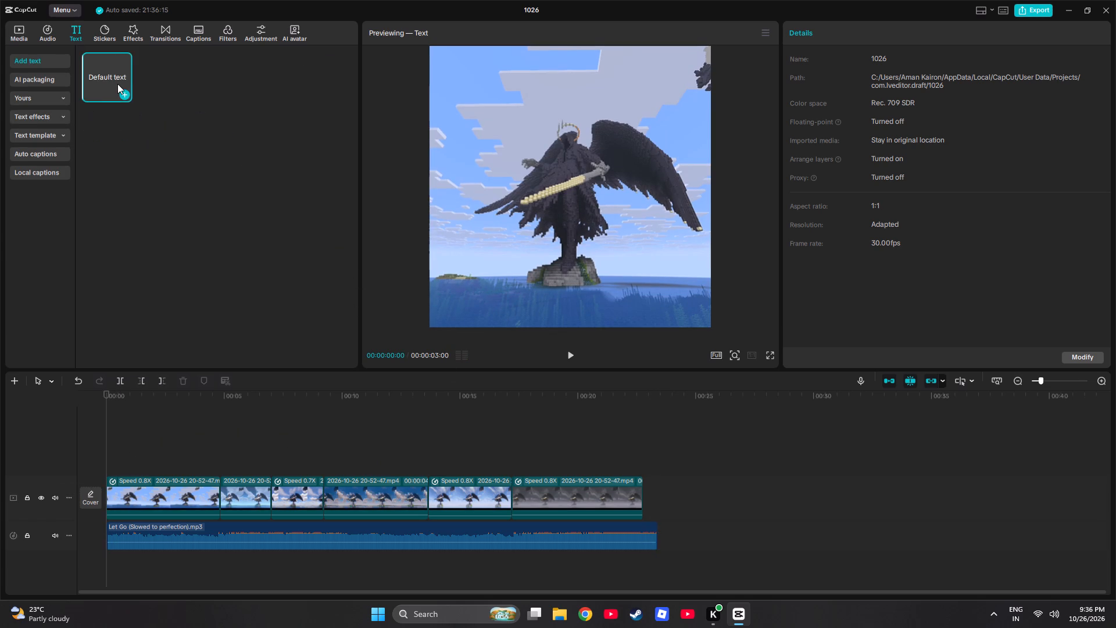
left_click(121, 94)
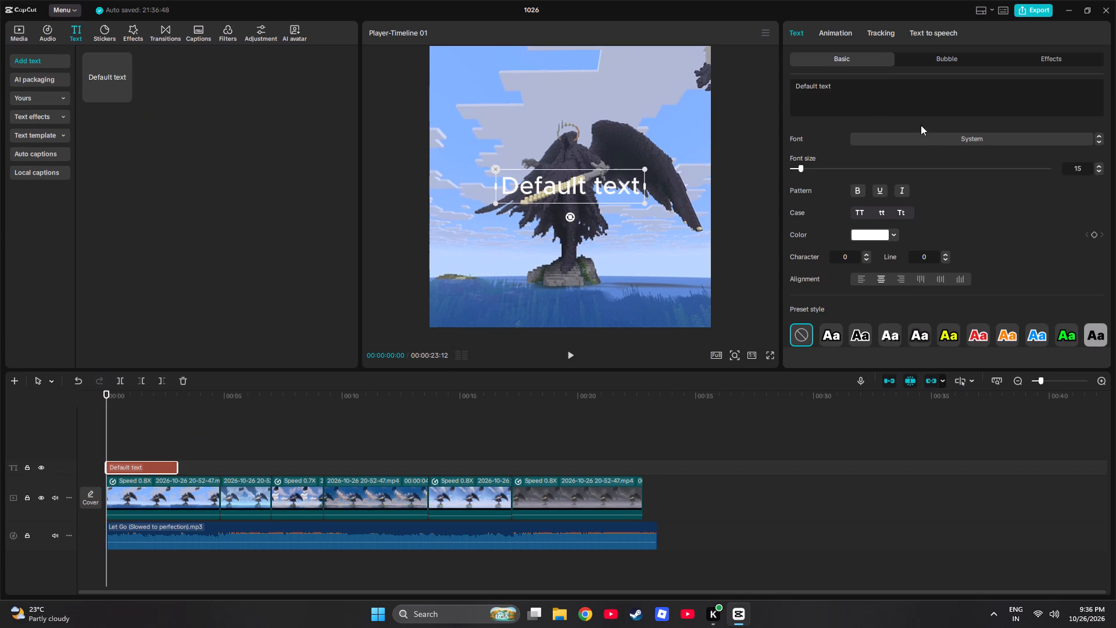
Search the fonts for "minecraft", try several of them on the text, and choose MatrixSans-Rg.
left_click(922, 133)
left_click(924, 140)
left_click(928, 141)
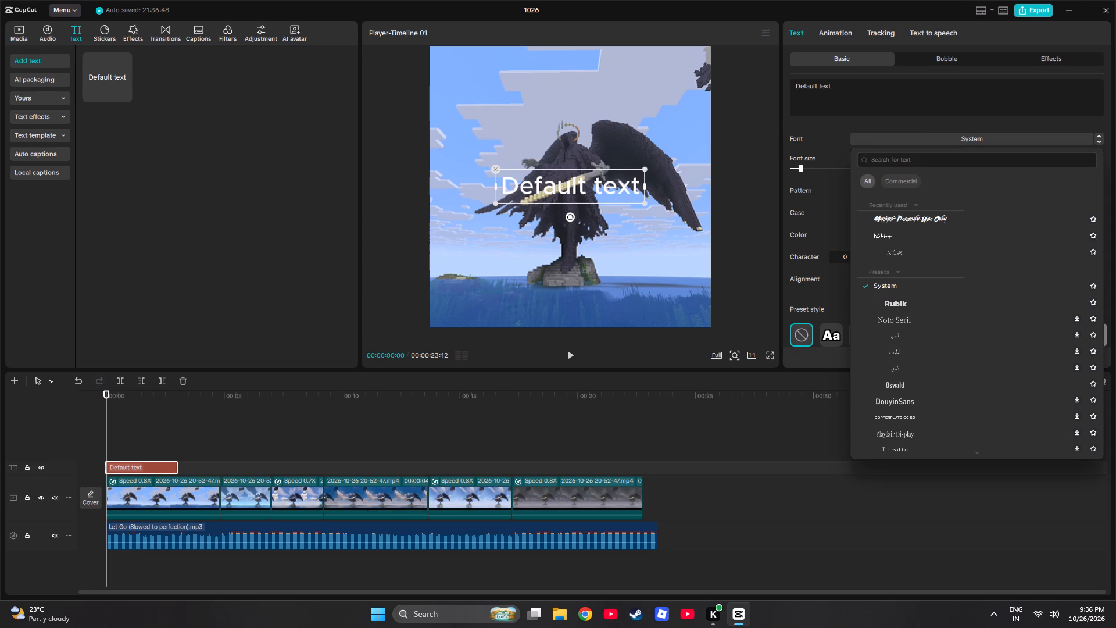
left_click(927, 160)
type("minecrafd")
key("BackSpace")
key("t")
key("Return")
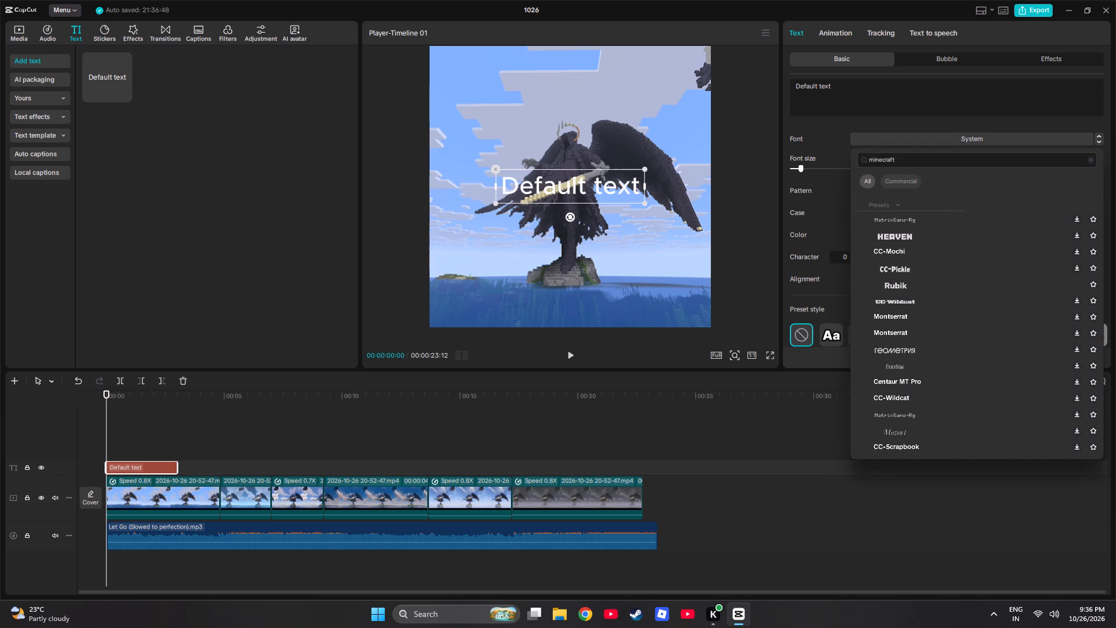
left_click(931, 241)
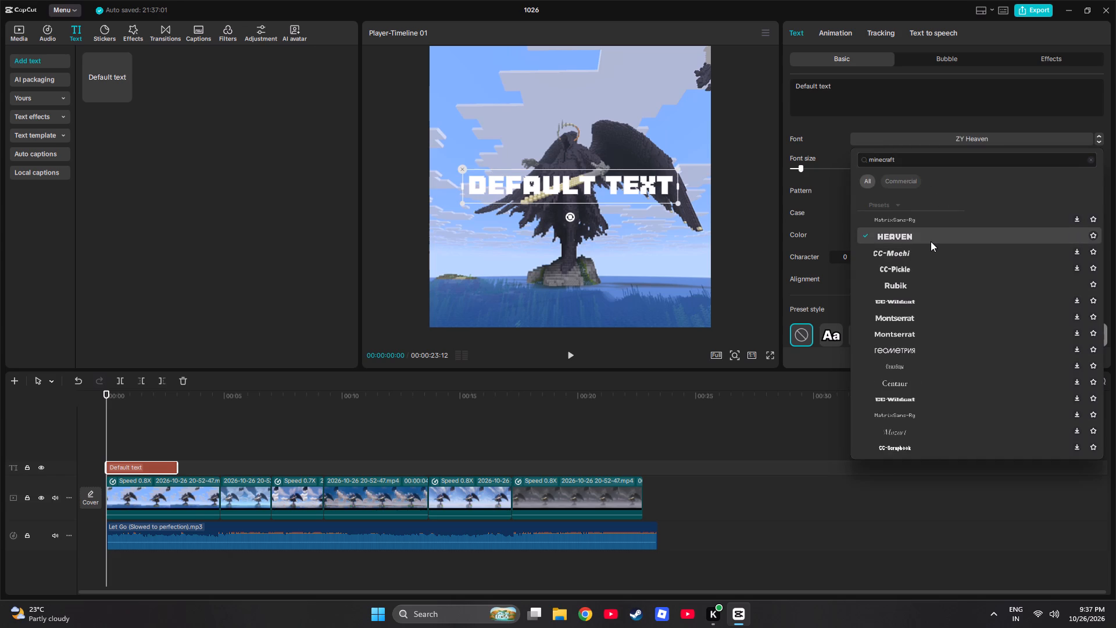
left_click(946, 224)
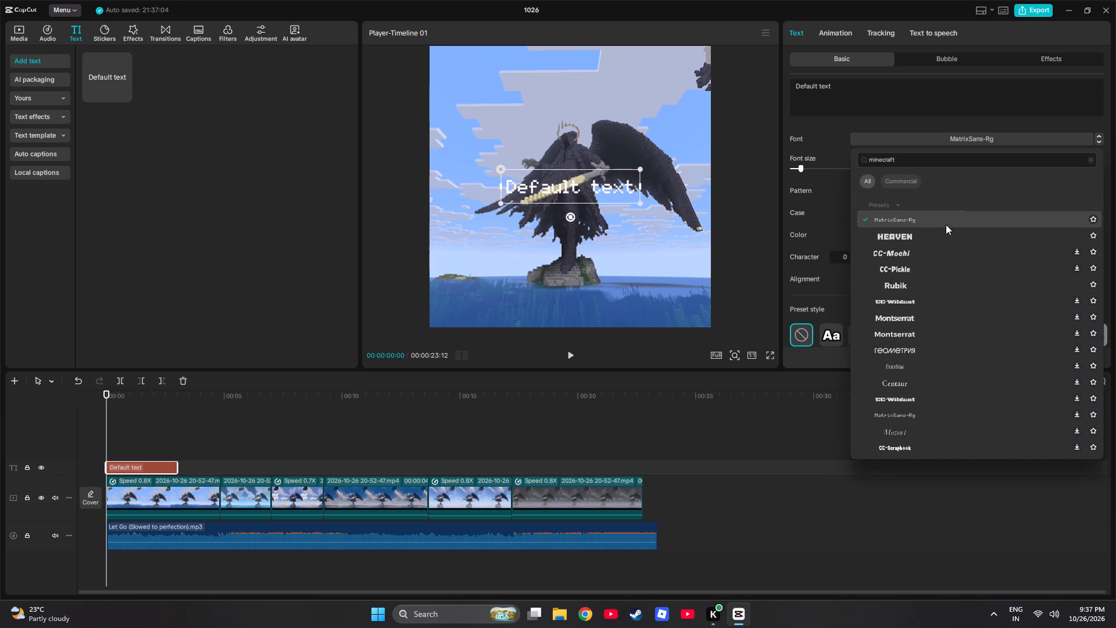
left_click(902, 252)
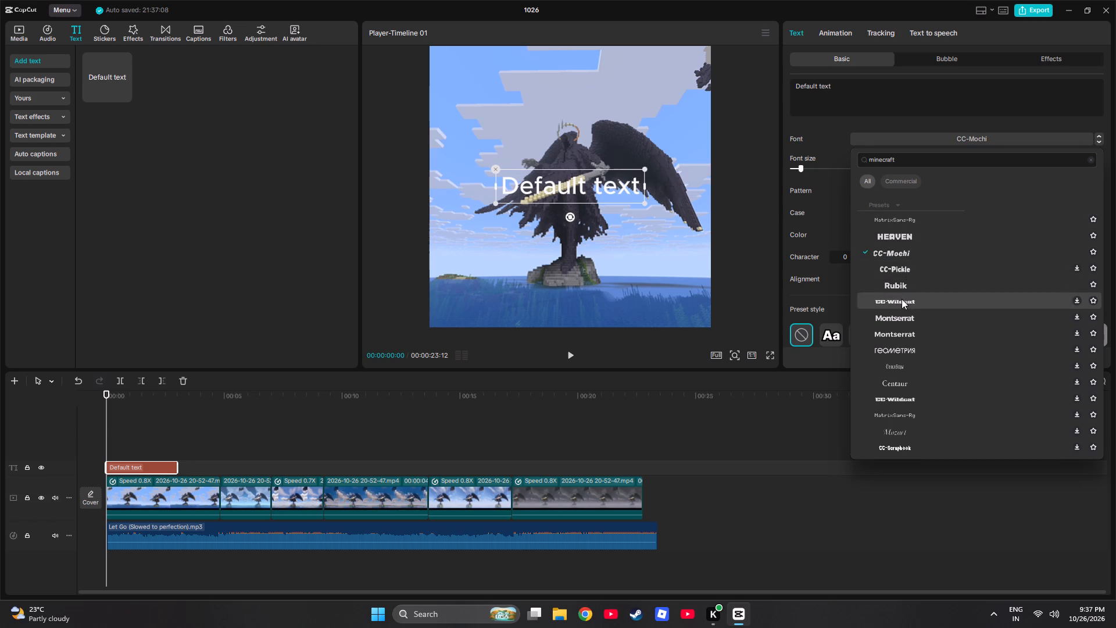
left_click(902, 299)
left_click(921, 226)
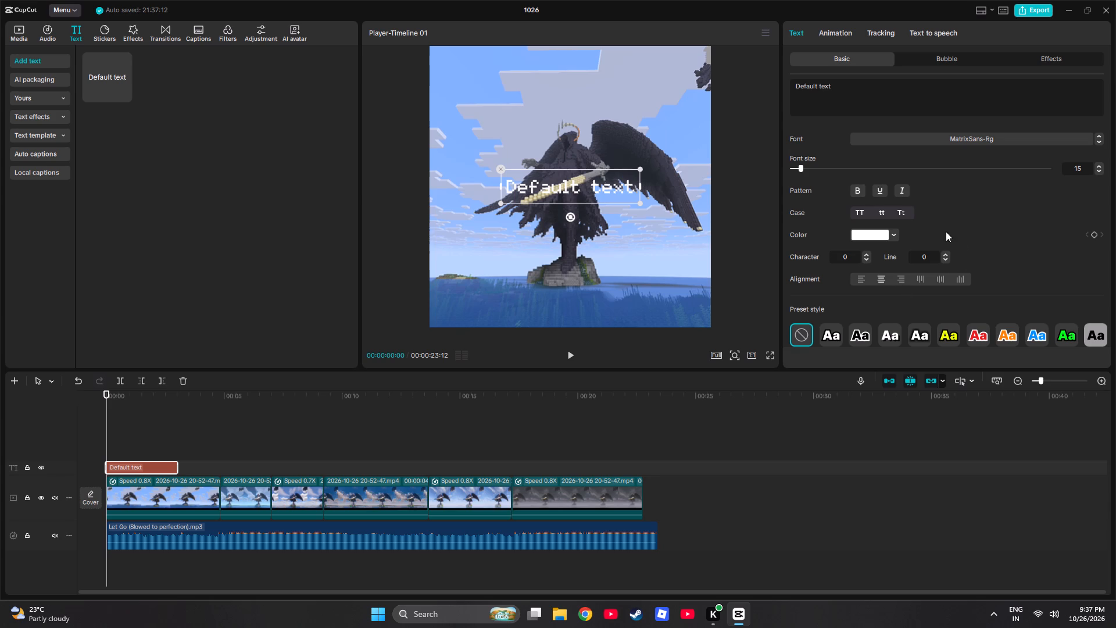
Increase the text's font size to 20.
left_click(800, 169)
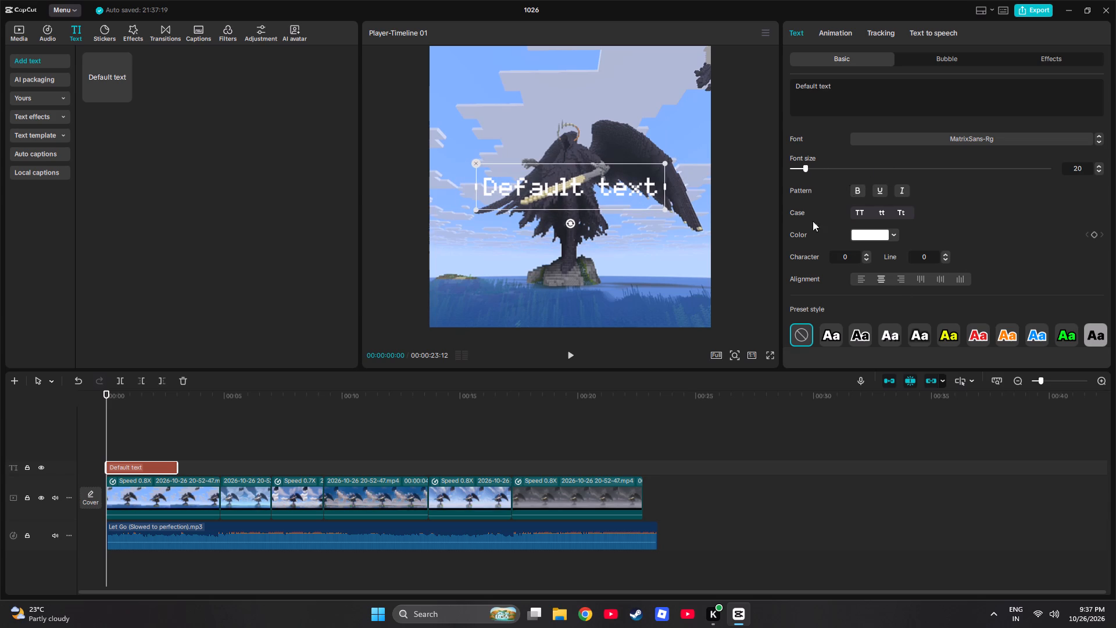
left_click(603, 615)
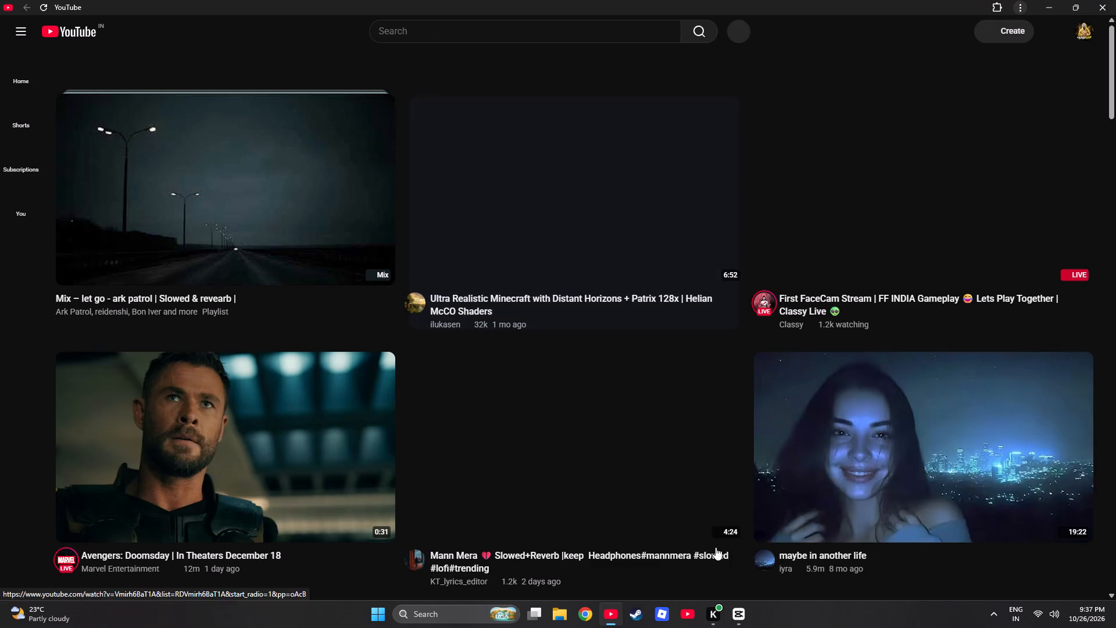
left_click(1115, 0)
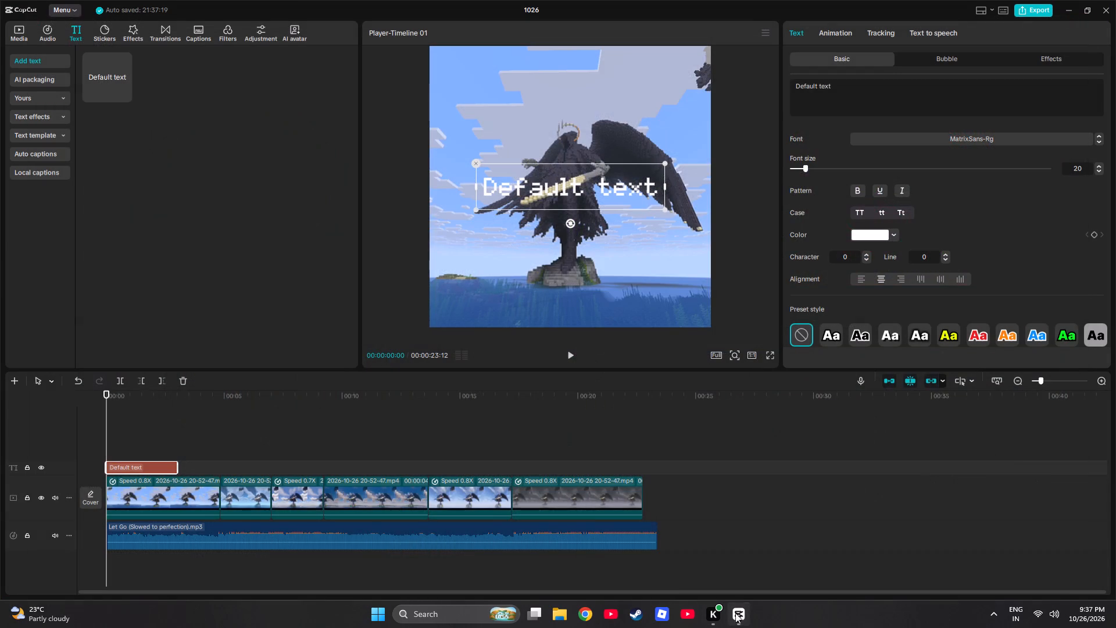
Search the fonts for "minecraft" and change the text's font to ZY Heaven.
left_click(932, 138)
left_click(925, 161)
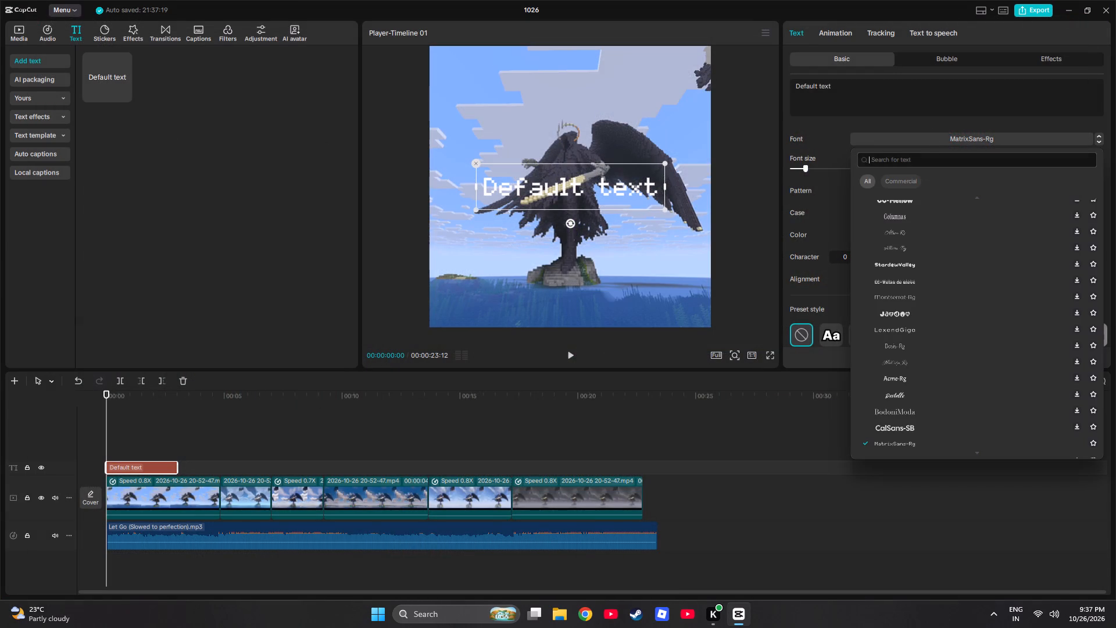
key("m")
key("i")
key("n")
type("ecraf")
key("t")
key("Return")
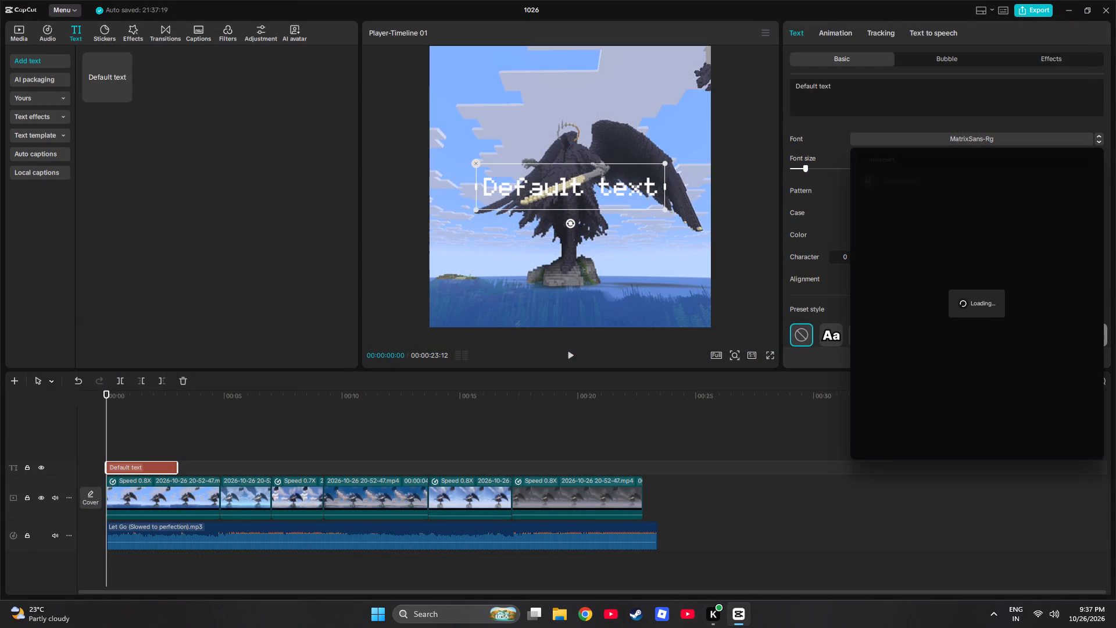
left_click(917, 241)
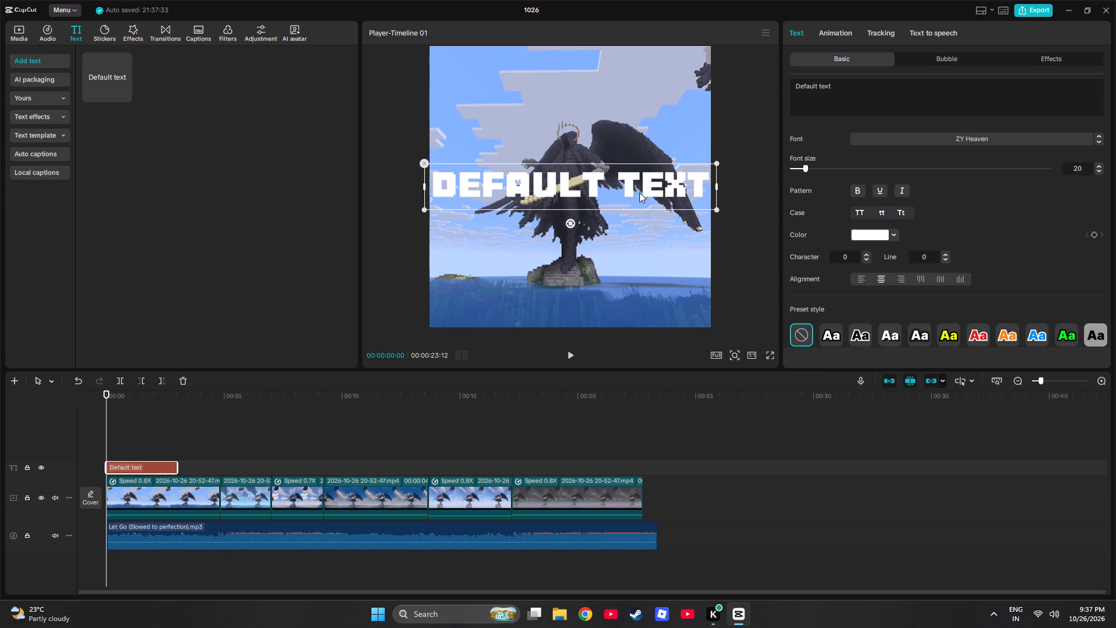
Shift the default text slightly lower in the frame and replace its wording with "BEST SHADERS?".
left_click_drag(634, 192, 636, 212)
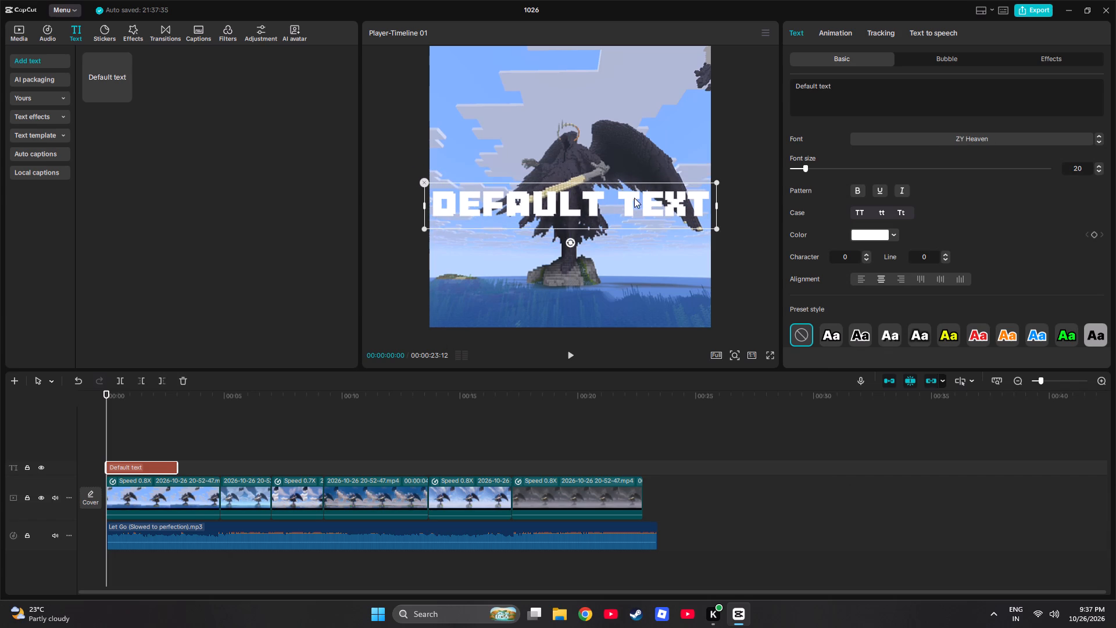
left_click_drag(889, 84, 754, 82)
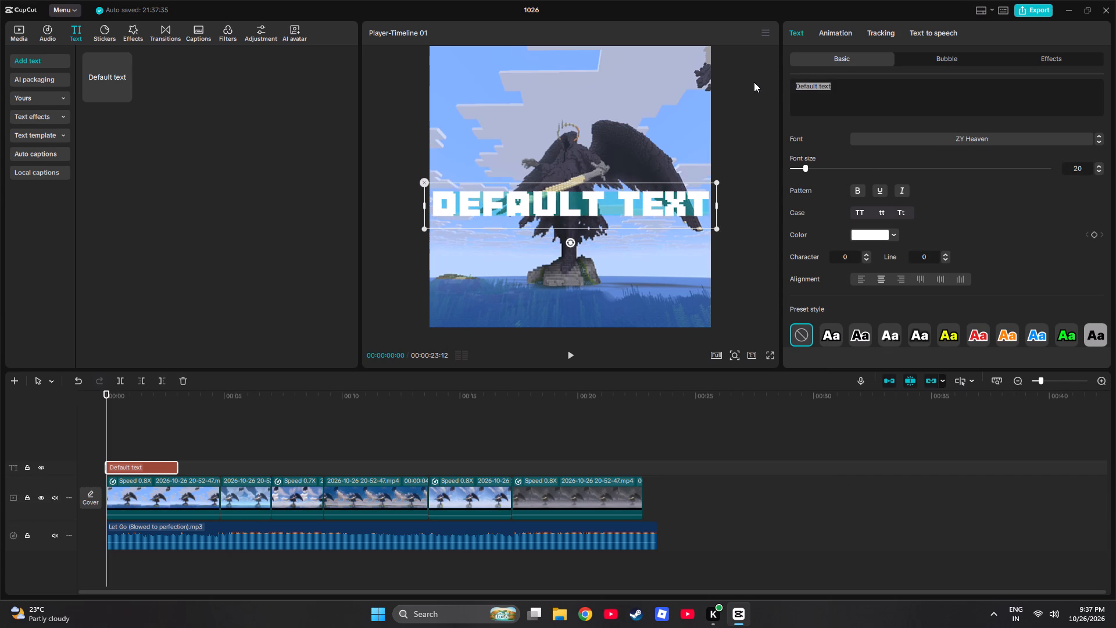
type("BES")
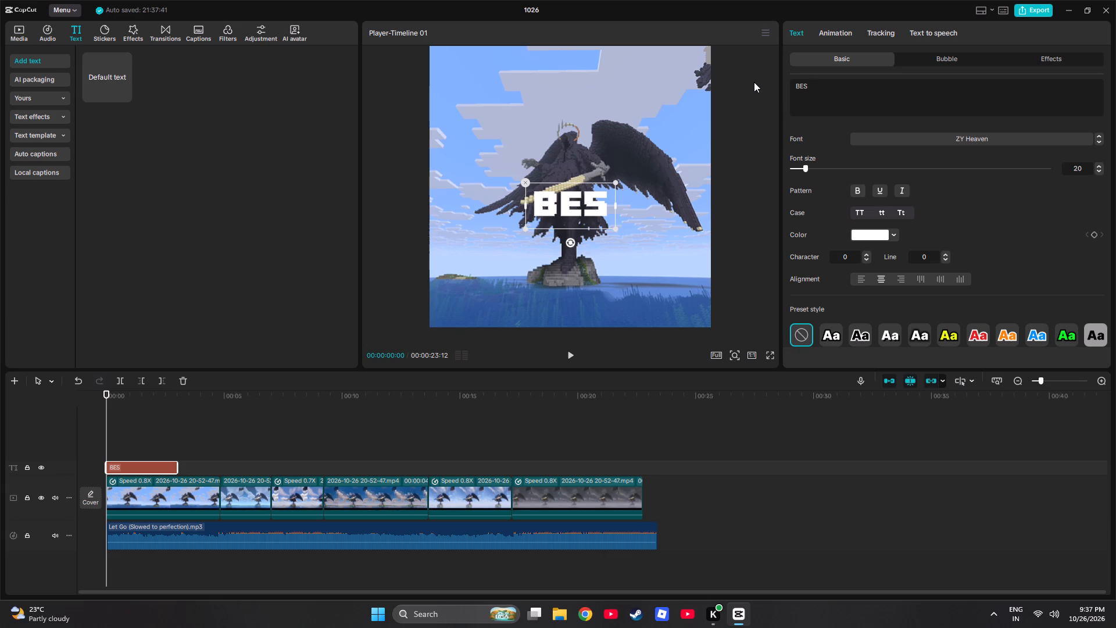
type("T SHADERS")
key("shift+question")
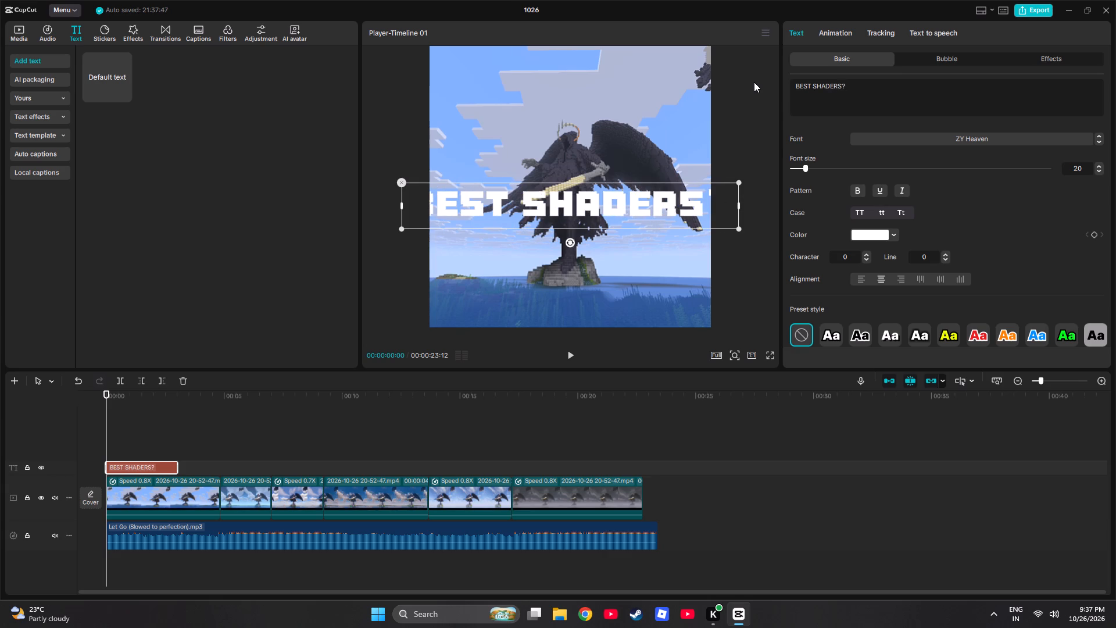
Scale the "BEST SHADERS?" title down to about 61% and place it centred above the statue near the frame's upper edge.
left_click_drag(740, 231, 671, 198)
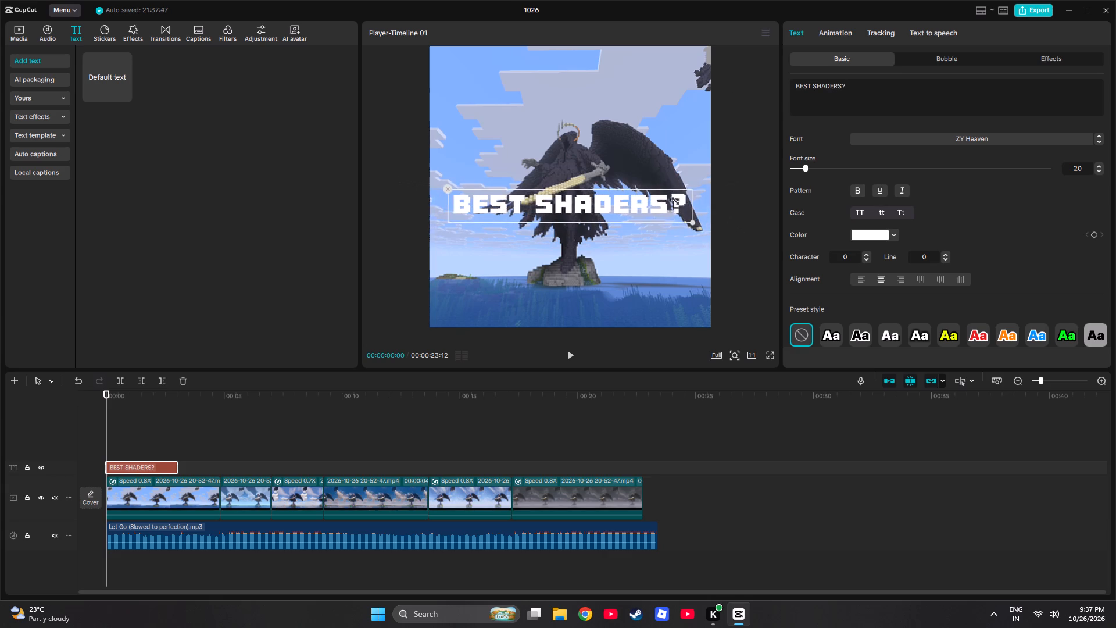
left_click_drag(671, 198, 641, 192)
left_click_drag(580, 196, 577, 73)
Enable the shadow on the "BEST SHADERS?" title.
scroll(1003, 263, "down", 5)
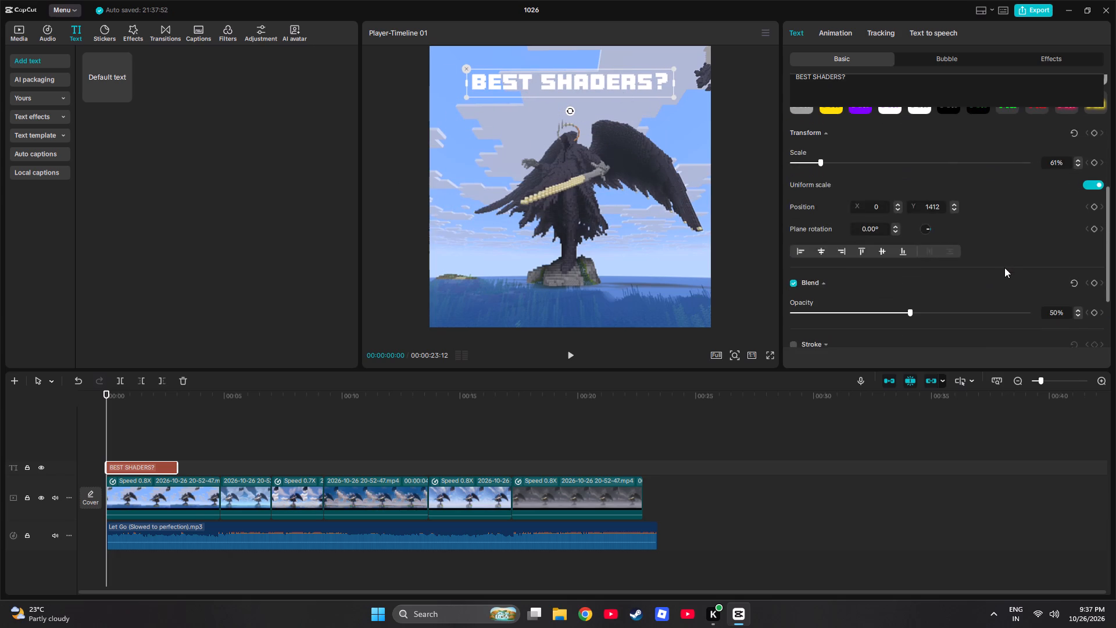
scroll(1004, 276, "down", 1)
scroll(1004, 276, "up", 2)
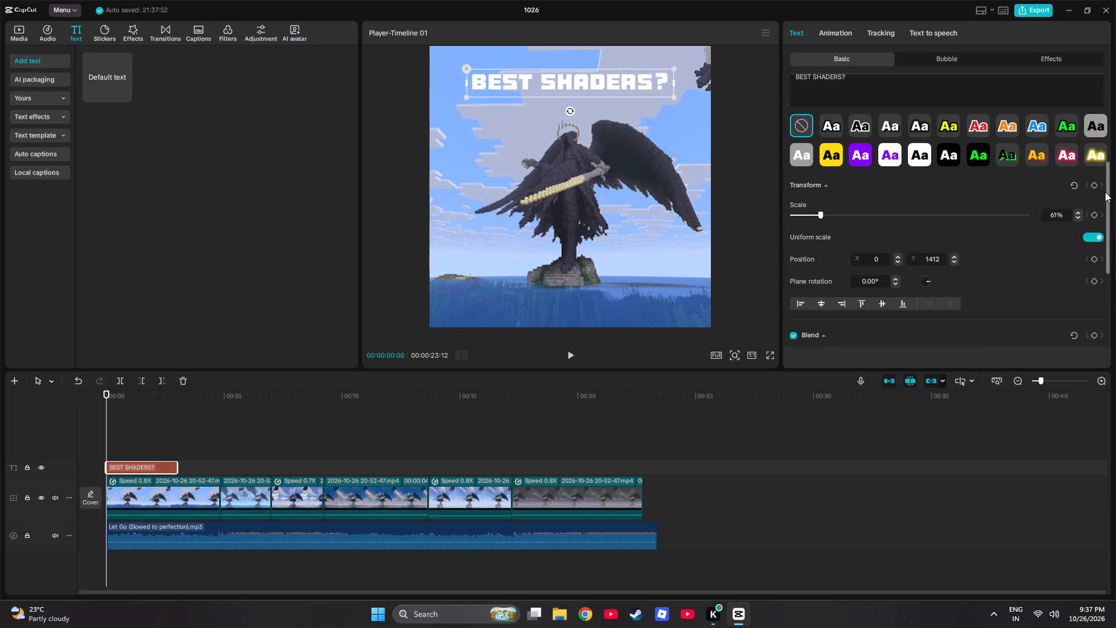
left_click_drag(1108, 192, 1114, 278)
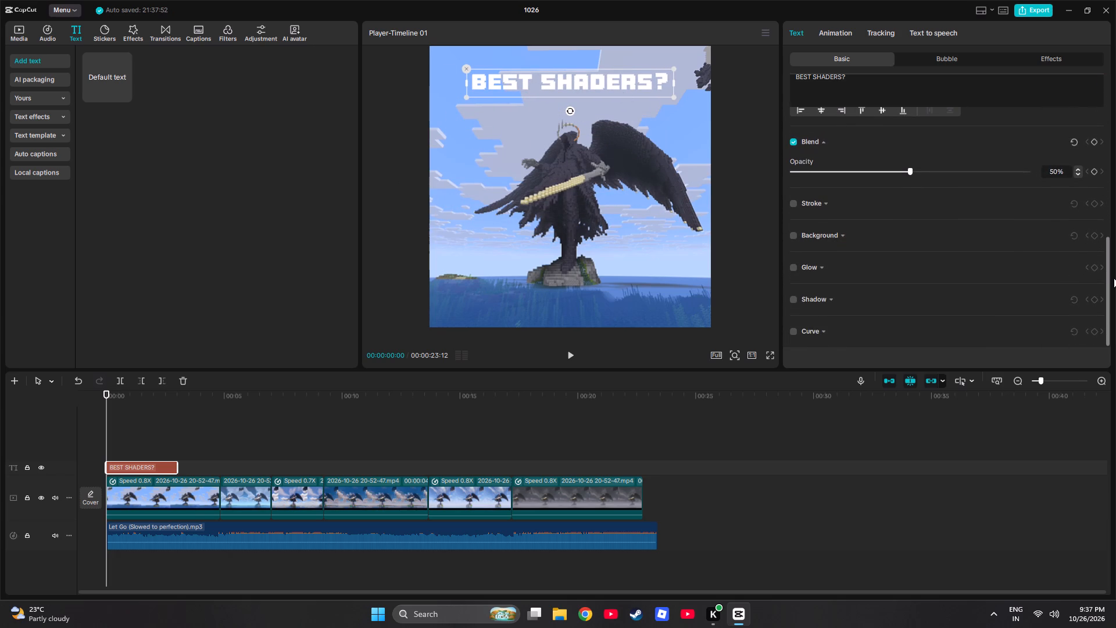
left_click_drag(1114, 278, 1114, 287)
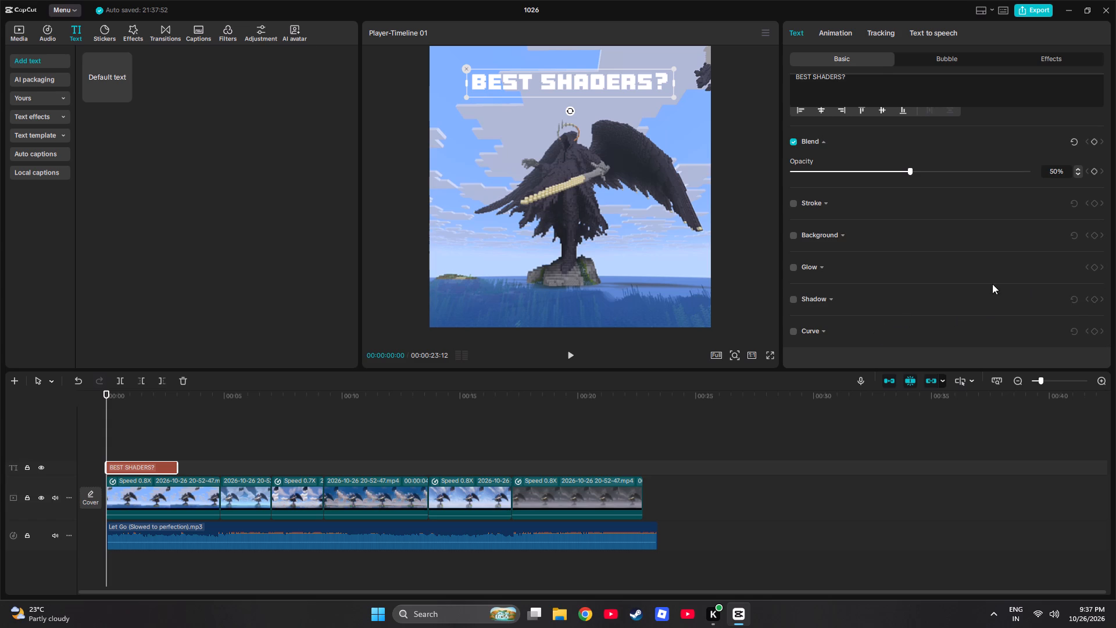
left_click(797, 300)
left_click(796, 300)
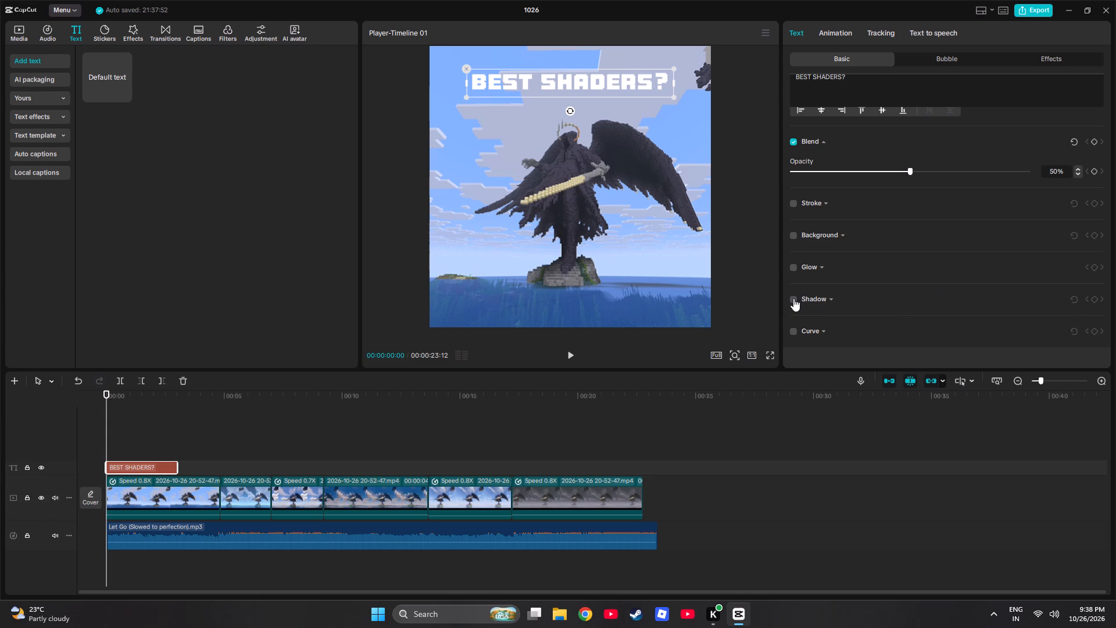
left_click(793, 298)
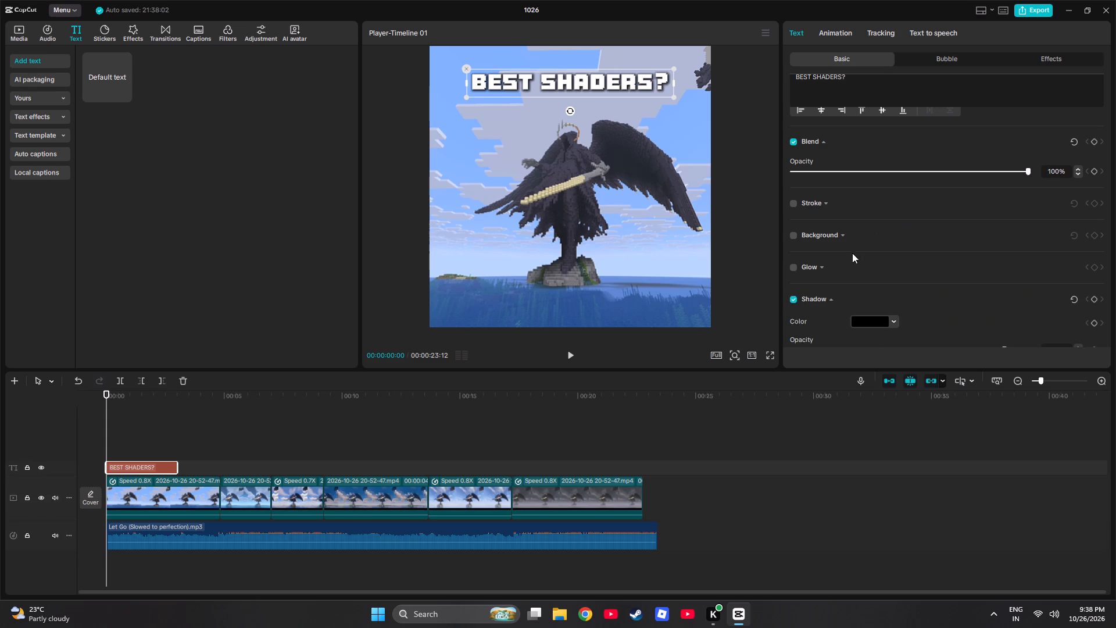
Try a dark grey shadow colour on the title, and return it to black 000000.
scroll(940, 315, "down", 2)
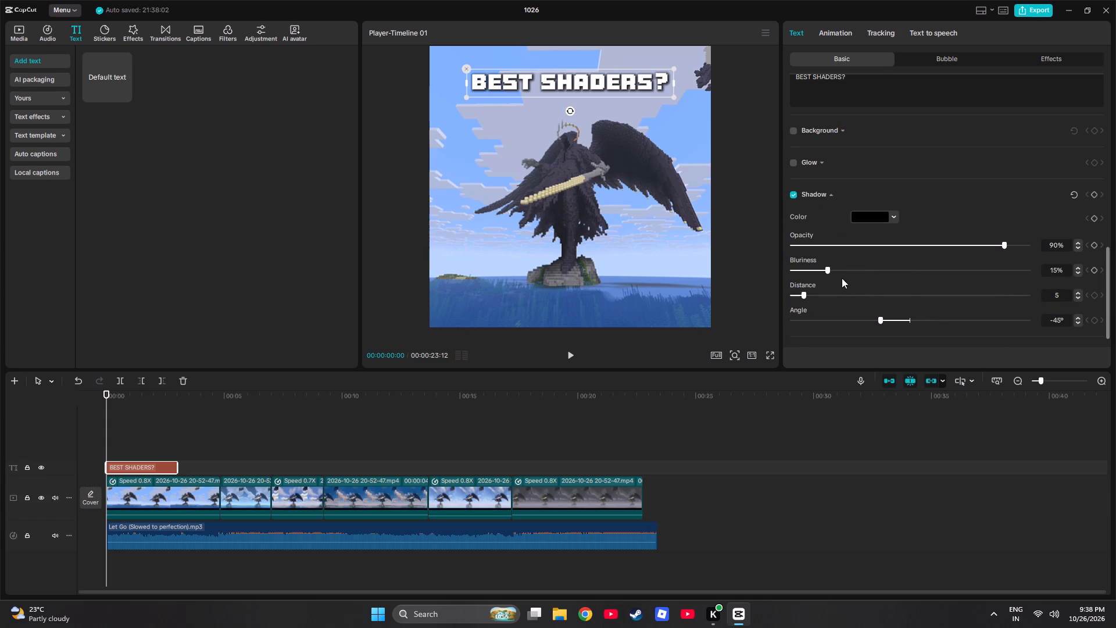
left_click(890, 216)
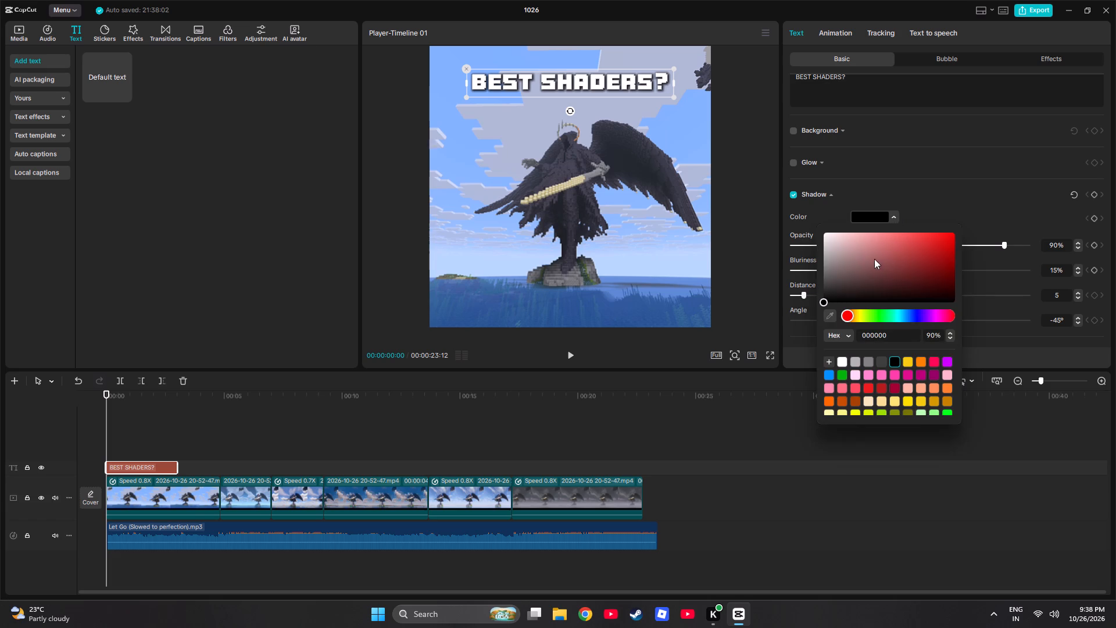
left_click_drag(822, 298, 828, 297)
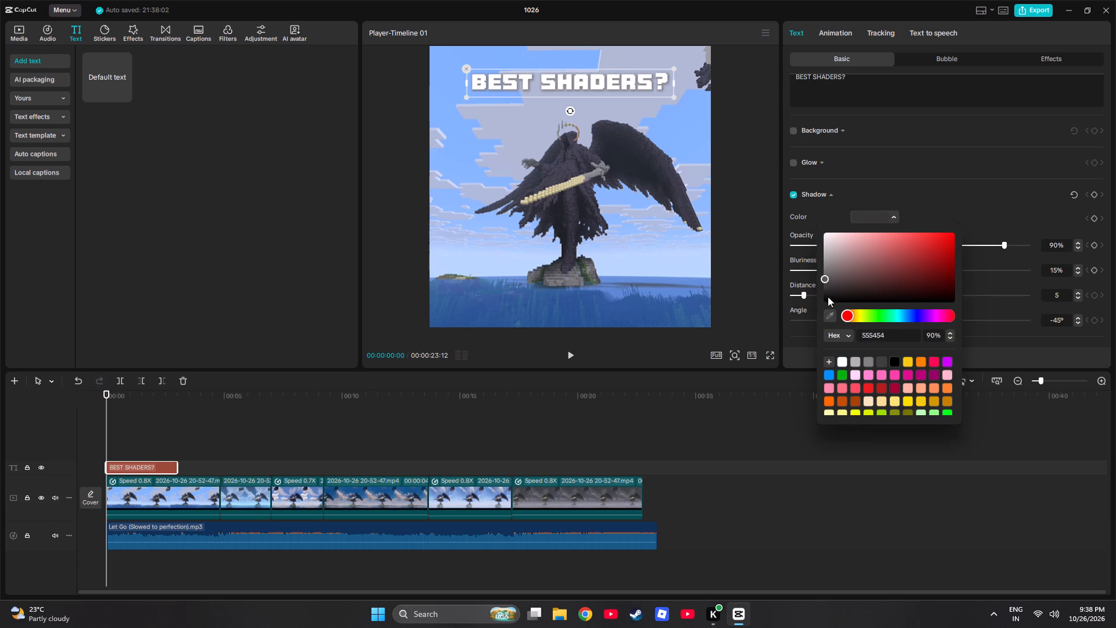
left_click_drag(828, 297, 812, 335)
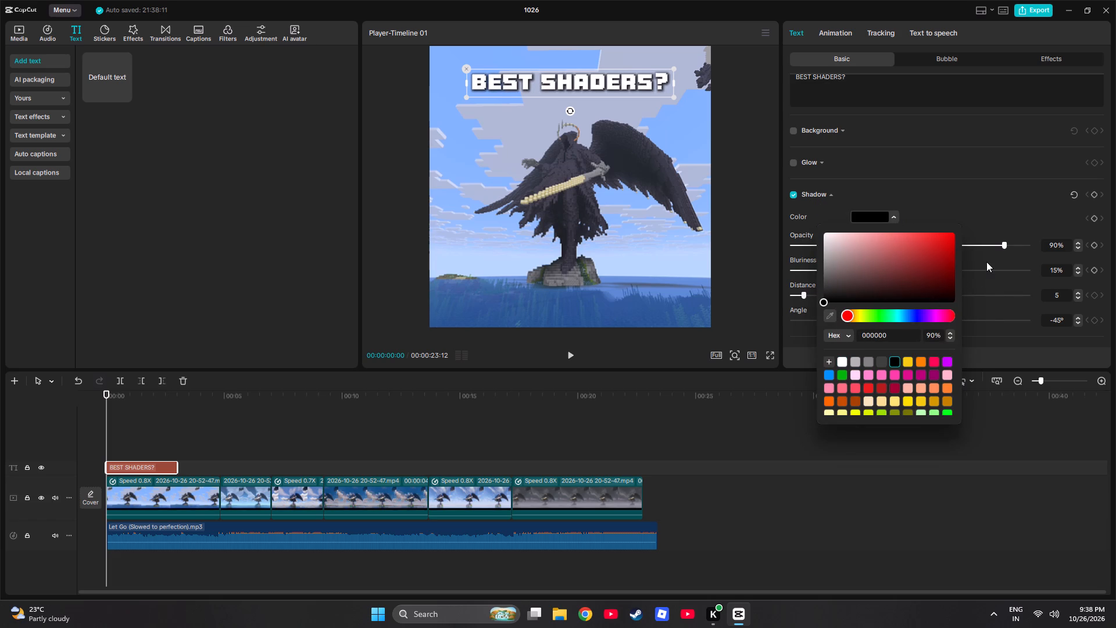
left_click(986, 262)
Set the title's shadow opacity to 100%, blurriness to 17% and distance to about 9.
left_click_drag(1004, 242, 1028, 249)
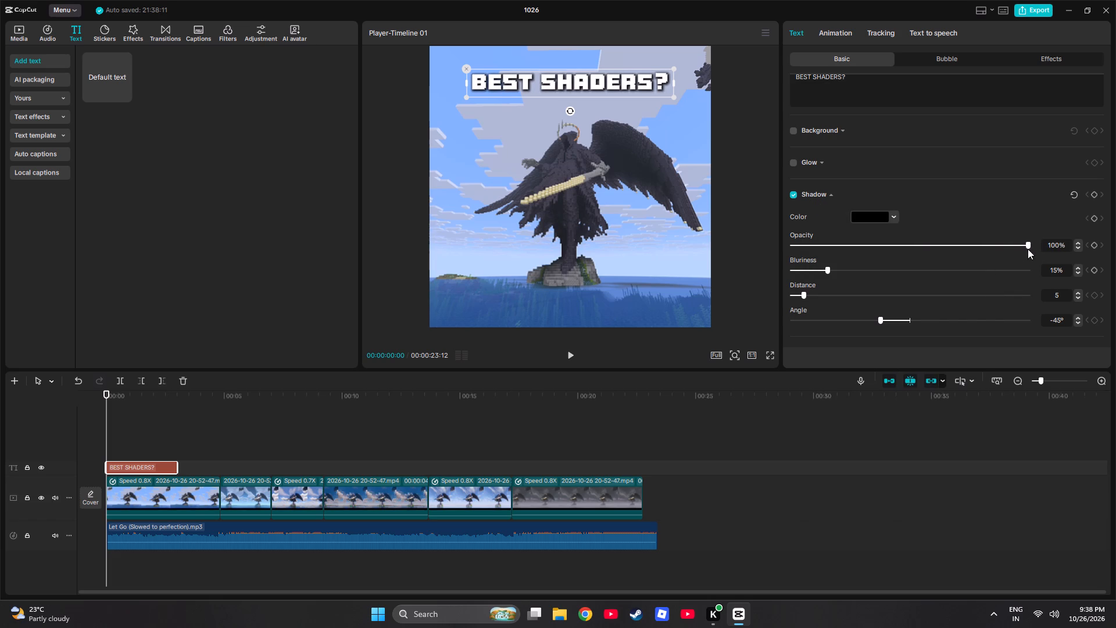
left_click_drag(1028, 249, 1032, 252)
left_click_drag(824, 268, 828, 272)
left_click_drag(828, 272, 832, 272)
left_click_drag(806, 295, 815, 295)
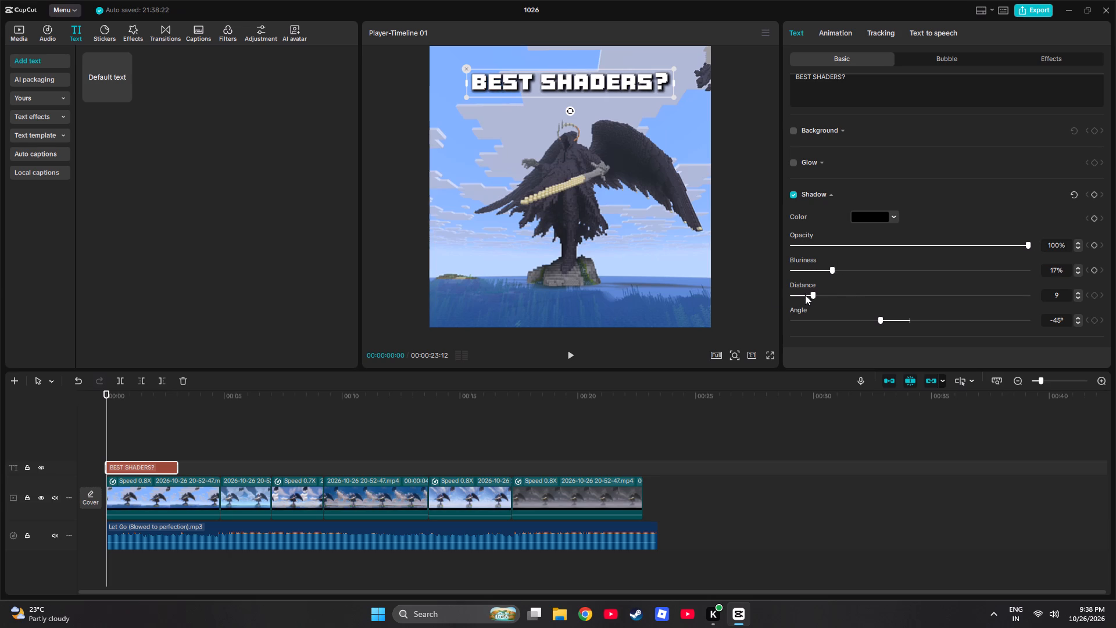
left_click(766, 298)
Switch to YouTube, search for "minecraft shaders edit", open the "Best Shaders for Minecraft 1.21.8" short and pause it to examine its title text.
left_click(603, 618)
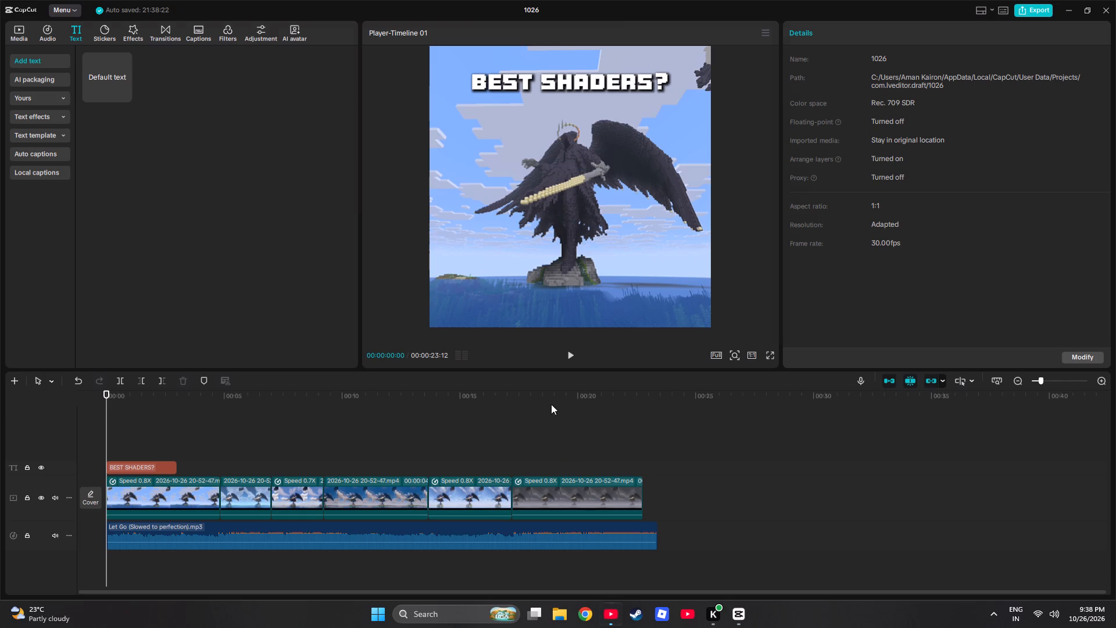
left_click(488, 27)
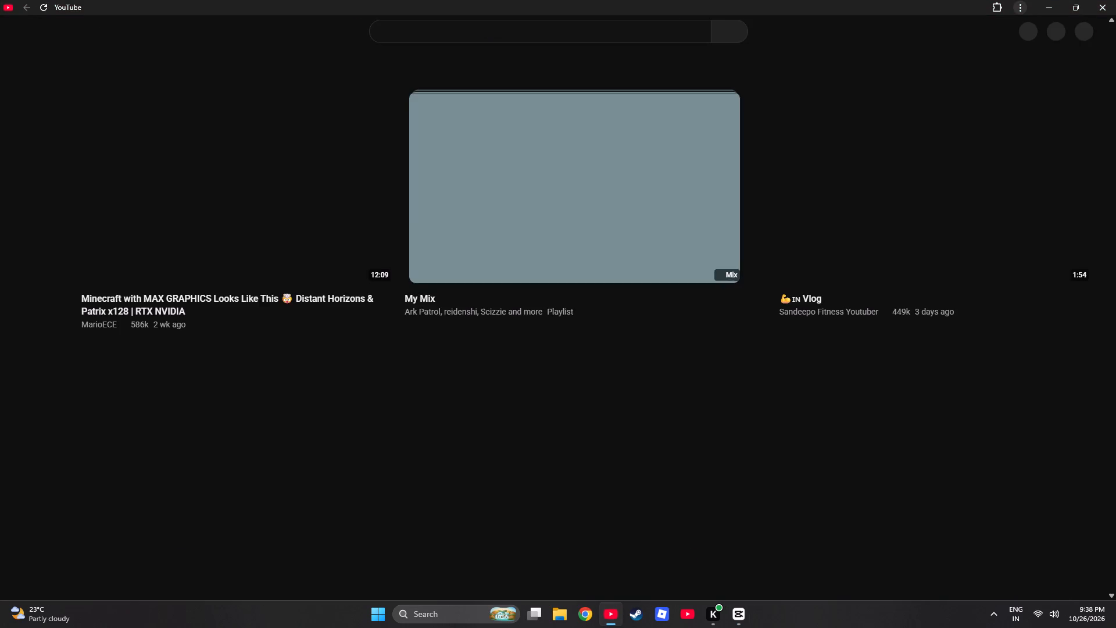
type("MINEC")
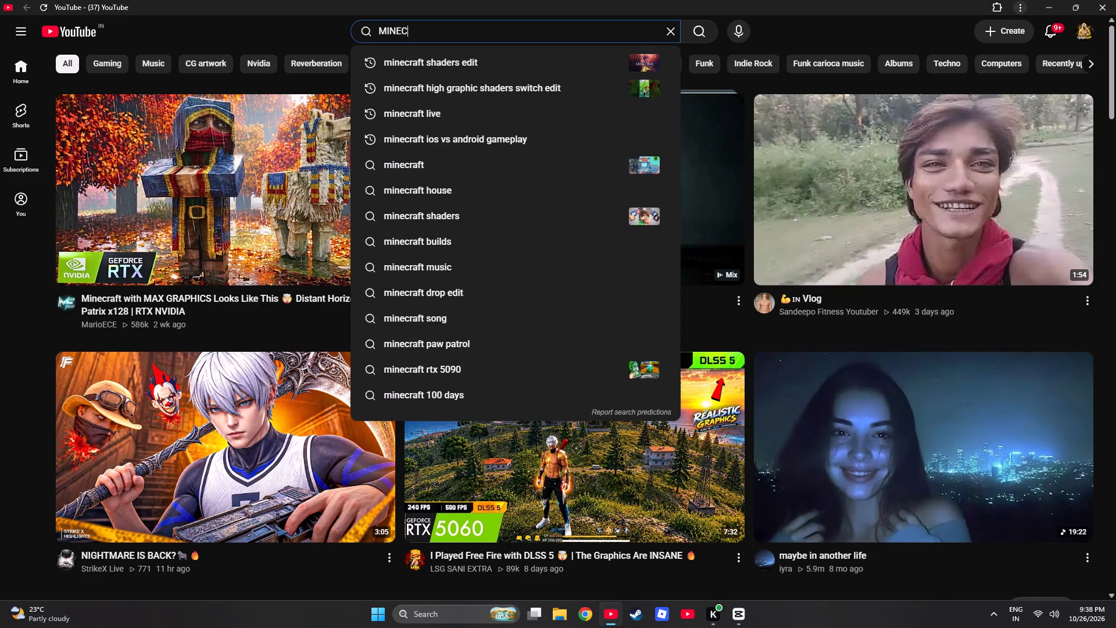
type("RAFT SHA")
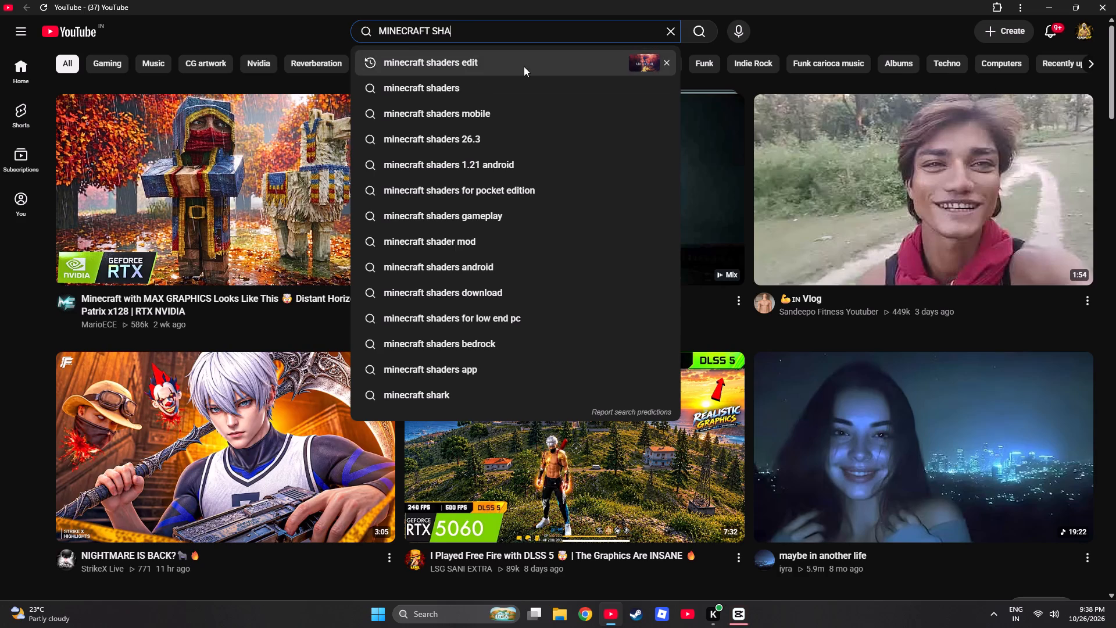
left_click(524, 66)
left_click(298, 266)
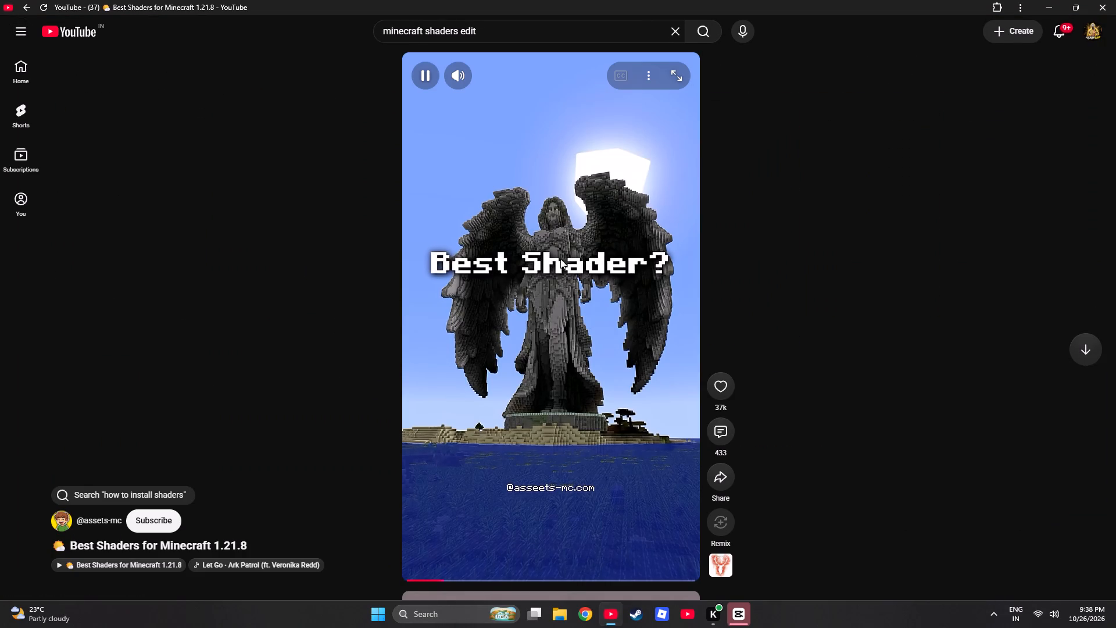
left_click(530, 270)
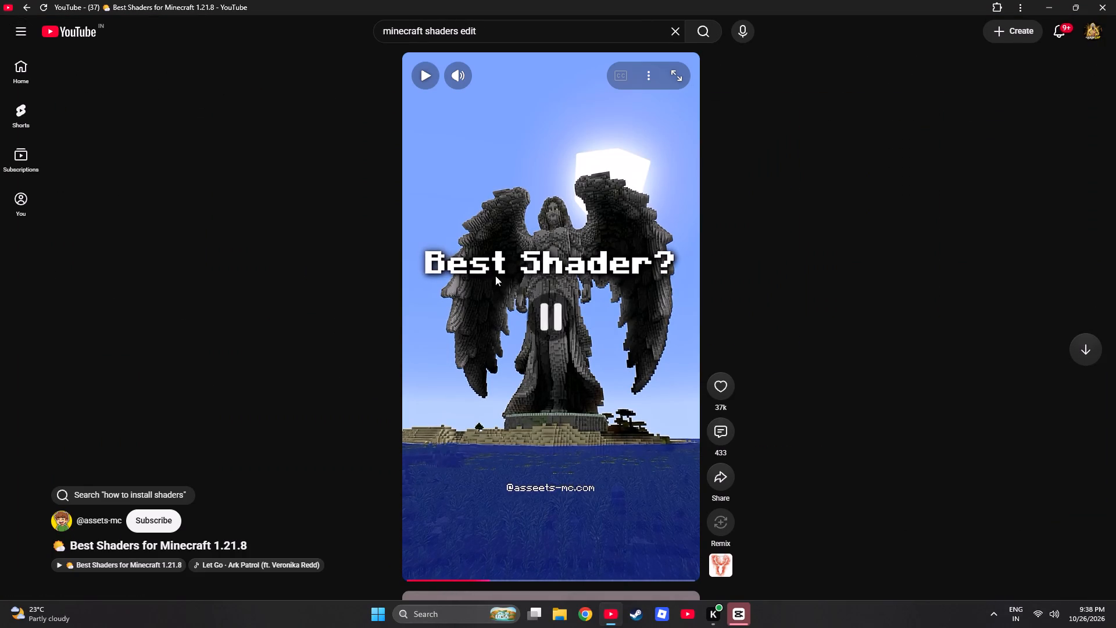
Return to CapCut and retype the opening title in lowercase as "best shaders?".
left_click(734, 610)
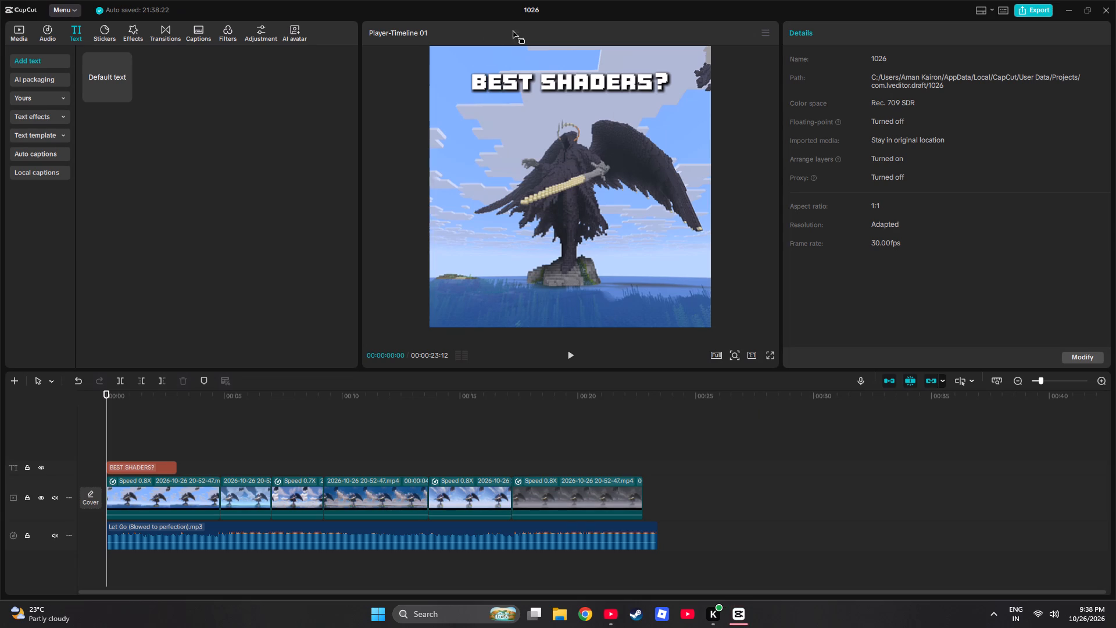
left_click(133, 468)
left_click(841, 87)
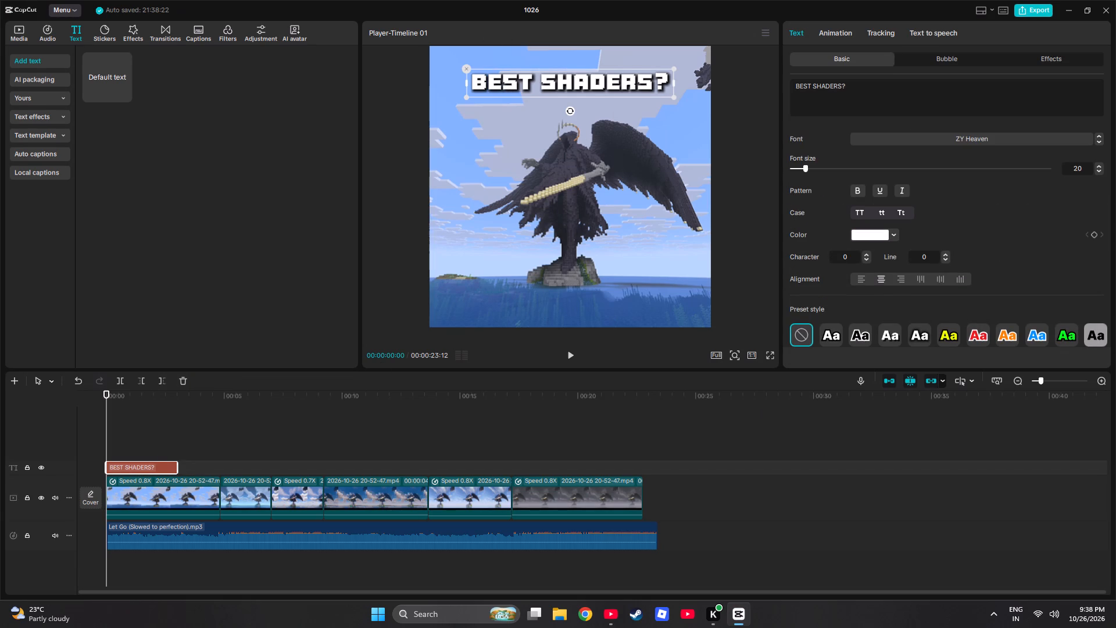
key("BackSpace")
key("BackSpace")
key("BackSpace")
key("BackSpace")
key("BackSpace")
key("BackSpace")
key("BackSpace")
key("BackSpace")
key("BackSpace")
key("BackSpace")
key("BackSpace")
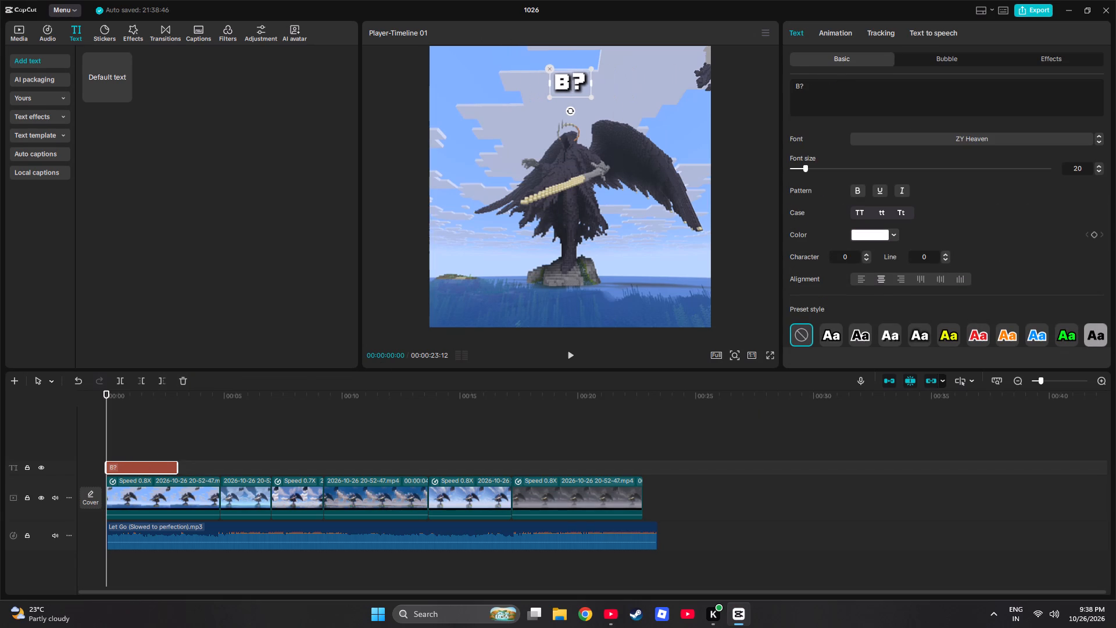
key("e")
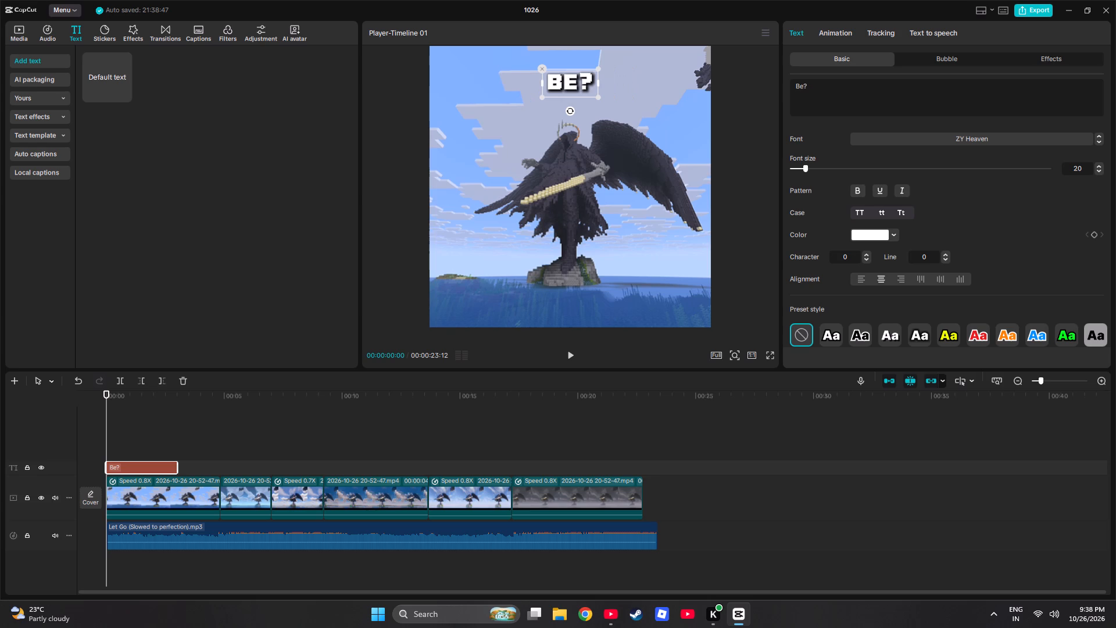
key("BackSpace")
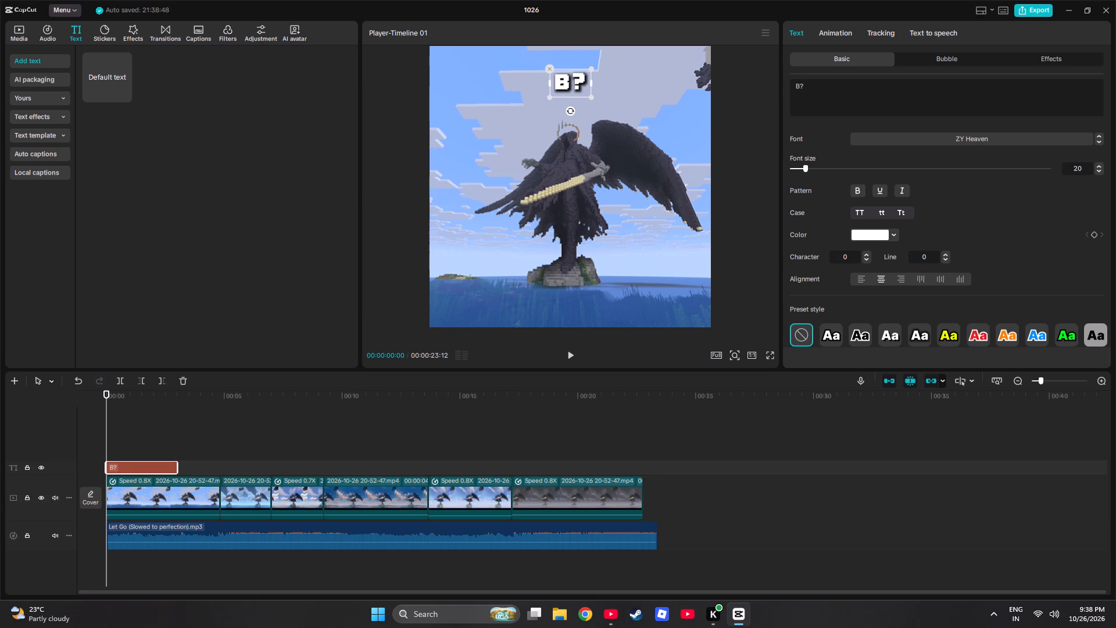
key("equal")
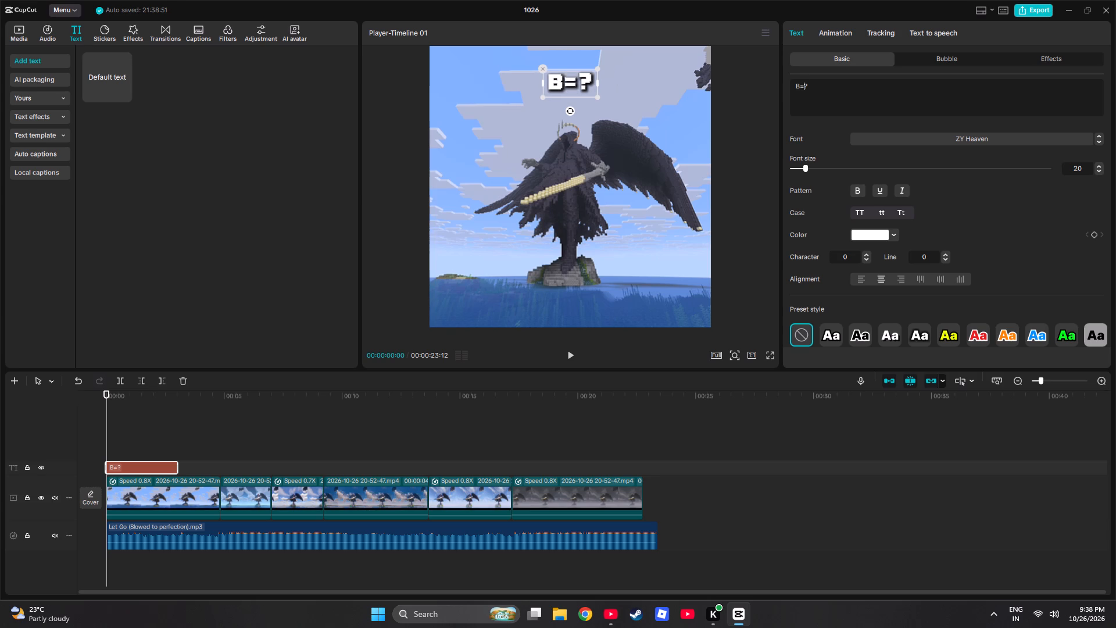
key("BackSpace")
key("BackSpace")
type("best")
key("space")
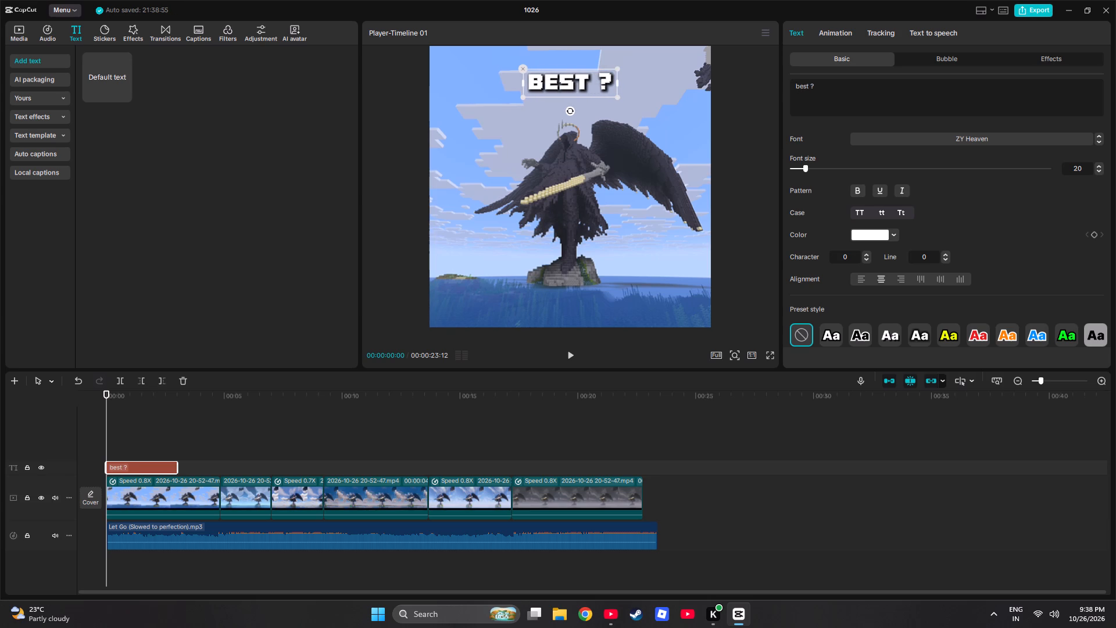
type("shaders")
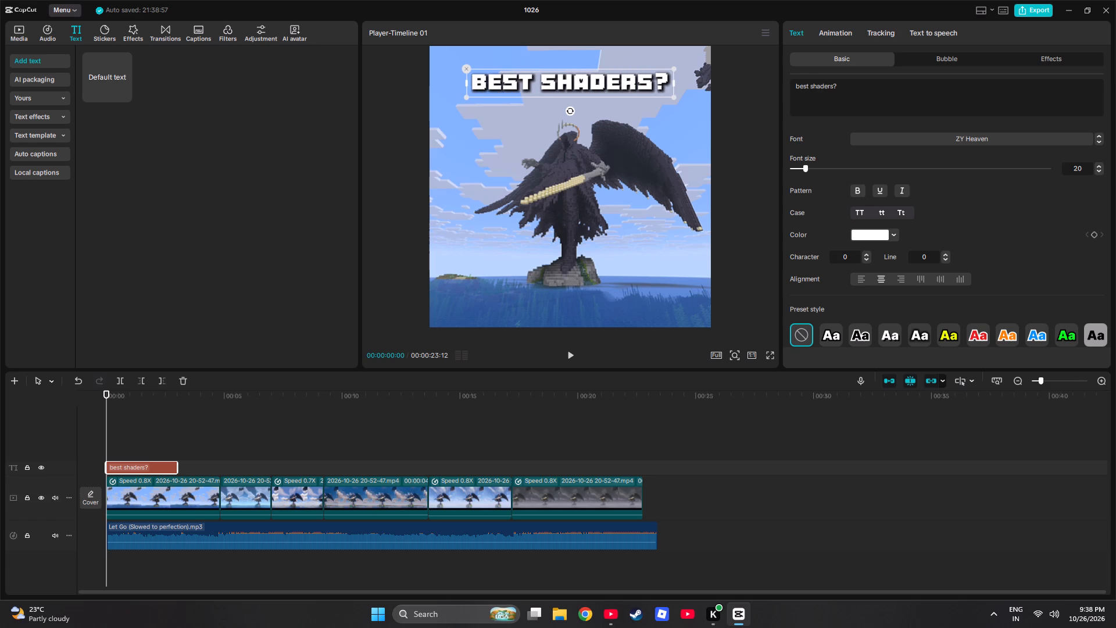
Search the title's fonts for "minecraft" and apply the MatrixSans-Rg font.
left_click(932, 143)
left_click(927, 157)
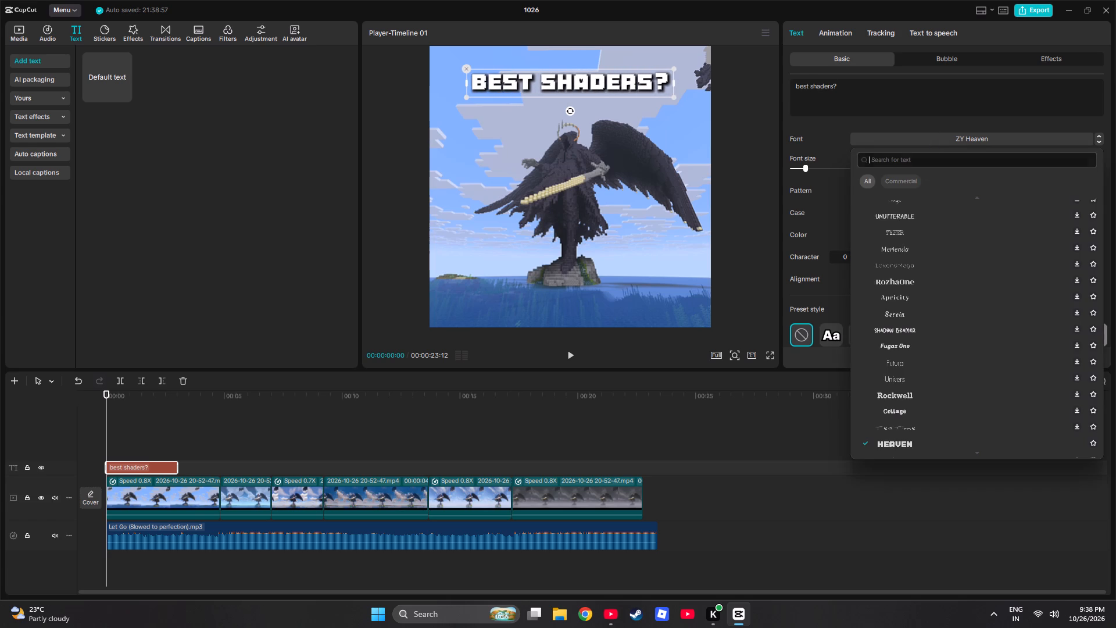
type("min")
type("ecraft")
key("Return")
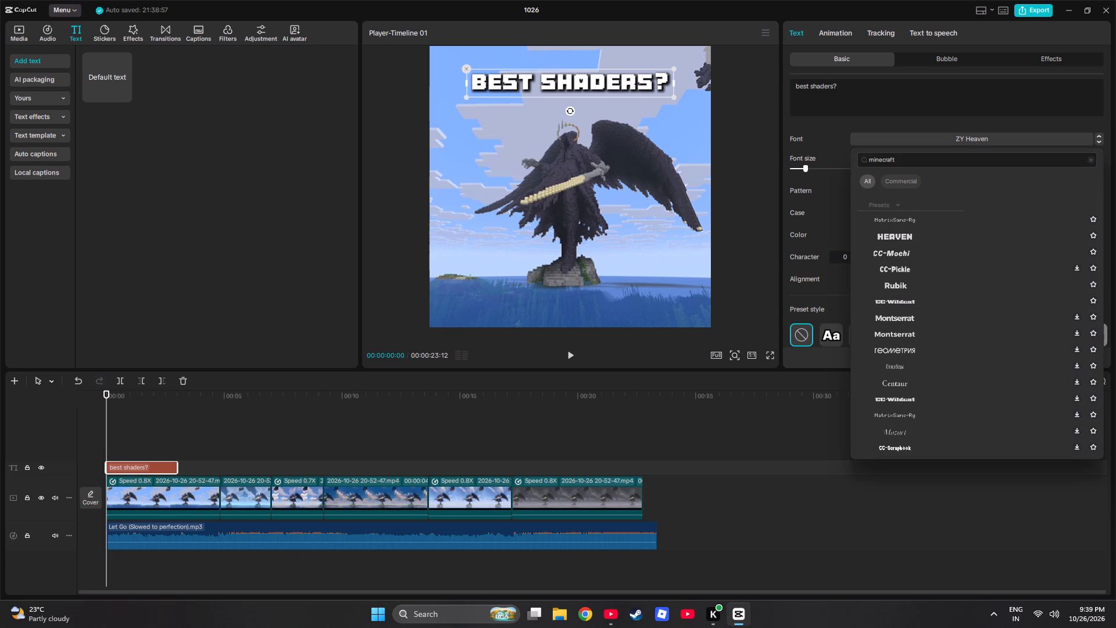
left_click(922, 220)
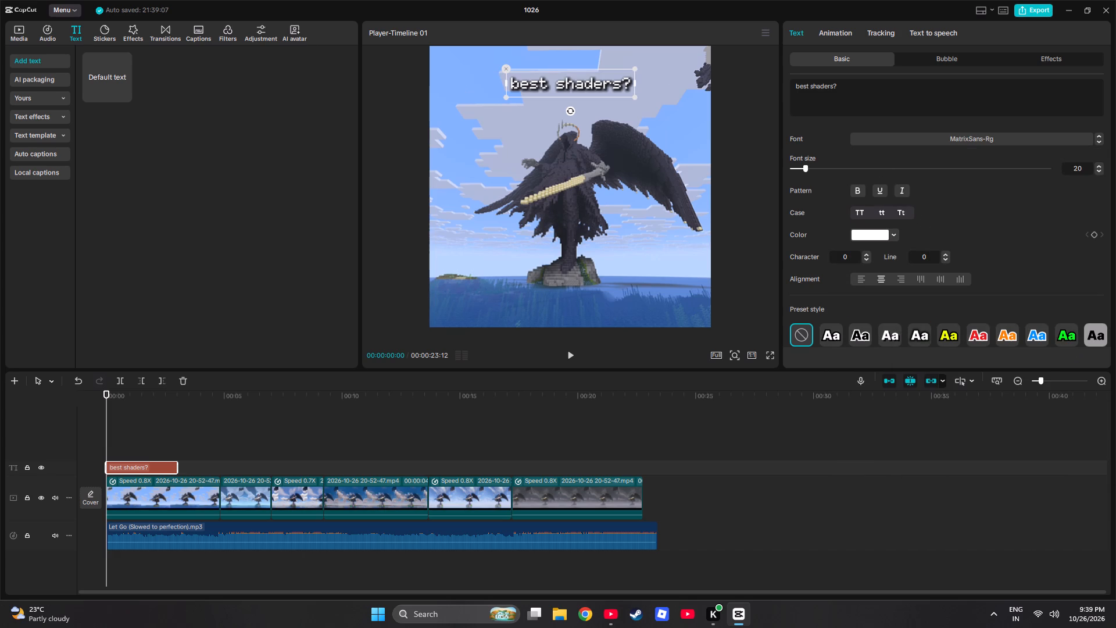
Capitalise the first letter of each word in the title so it reads "Best Shaders?".
left_click(813, 86)
key("BackSpace")
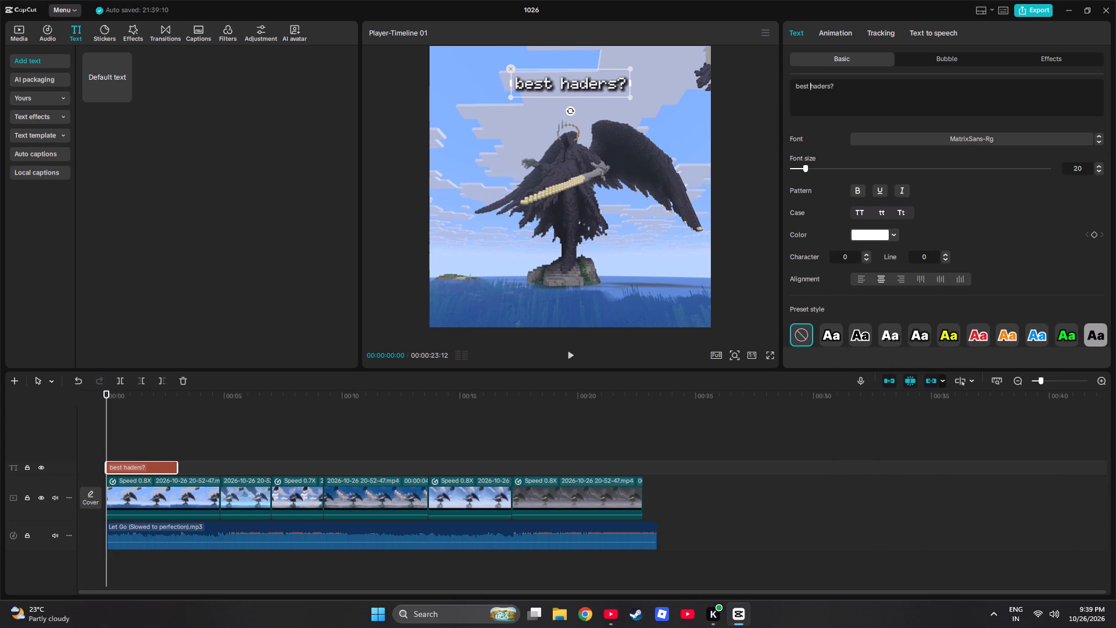
key("shift+s")
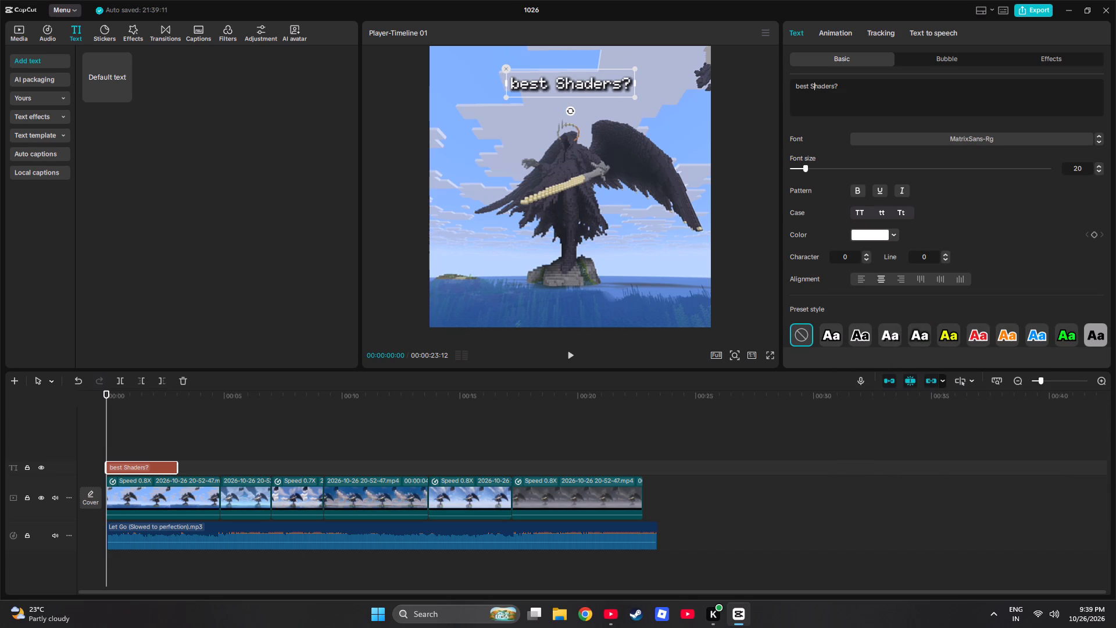
left_click(799, 85)
key("BackSpace")
key("shift+b")
Enlarge the "Best Shaders?" title in the preview and place it in the sky above the statue's head.
left_click_drag(606, 87, 603, 185)
left_click_drag(628, 194, 657, 214)
left_click_drag(594, 180, 596, 129)
left_click_drag(599, 134, 604, 99)
left_click(604, 99)
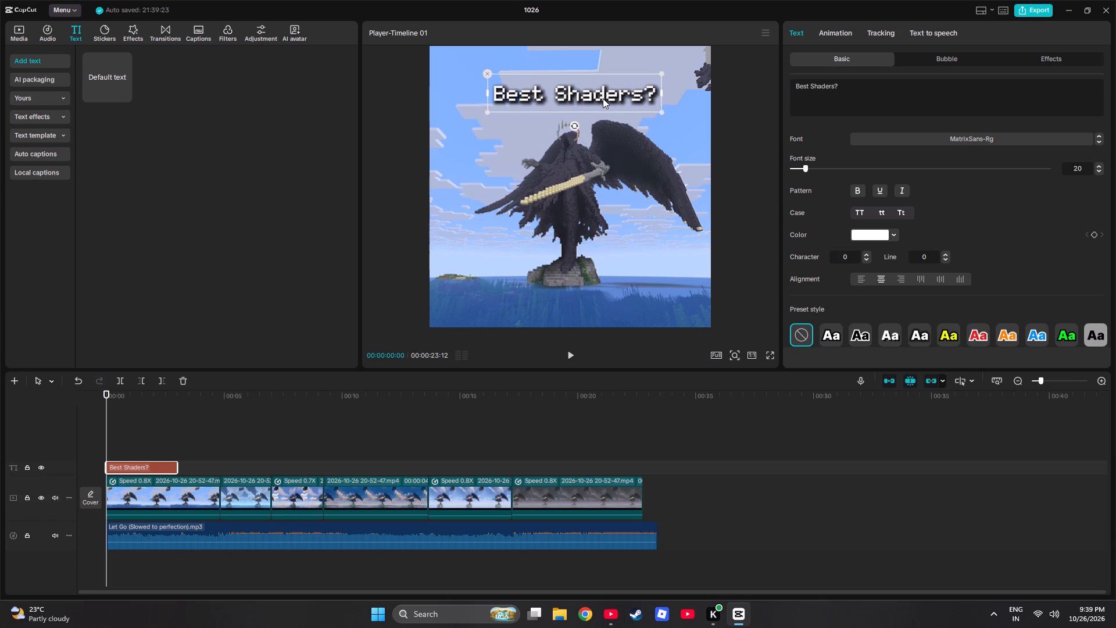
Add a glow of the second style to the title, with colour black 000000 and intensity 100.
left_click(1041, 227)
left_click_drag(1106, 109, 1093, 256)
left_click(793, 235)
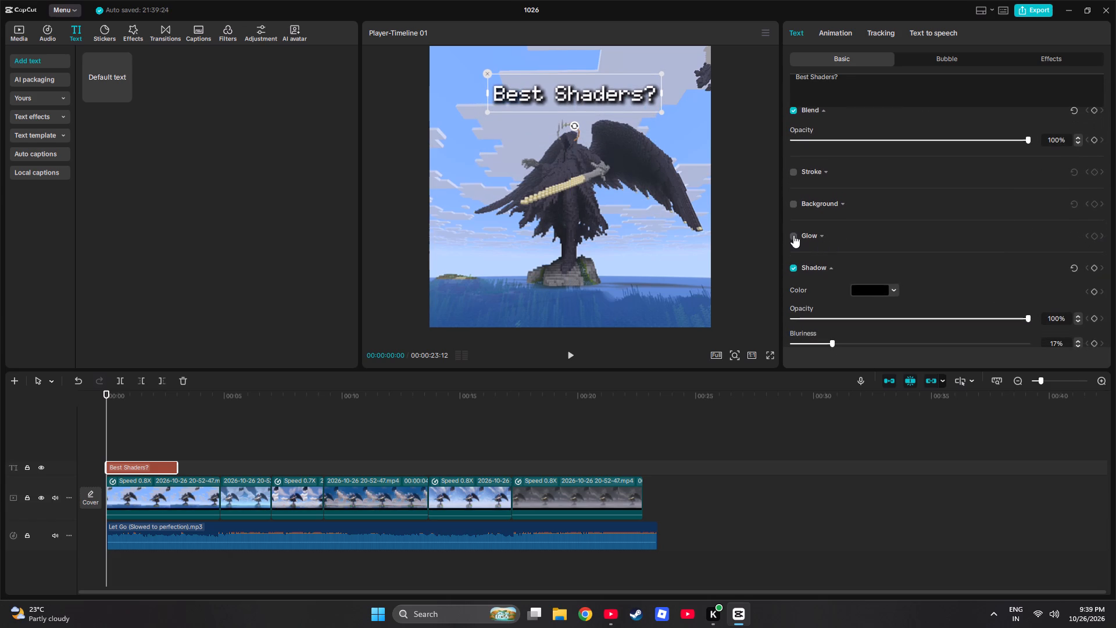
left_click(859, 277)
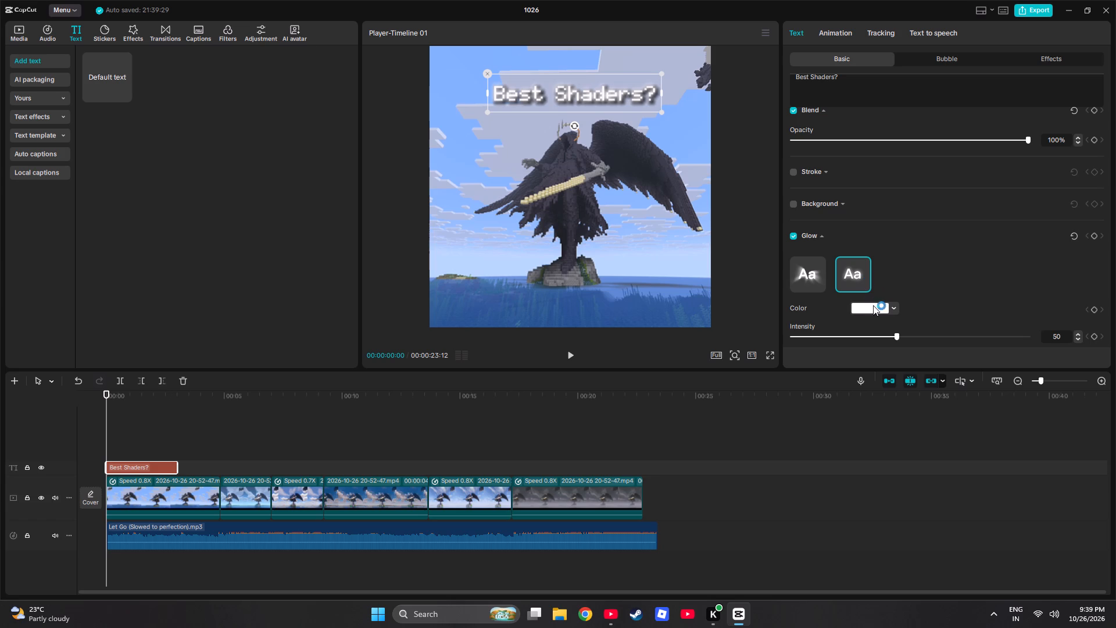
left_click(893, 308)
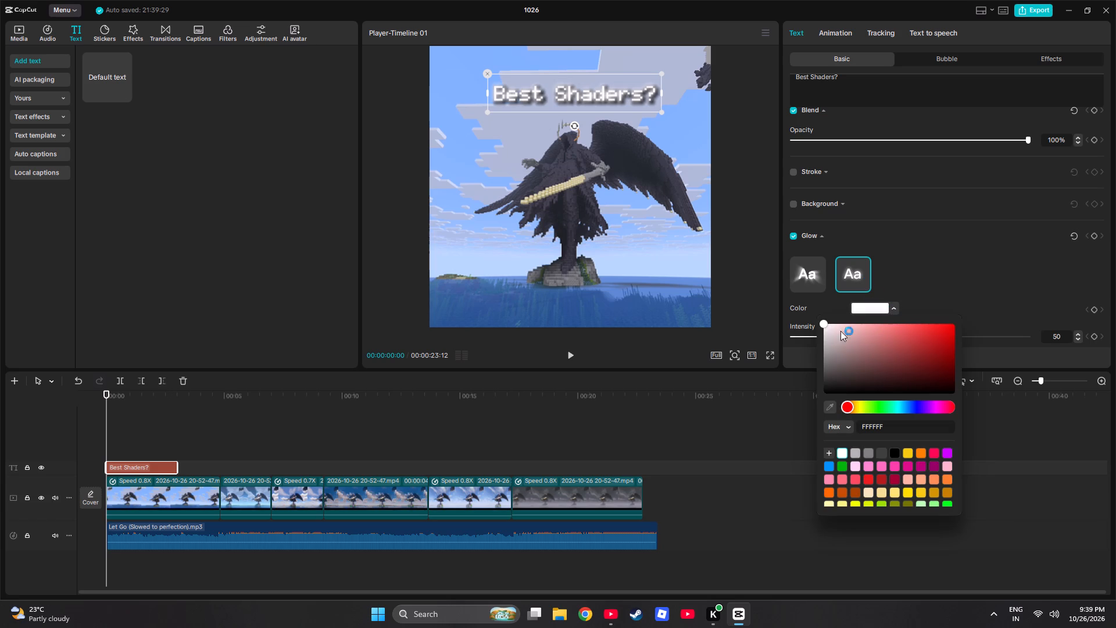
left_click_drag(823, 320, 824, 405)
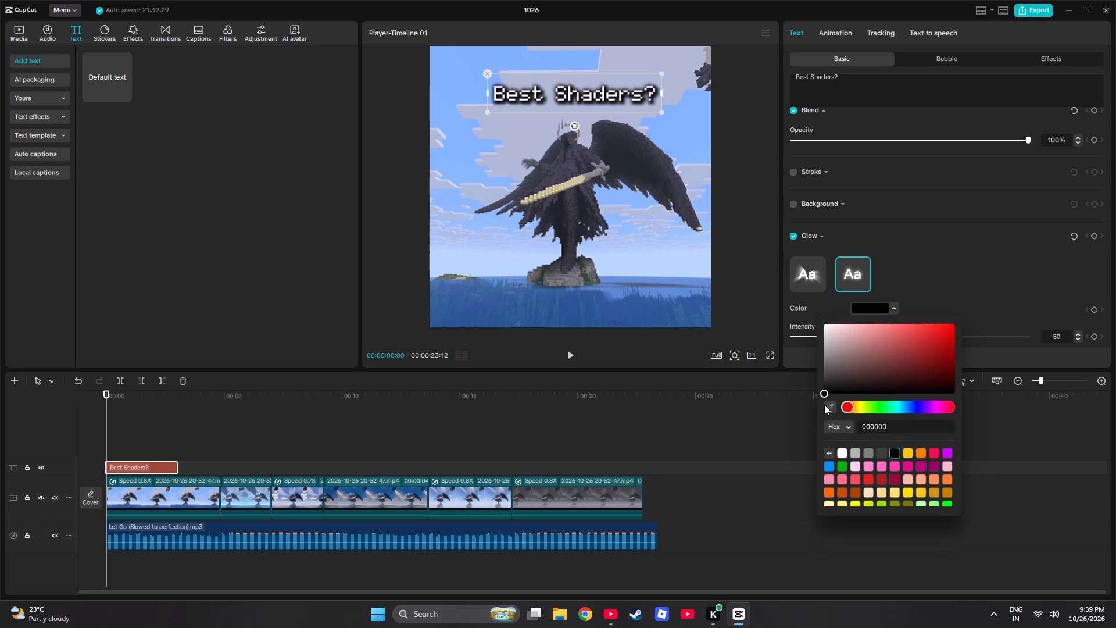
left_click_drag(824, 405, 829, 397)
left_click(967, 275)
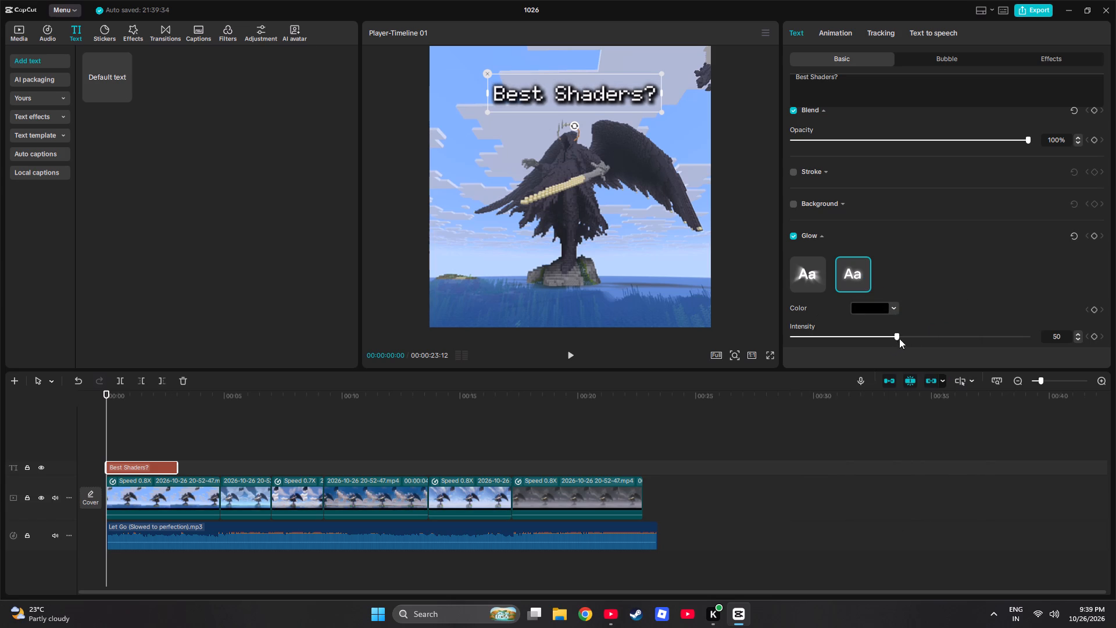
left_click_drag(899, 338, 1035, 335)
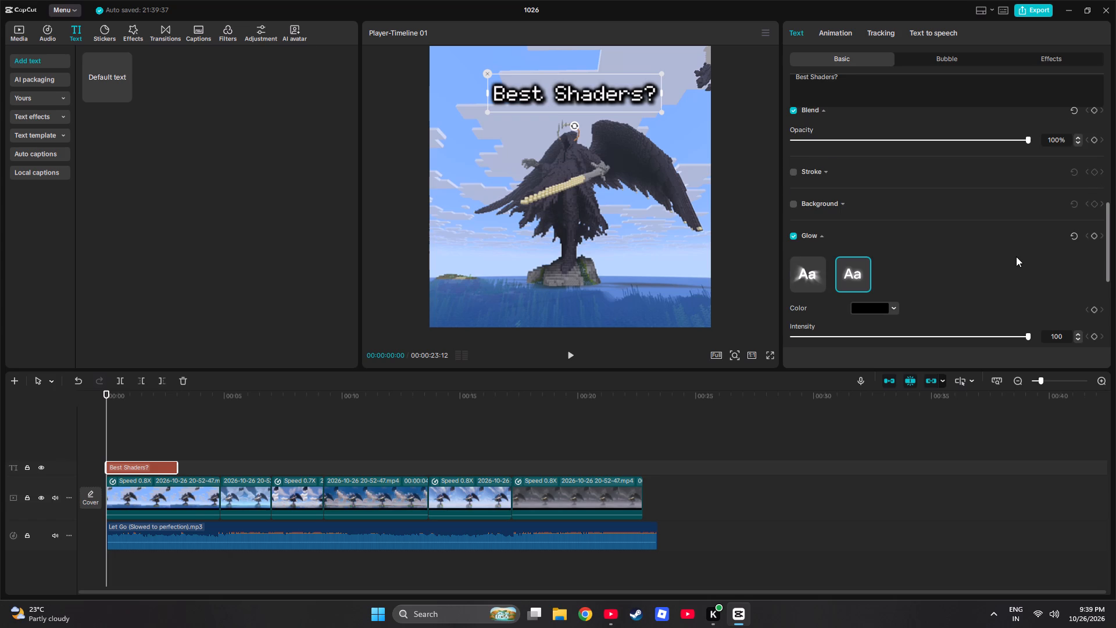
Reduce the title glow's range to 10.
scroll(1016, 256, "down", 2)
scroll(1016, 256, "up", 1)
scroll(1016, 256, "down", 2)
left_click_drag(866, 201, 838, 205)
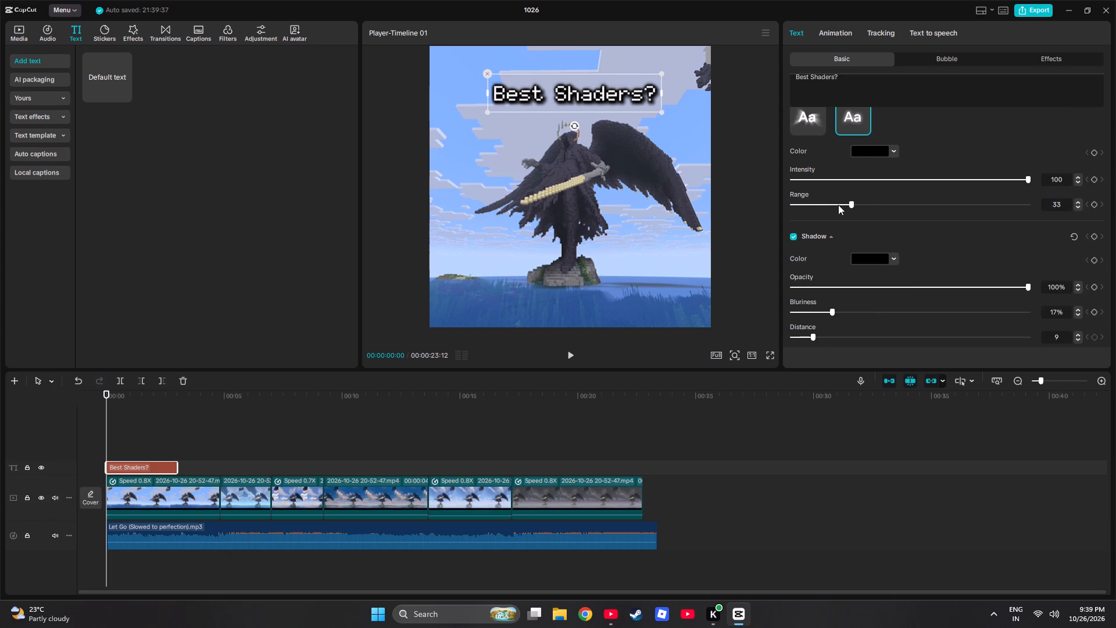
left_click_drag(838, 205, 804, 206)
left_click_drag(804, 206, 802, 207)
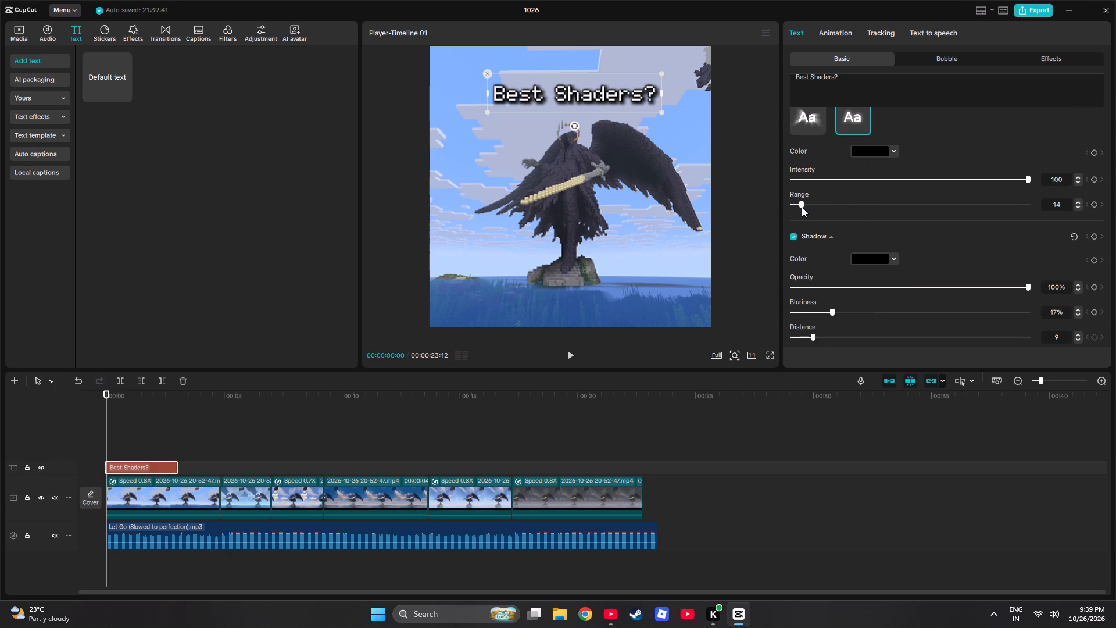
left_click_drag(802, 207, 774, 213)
Play the opening briefly and reposition the title so it sits roughly centred above the statue.
left_click(574, 352)
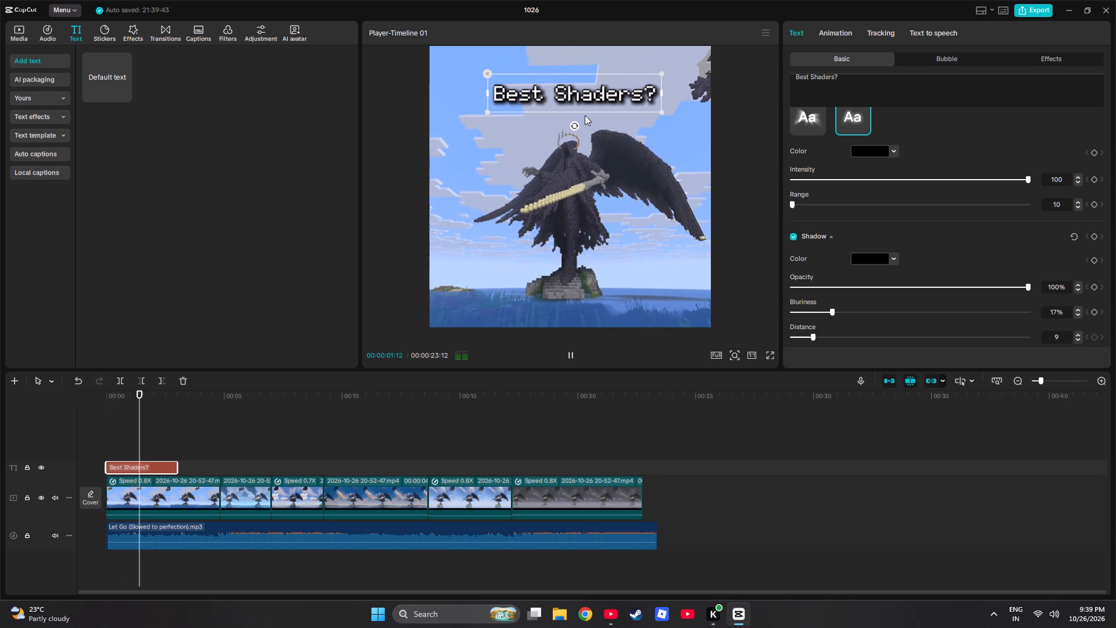
left_click_drag(580, 102, 573, 102)
left_click_drag(571, 101, 563, 104)
left_click_drag(564, 102, 559, 179)
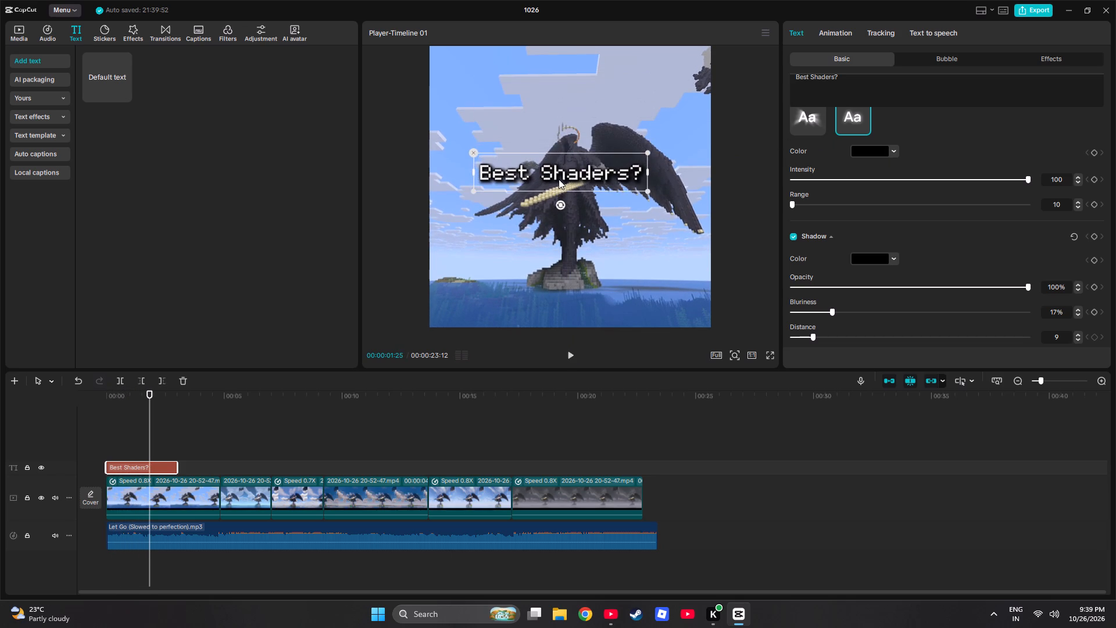
left_click_drag(559, 179, 563, 94)
Switch to YouTube to compare the title with the reference short's text, and return to CapCut.
left_click(613, 609)
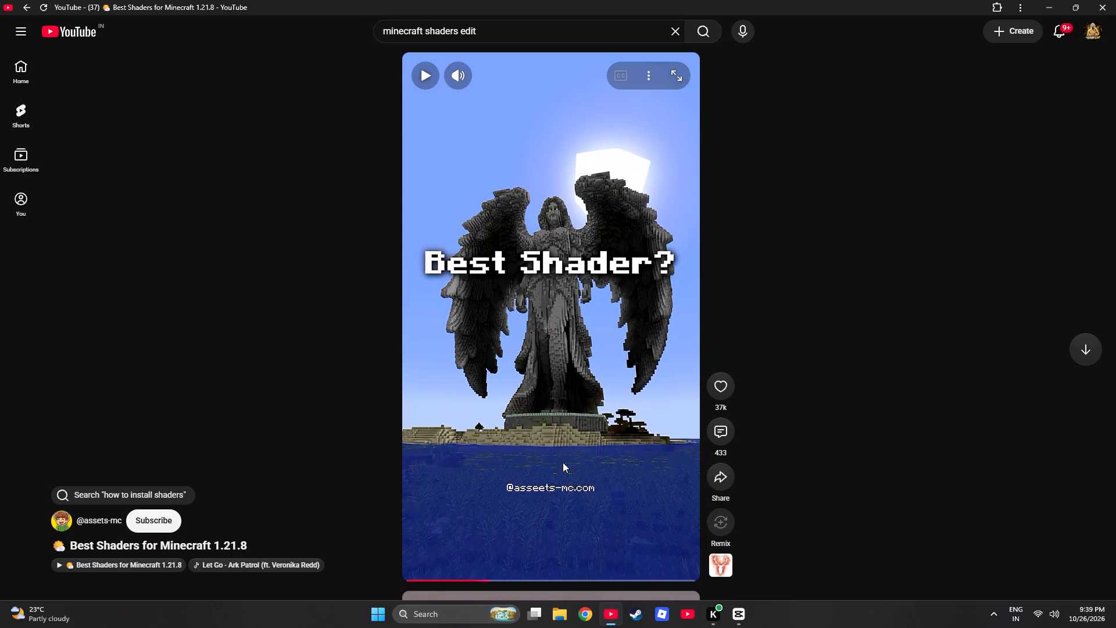
left_click(736, 613)
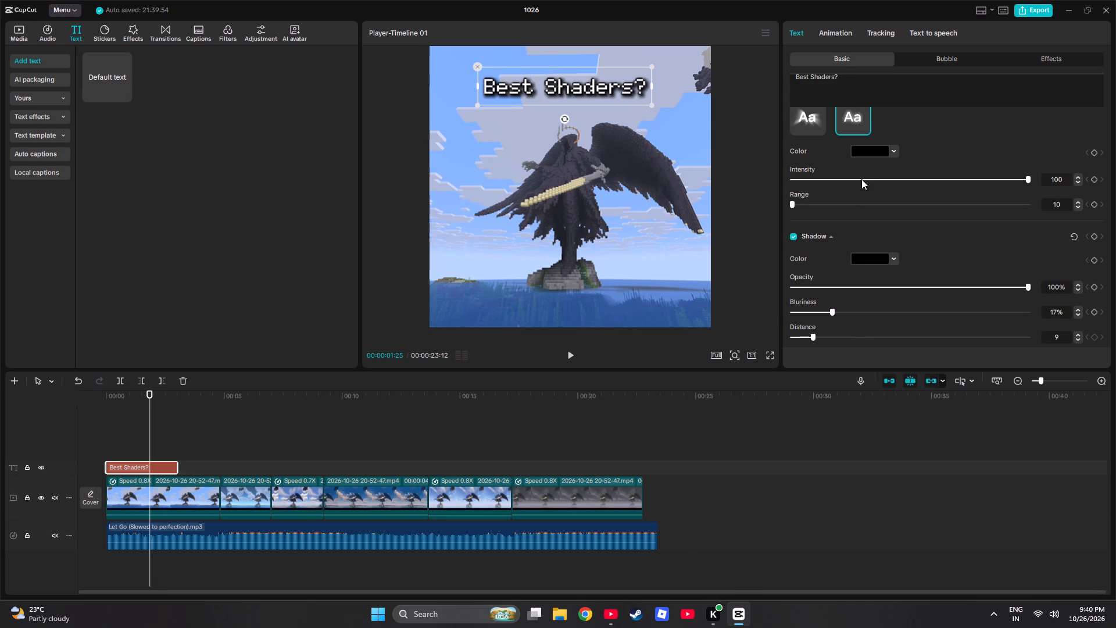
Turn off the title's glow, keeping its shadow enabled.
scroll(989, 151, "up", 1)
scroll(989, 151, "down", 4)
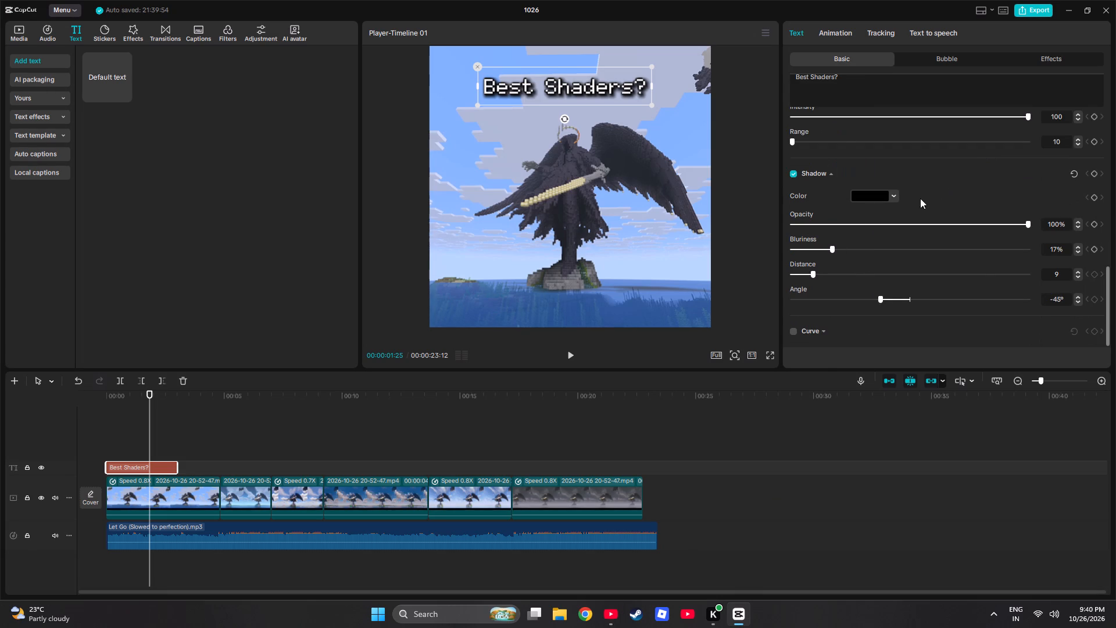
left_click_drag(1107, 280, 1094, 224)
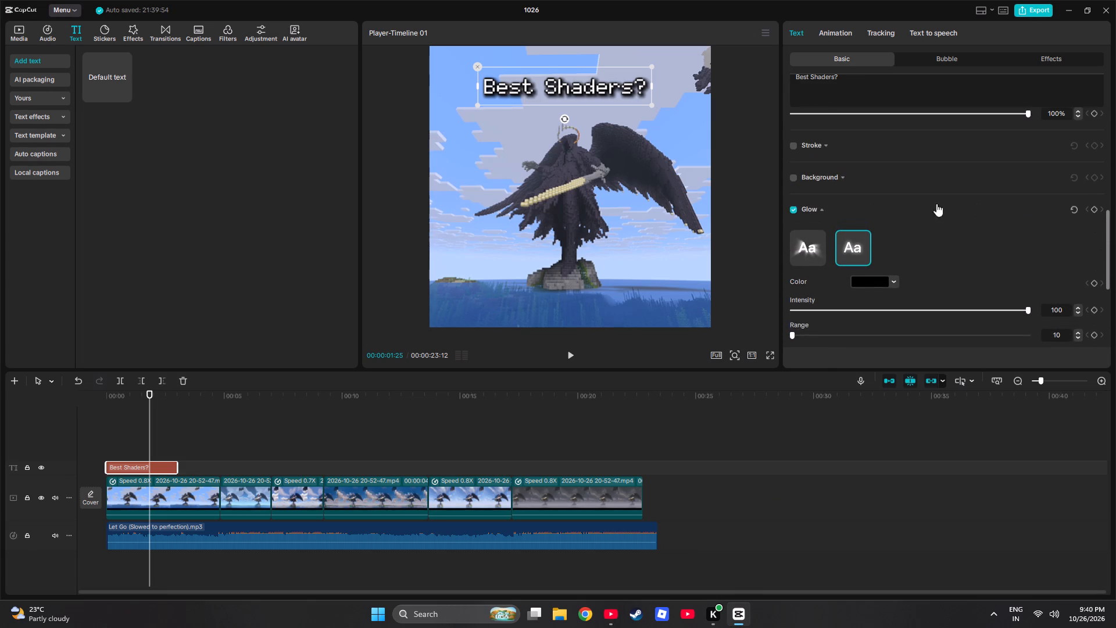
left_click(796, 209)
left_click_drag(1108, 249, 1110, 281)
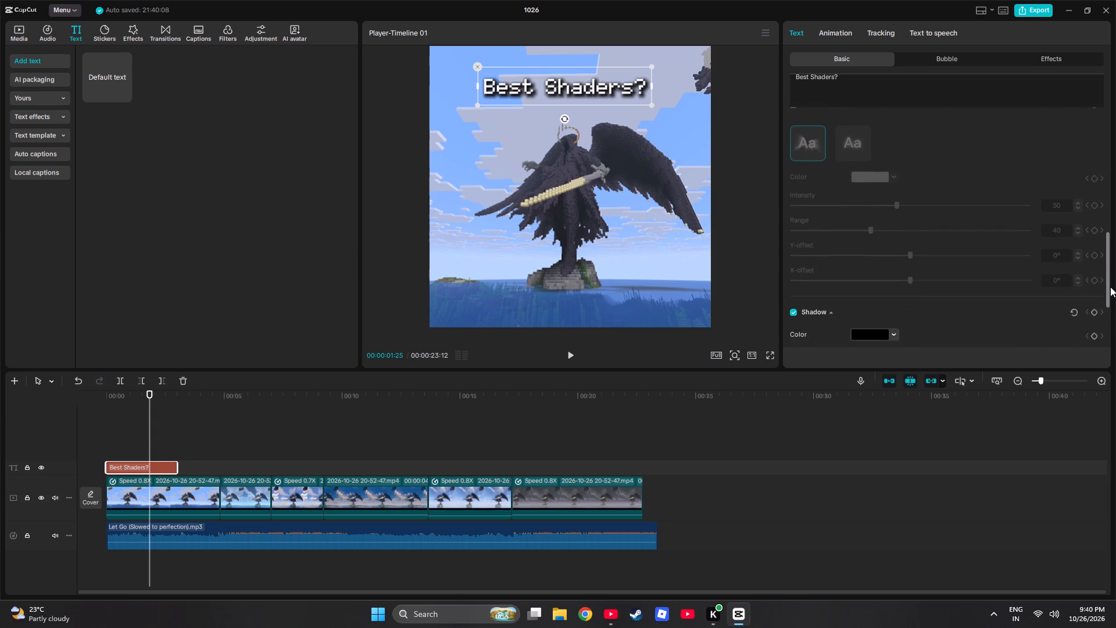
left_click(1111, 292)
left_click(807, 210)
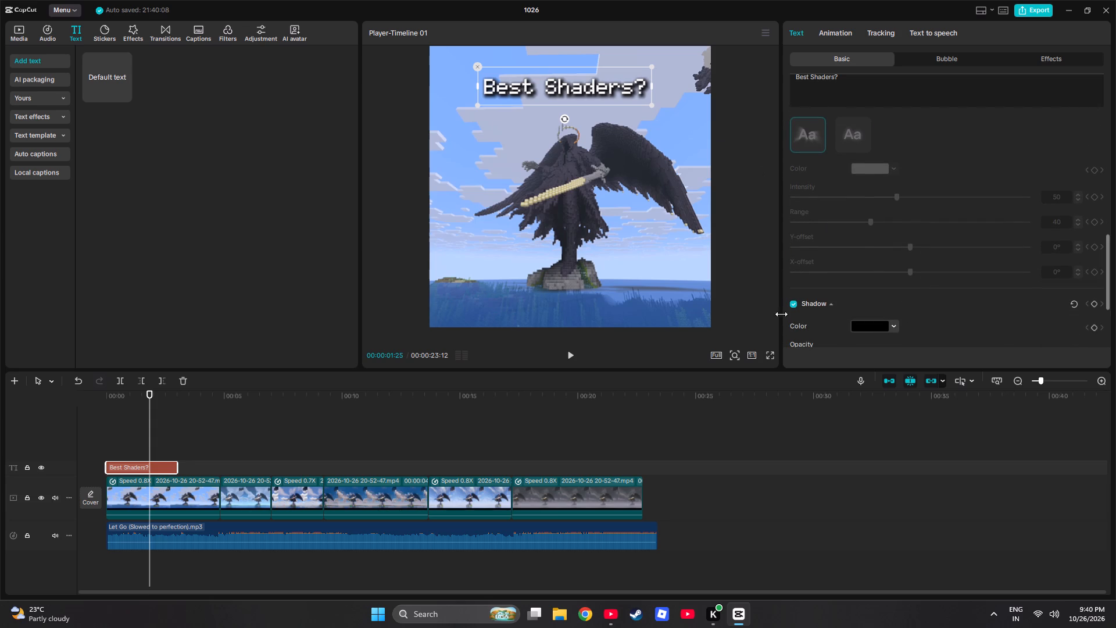
Play the edit full screen to review the title and the cuts, and return to the editor.
left_click(774, 357)
left_click(768, 357)
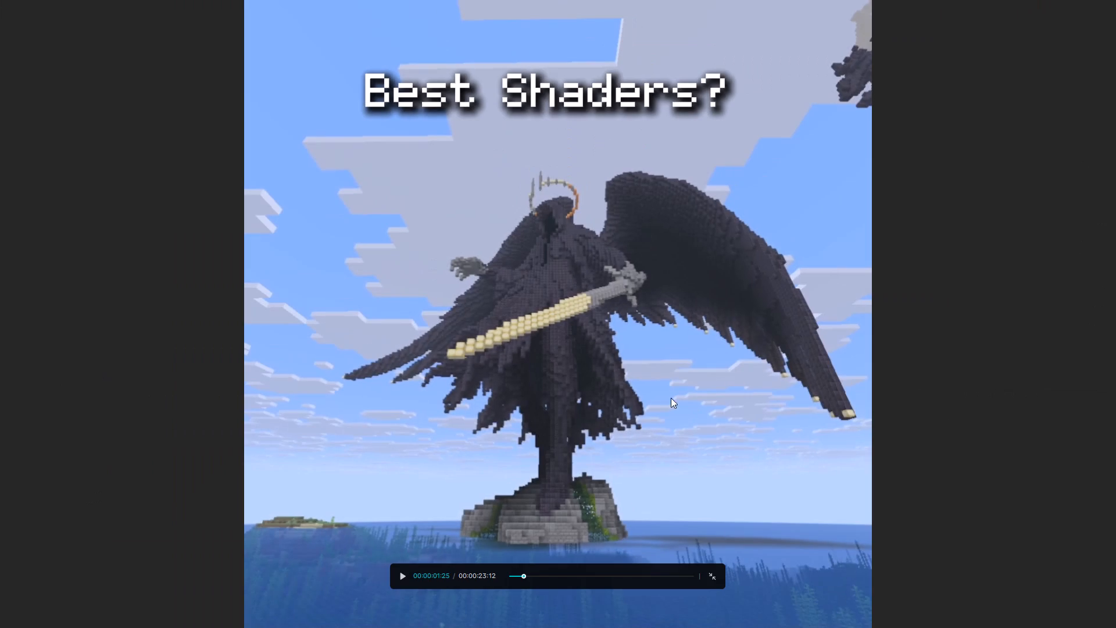
left_click(394, 577)
left_click(399, 576)
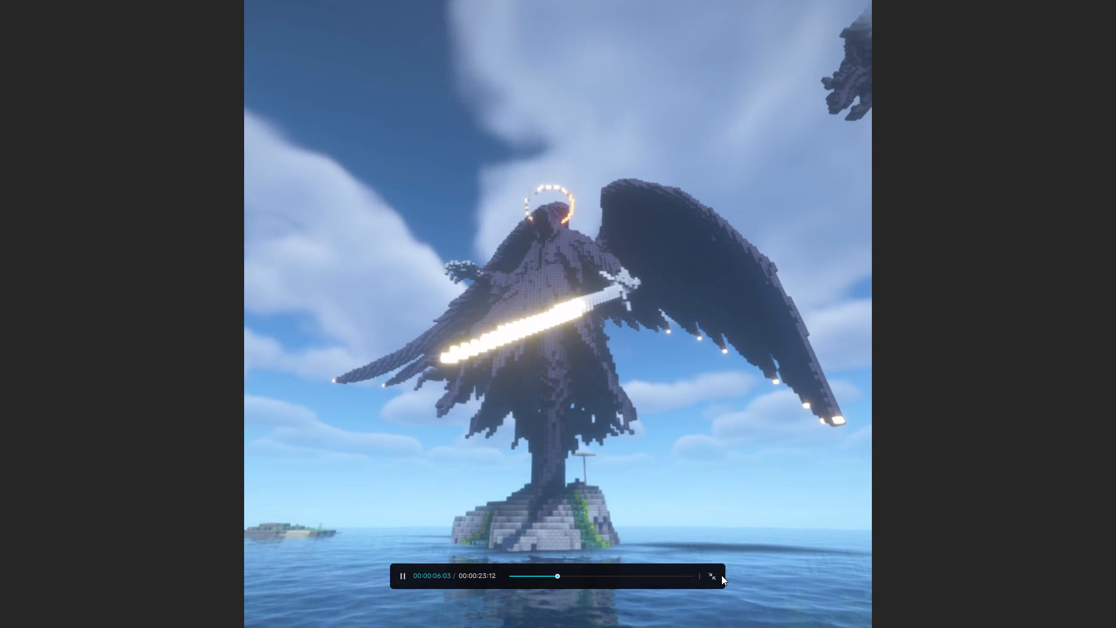
left_click(721, 576)
left_click(718, 582)
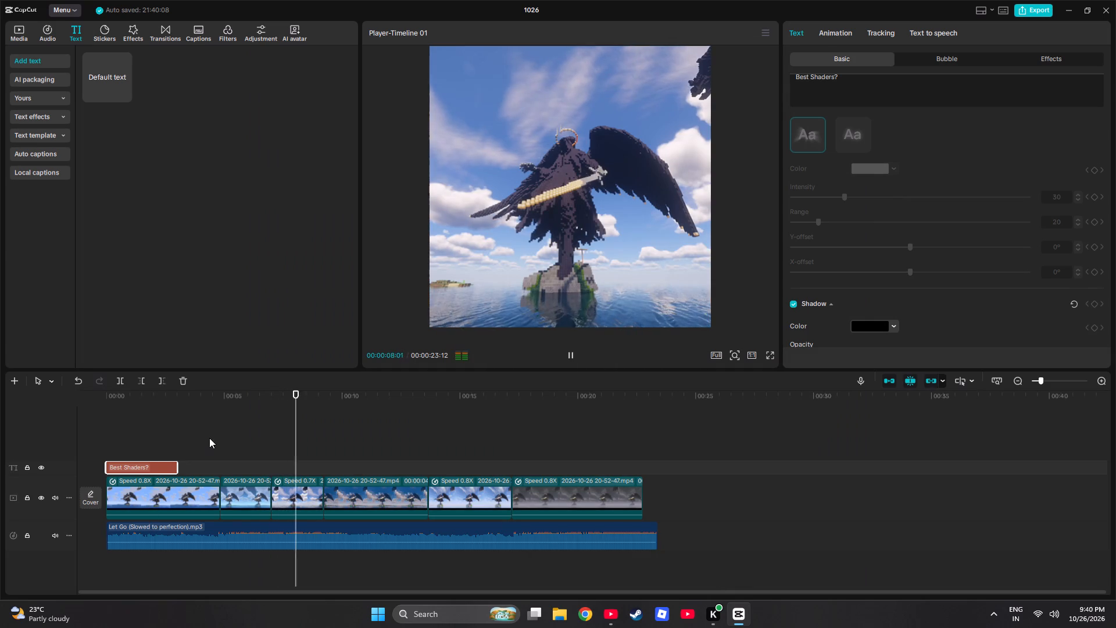
Duplicate the "Best Shaders?" title and align the copy with the start of the second video clip.
left_click(214, 434)
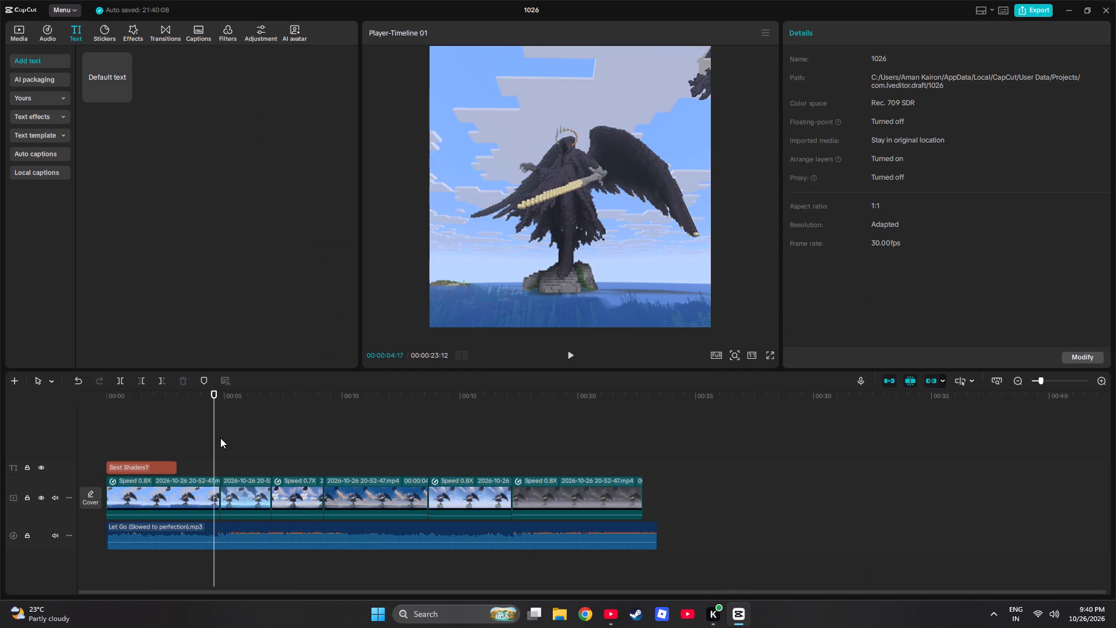
left_click(149, 466)
key("ctrl+c")
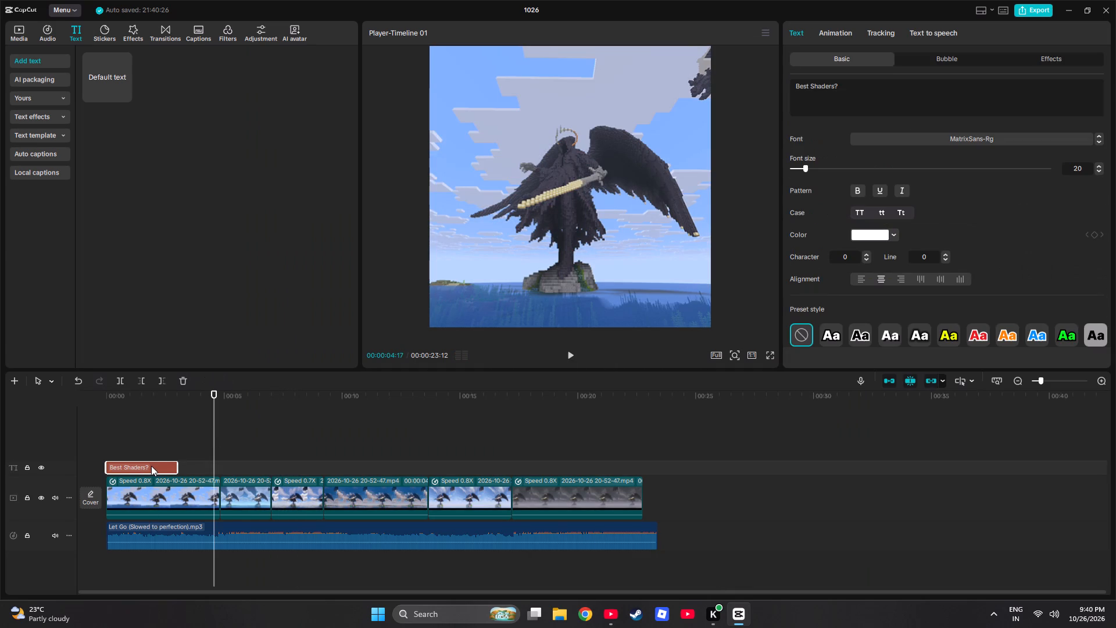
key("ctrl+v")
left_click_drag(245, 470, 249, 470)
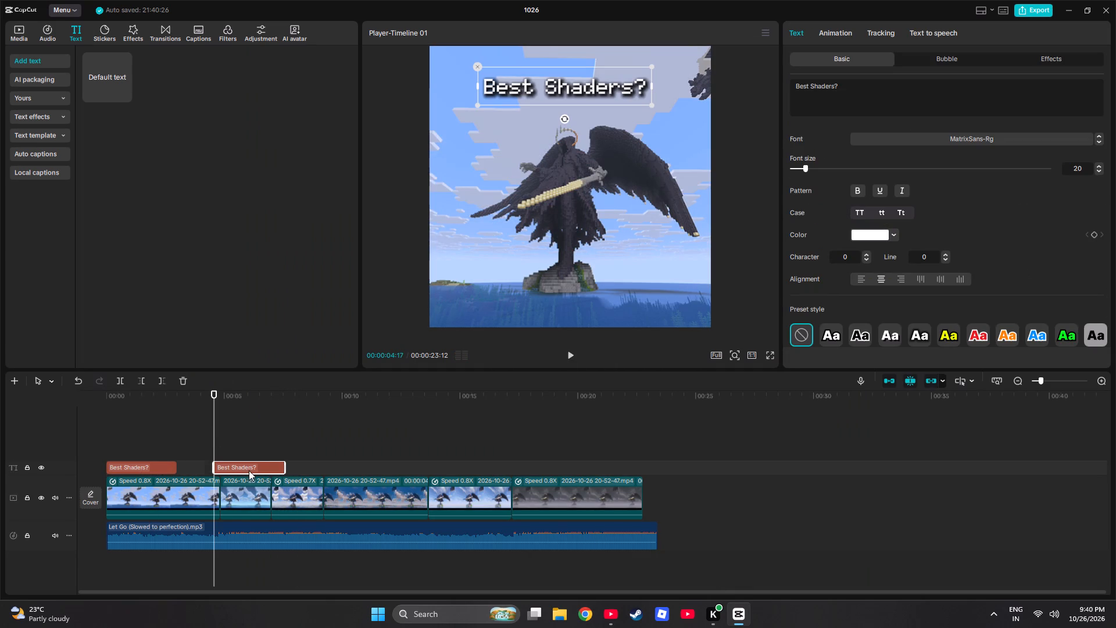
left_click_drag(249, 470, 252, 469)
Trim the end of the duplicated title to match the end of the second video clip.
left_click_drag(289, 465, 284, 464)
left_click_drag(281, 463, 274, 463)
left_click_drag(286, 466, 270, 463)
left_click(224, 466)
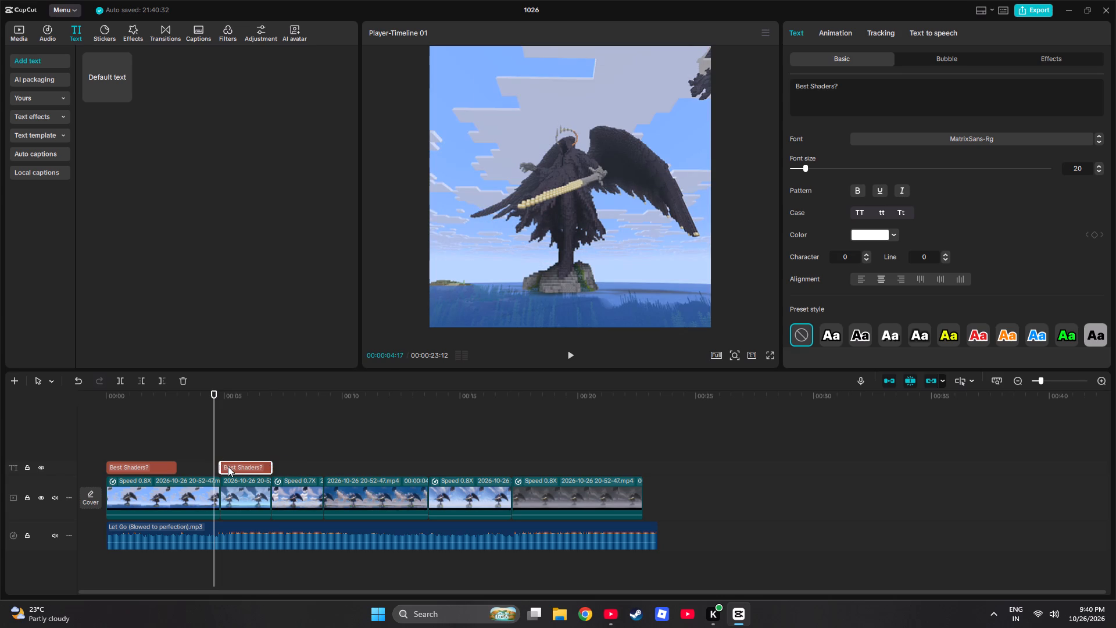
left_click(221, 467)
Replace the text of the duplicated title over the second video clip with "BSL" and play that part of the edit.
left_click_drag(845, 82, 770, 87)
left_click(770, 87)
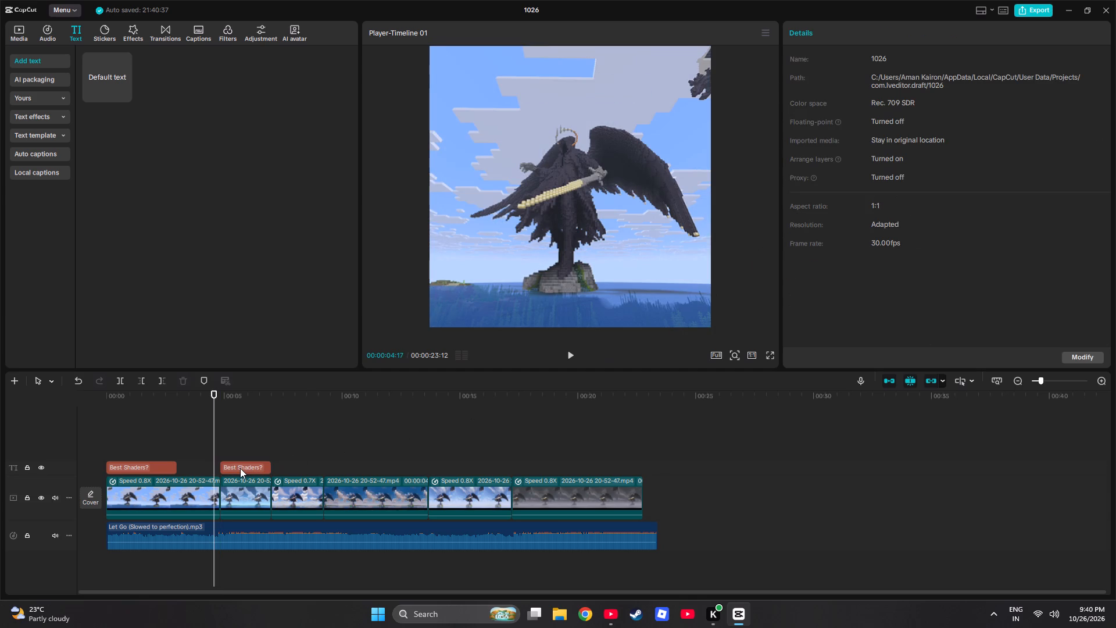
left_click(245, 469)
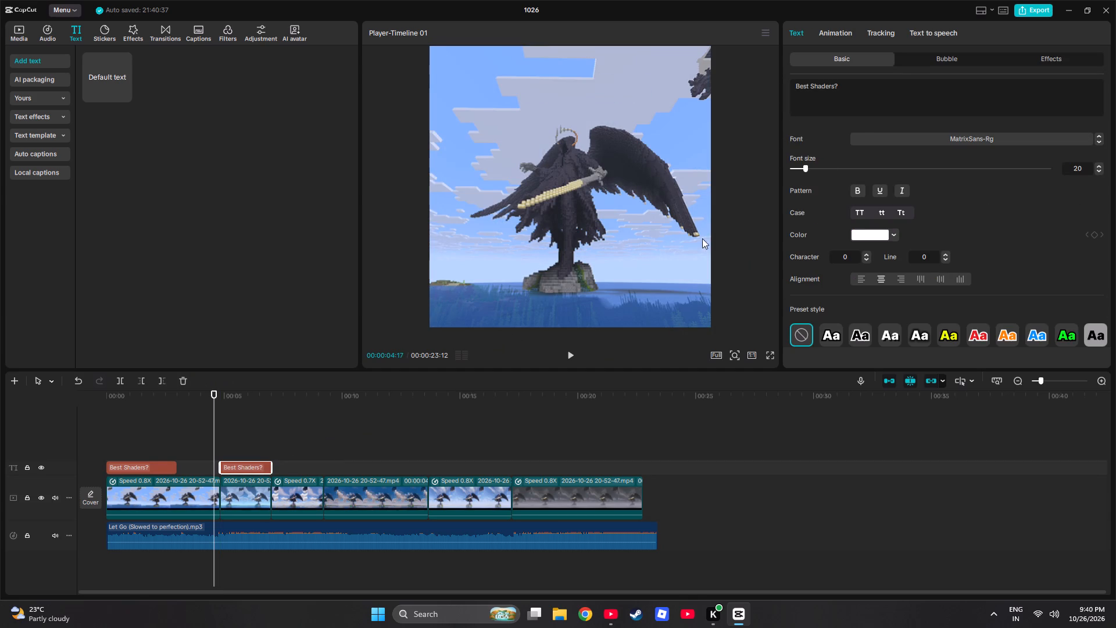
left_click_drag(846, 82, 841, 88)
left_click(237, 467)
double_click(871, 88)
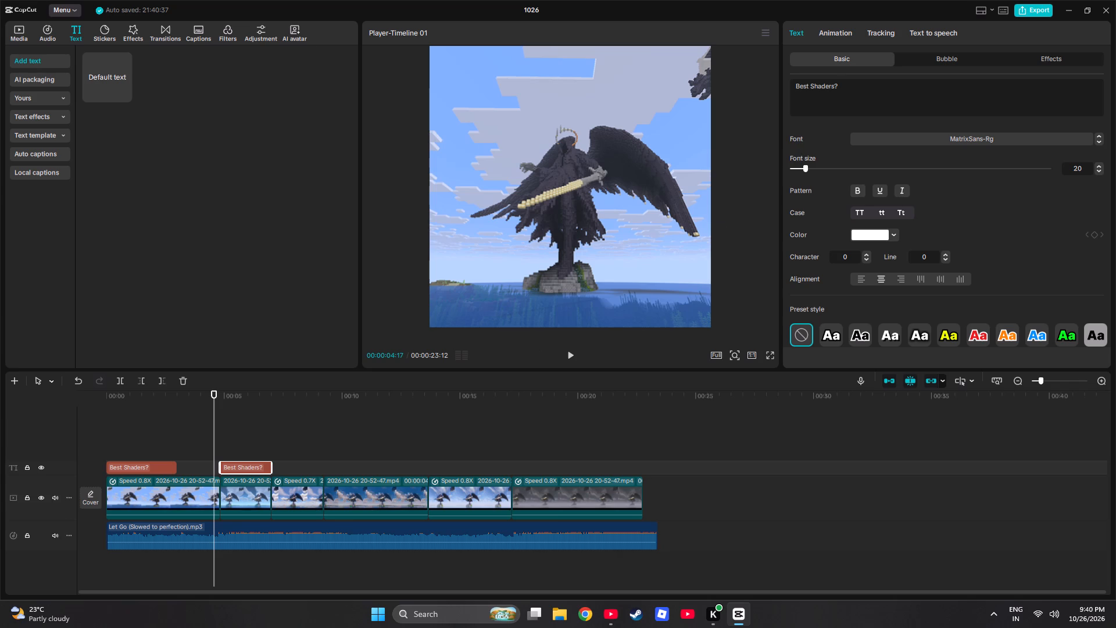
double_click(863, 85)
key("ctrl+a")
key("shift+b")
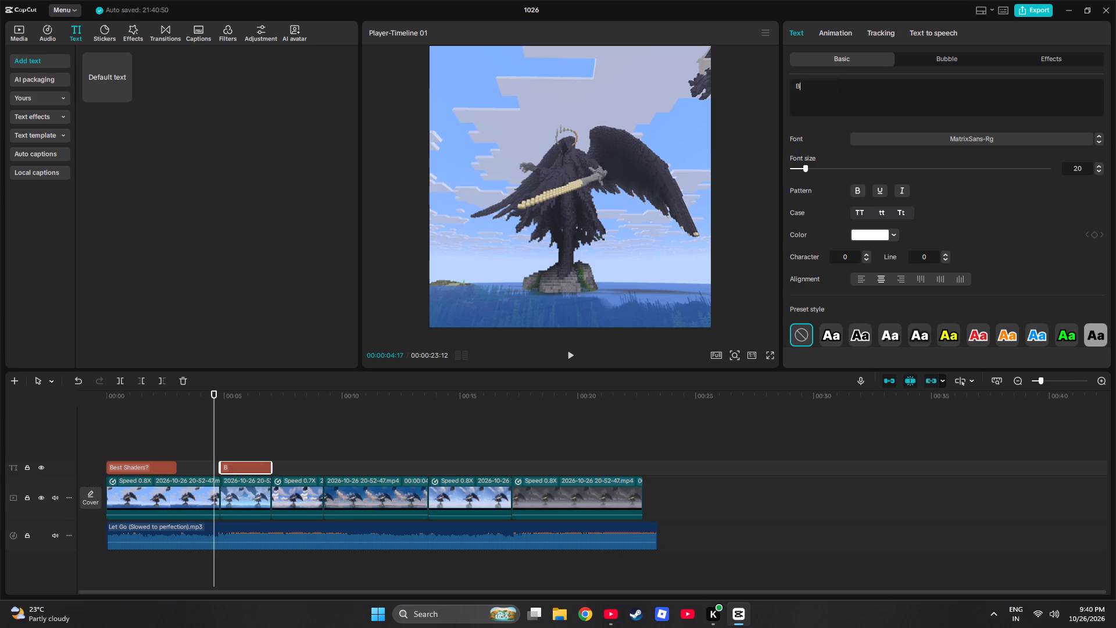
key("shift+s")
key("l")
key("BackSpace")
key("shift+l")
left_click(228, 423)
left_click(230, 426)
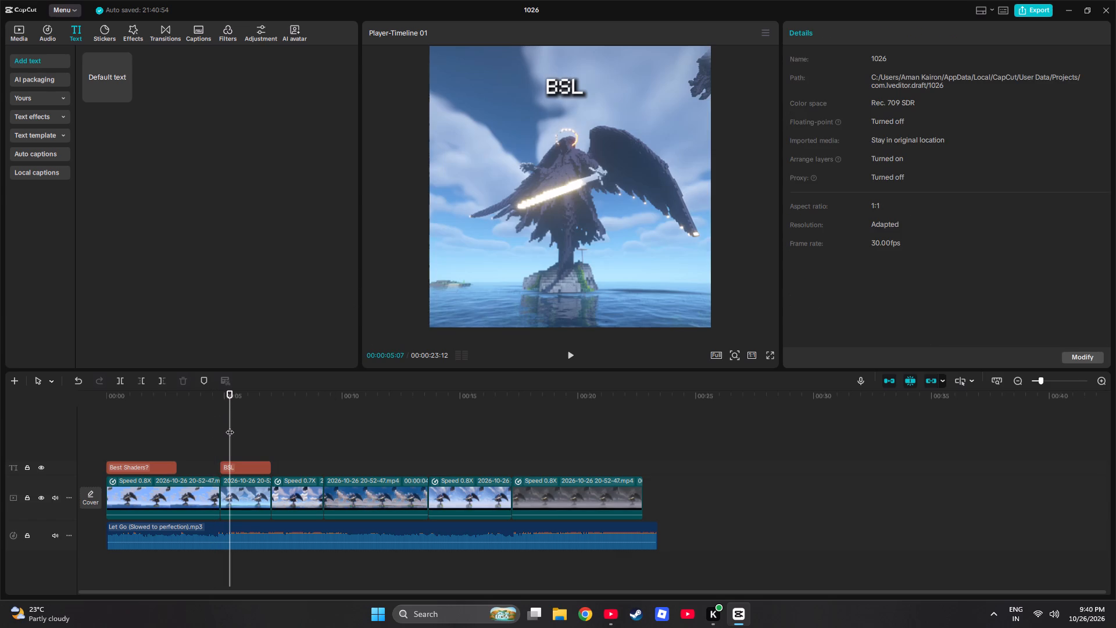
key("space")
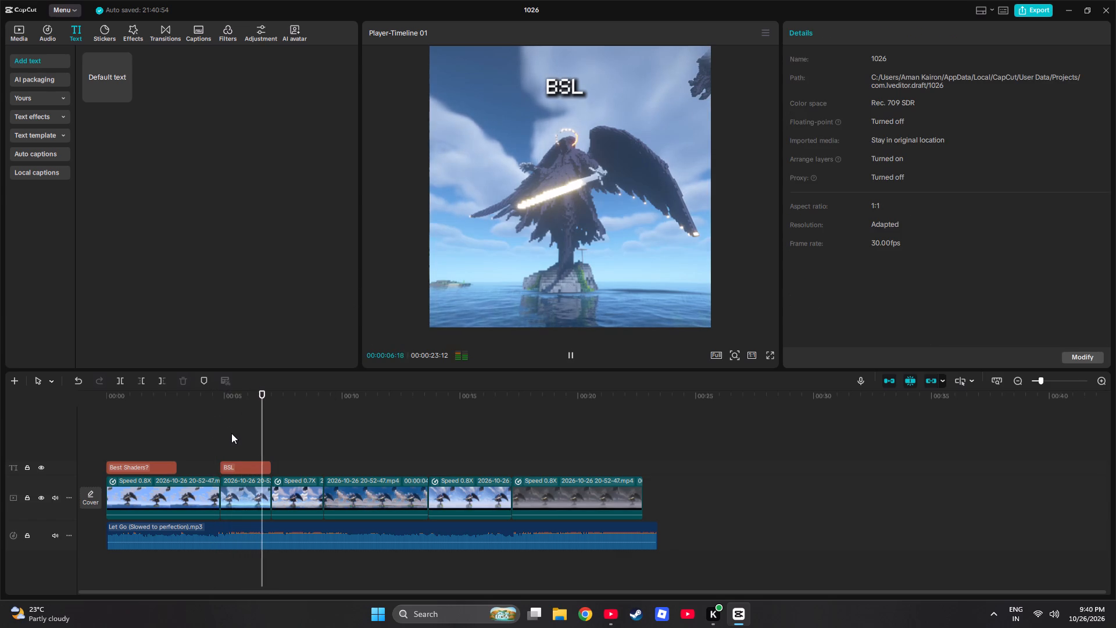
key("space")
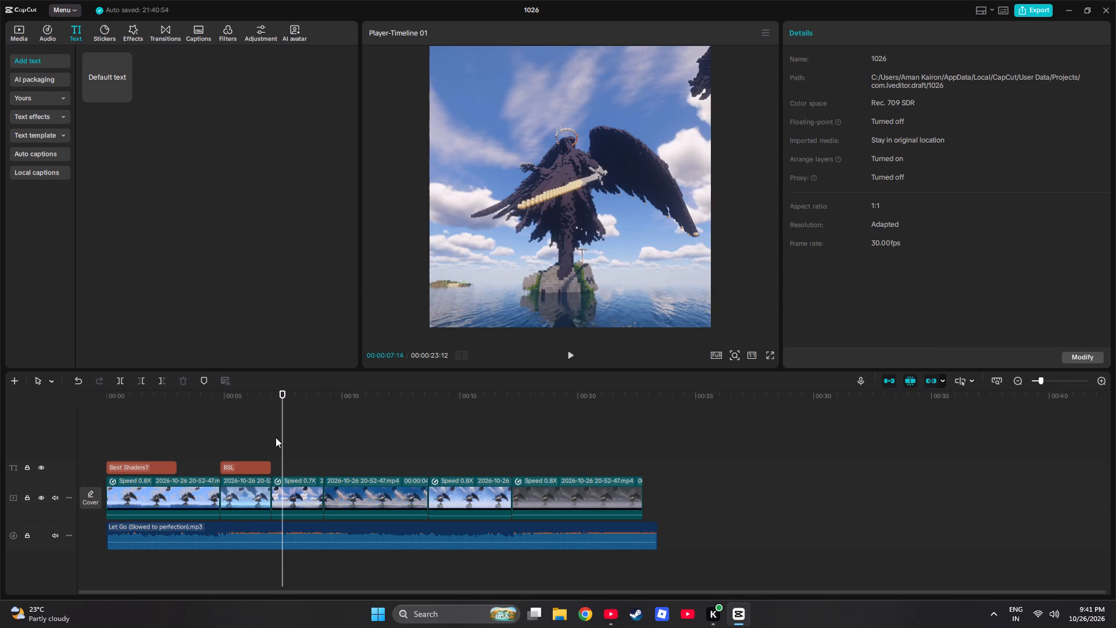
left_click(558, 612)
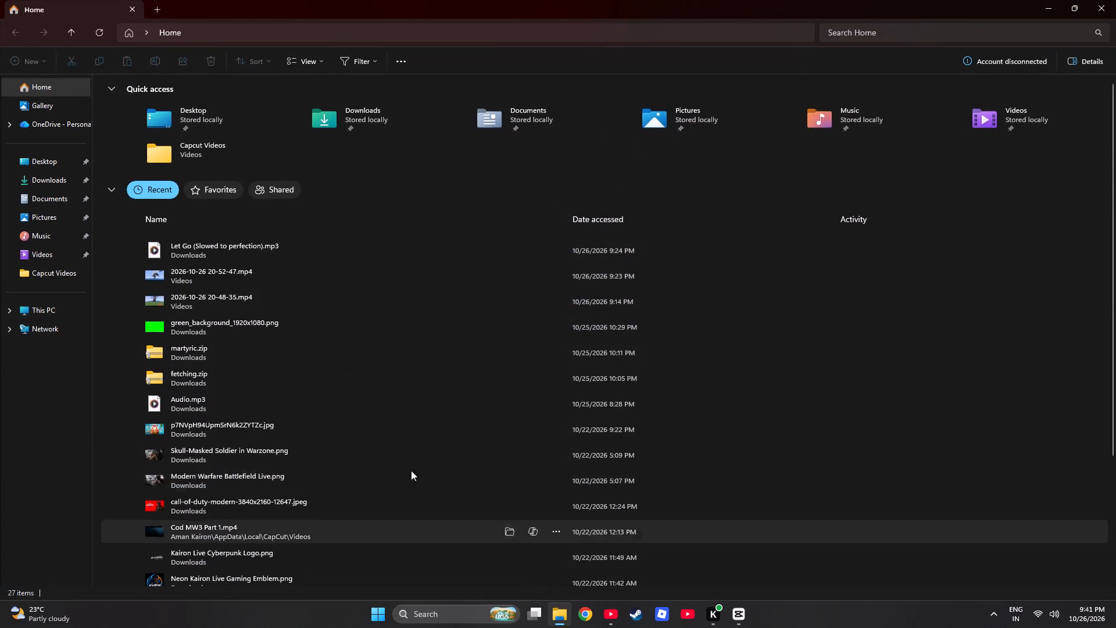
left_click(51, 252)
left_click(564, 87)
double_click(566, 114)
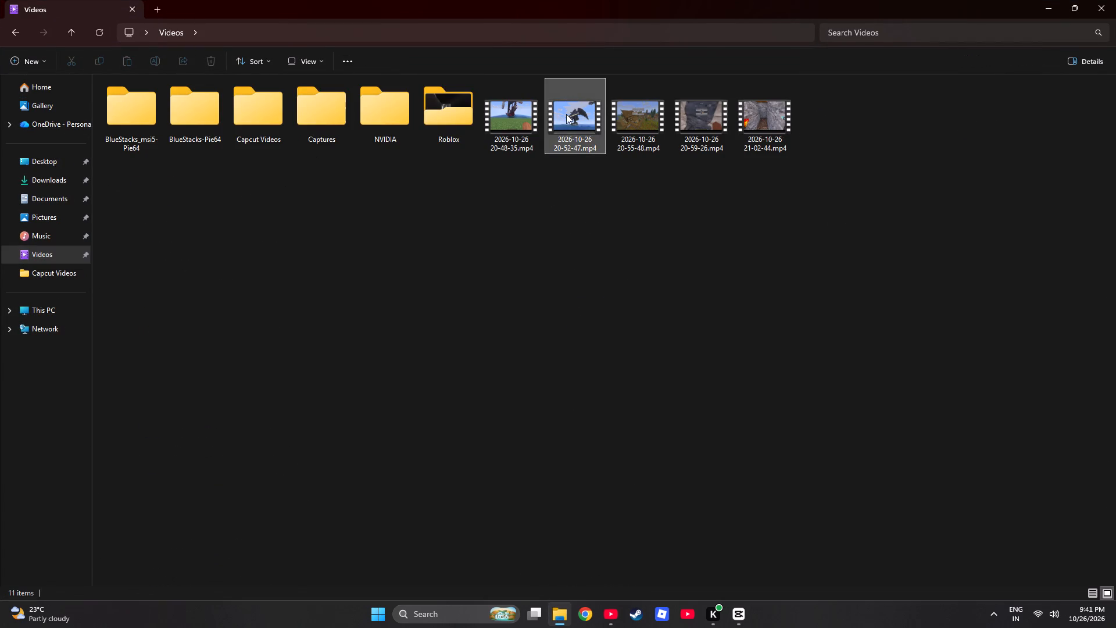
left_click(203, 504)
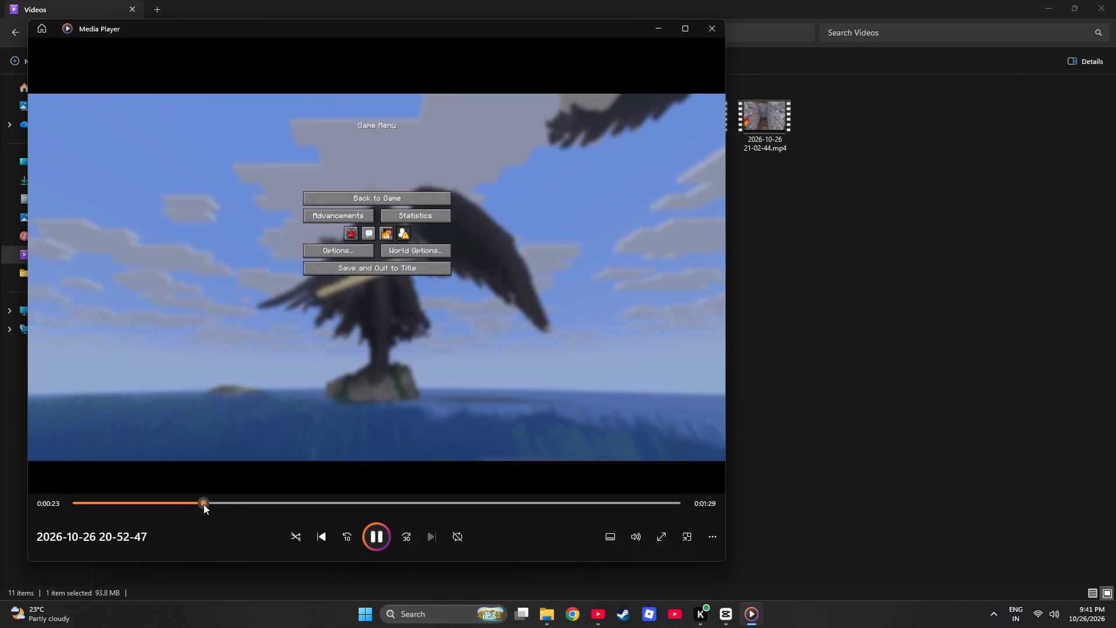
left_click_drag(223, 505, 251, 505)
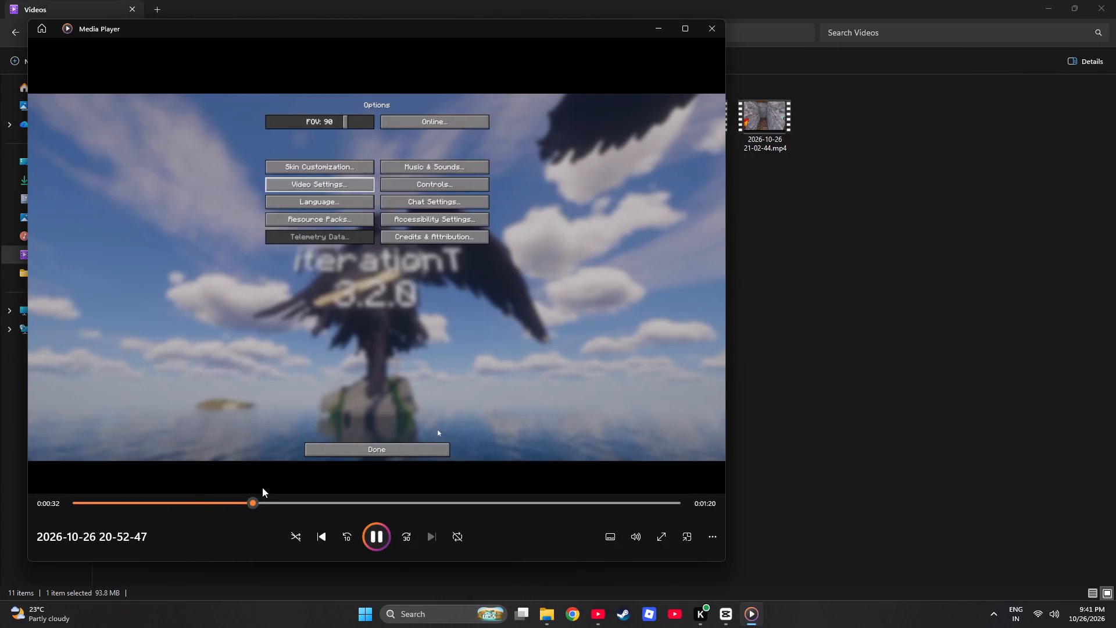
left_click(366, 532)
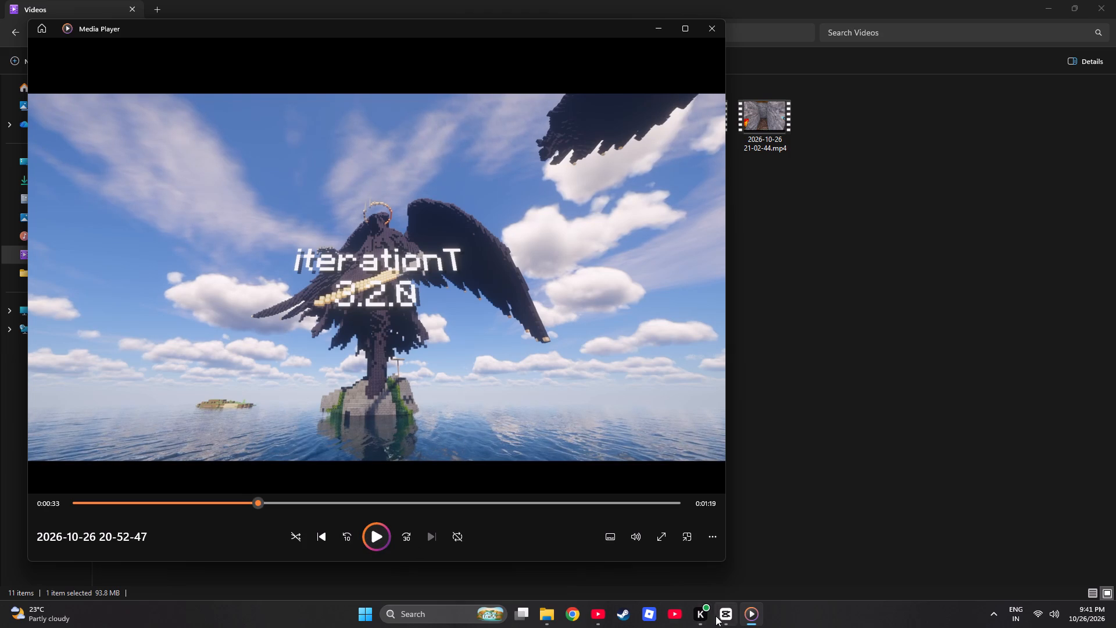
left_click(719, 615)
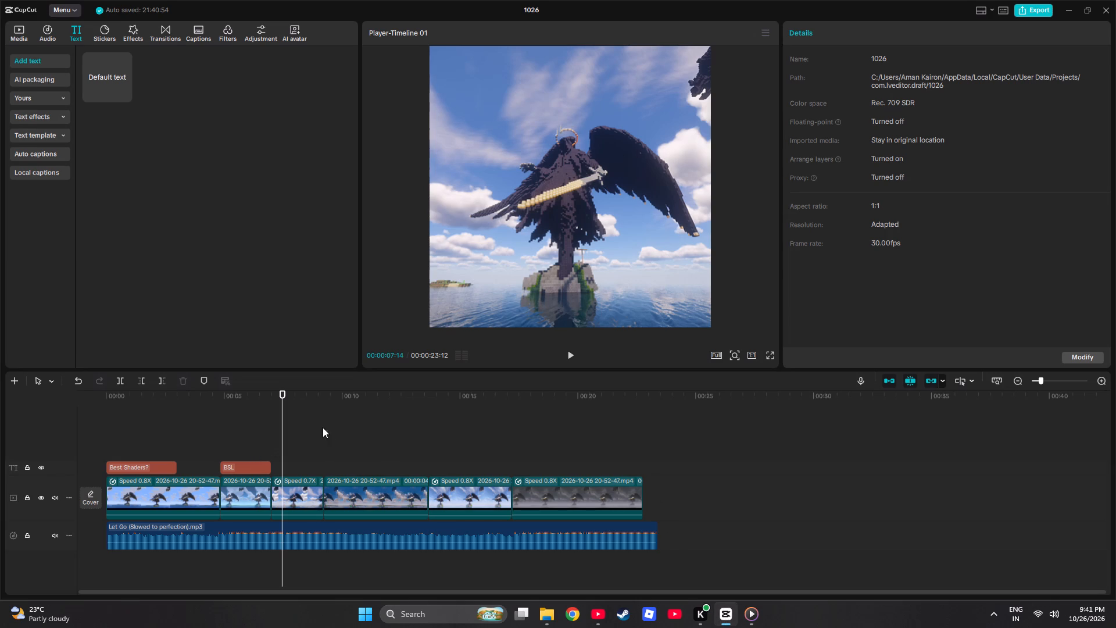
Duplicate the "BSL" text and place the copy directly after it on the same track, over the third video clip.
key("space")
key("space")
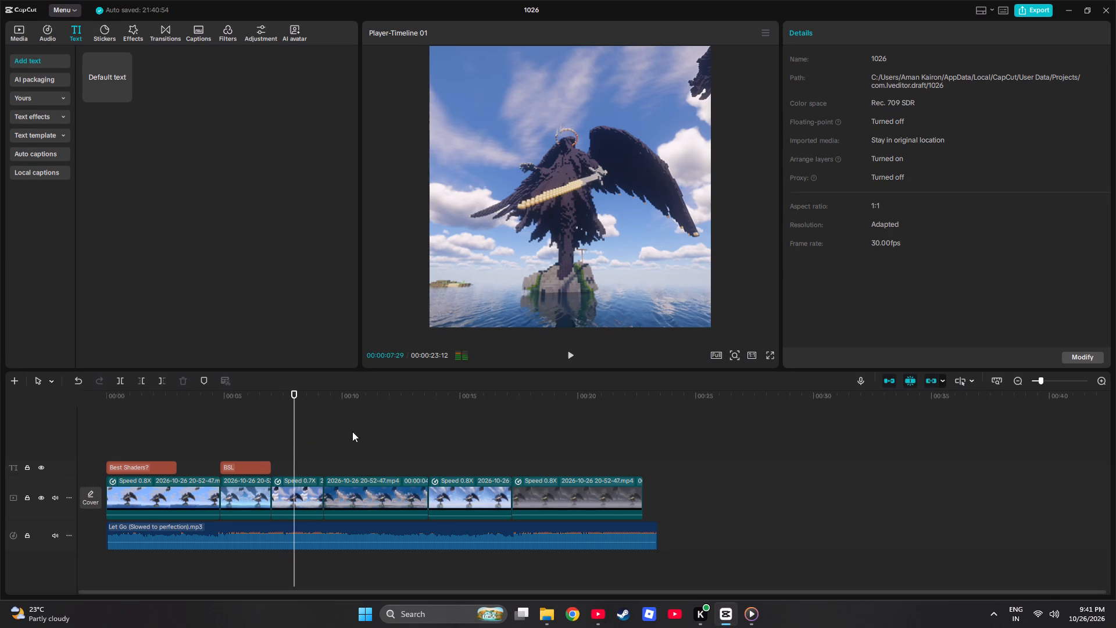
left_click(274, 438)
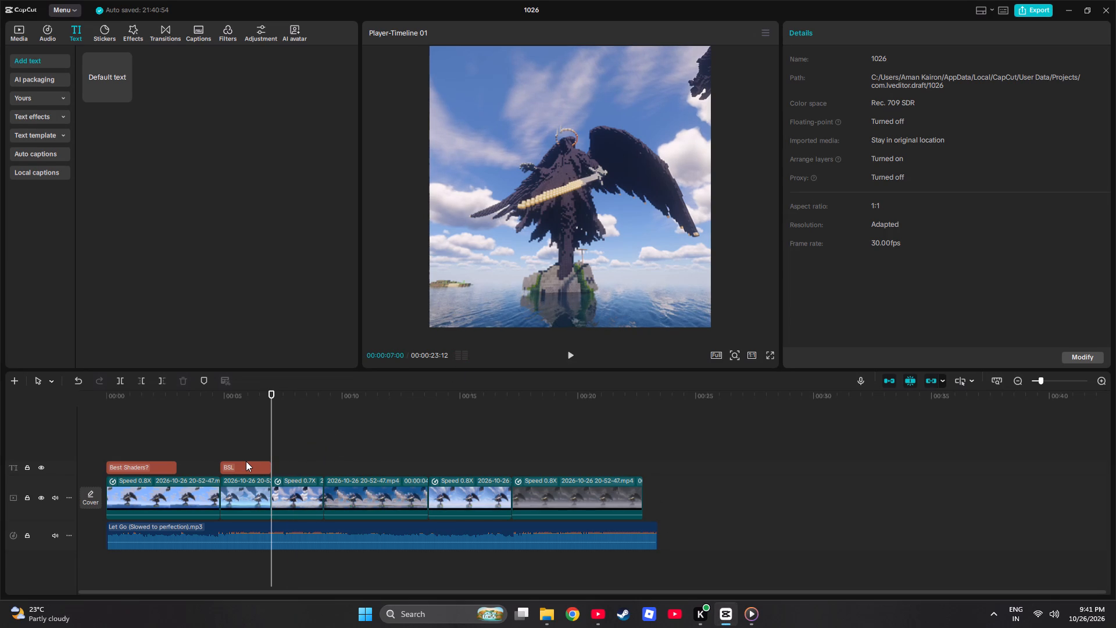
left_click(245, 461)
left_click(245, 467)
key("ctrl+c")
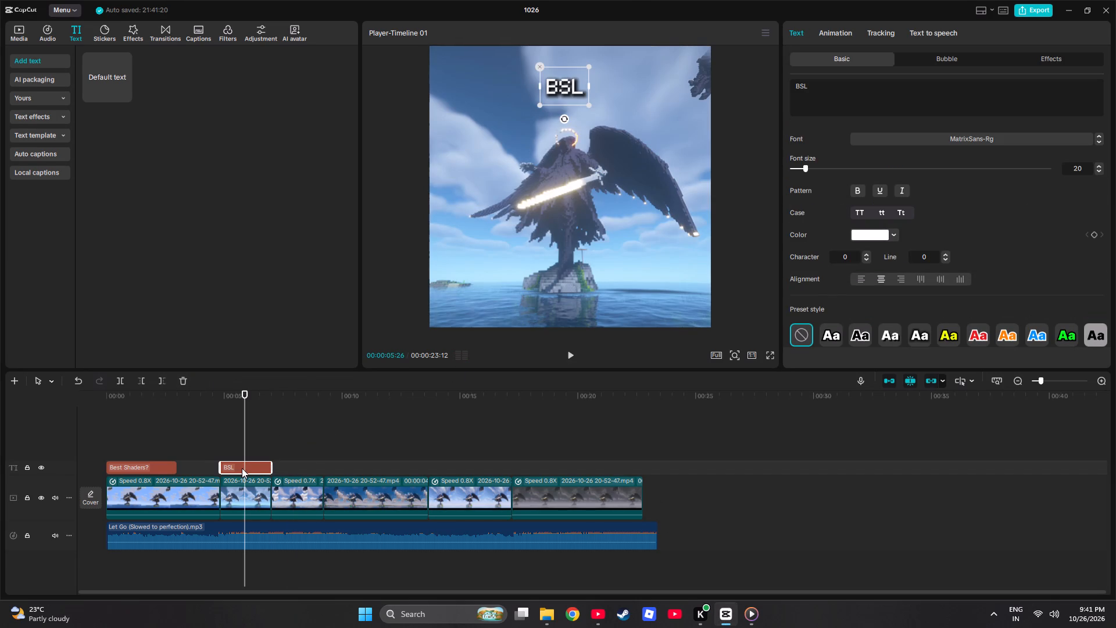
key("ctrl+v")
left_click_drag(264, 448, 289, 459)
double_click(292, 460)
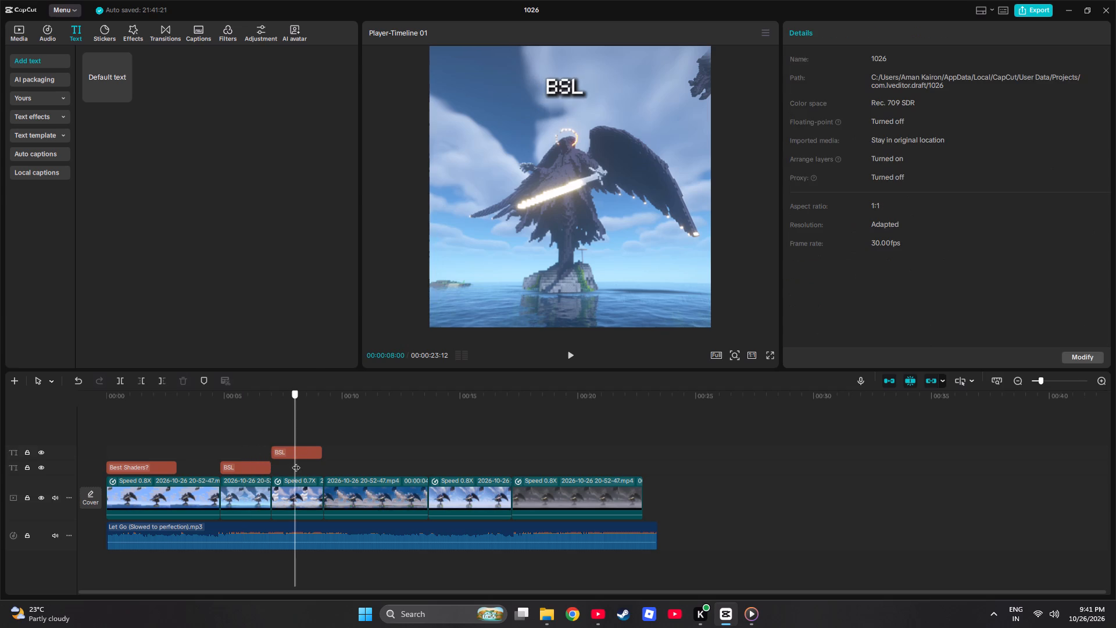
left_click_drag(292, 449, 292, 467)
left_click(294, 466)
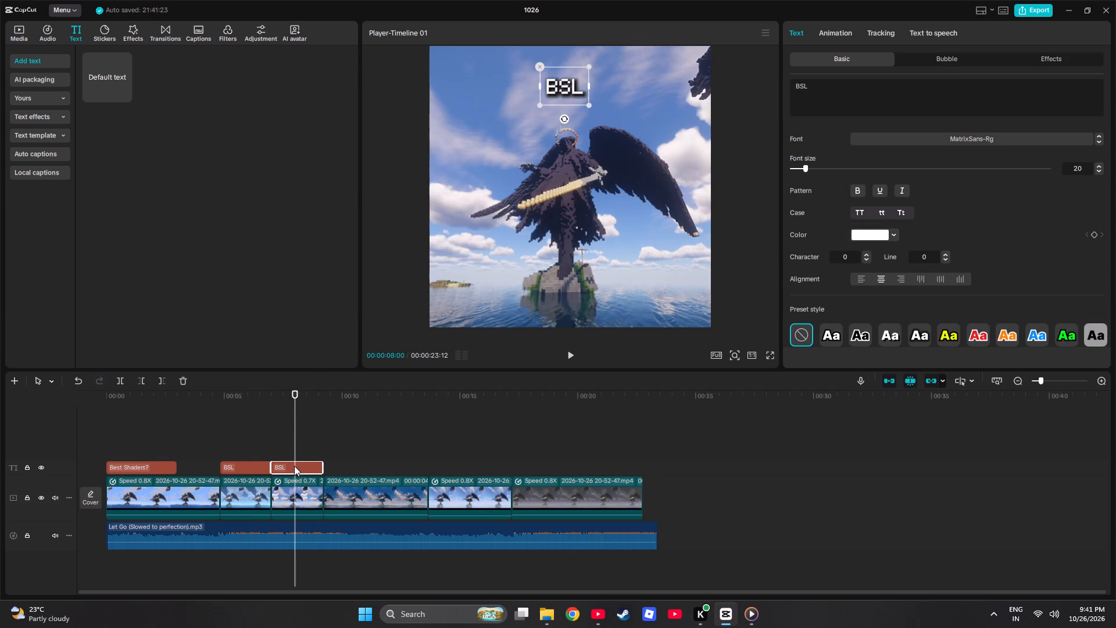
Replace the text of the copy over the third video clip with "iterationT".
left_click_drag(822, 84, 786, 91)
left_click_drag(815, 86, 793, 84)
type("iter")
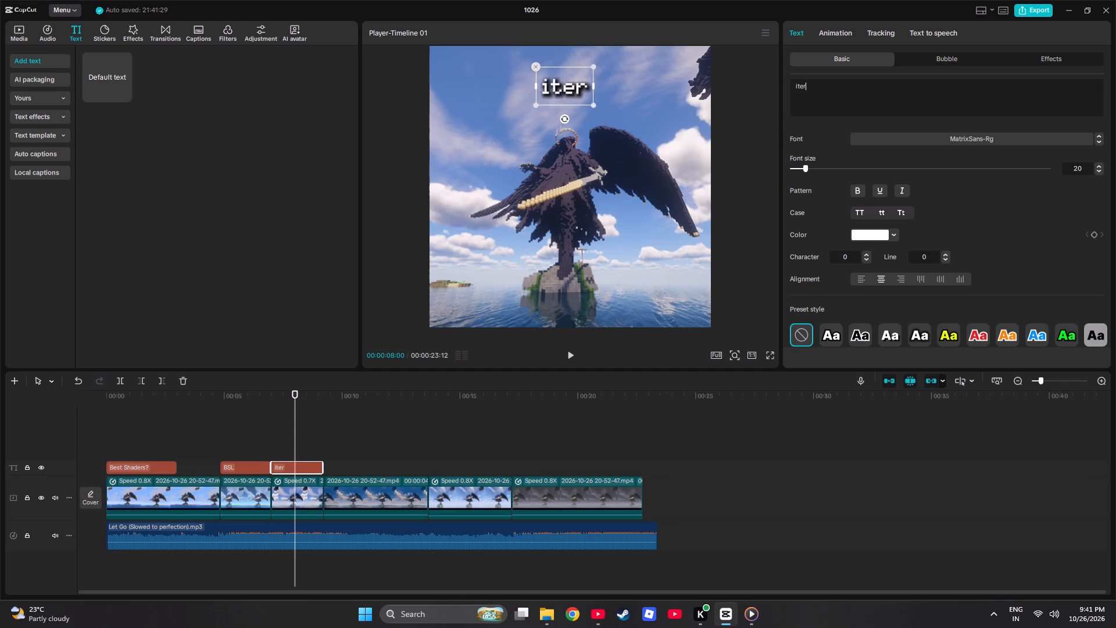
key("a")
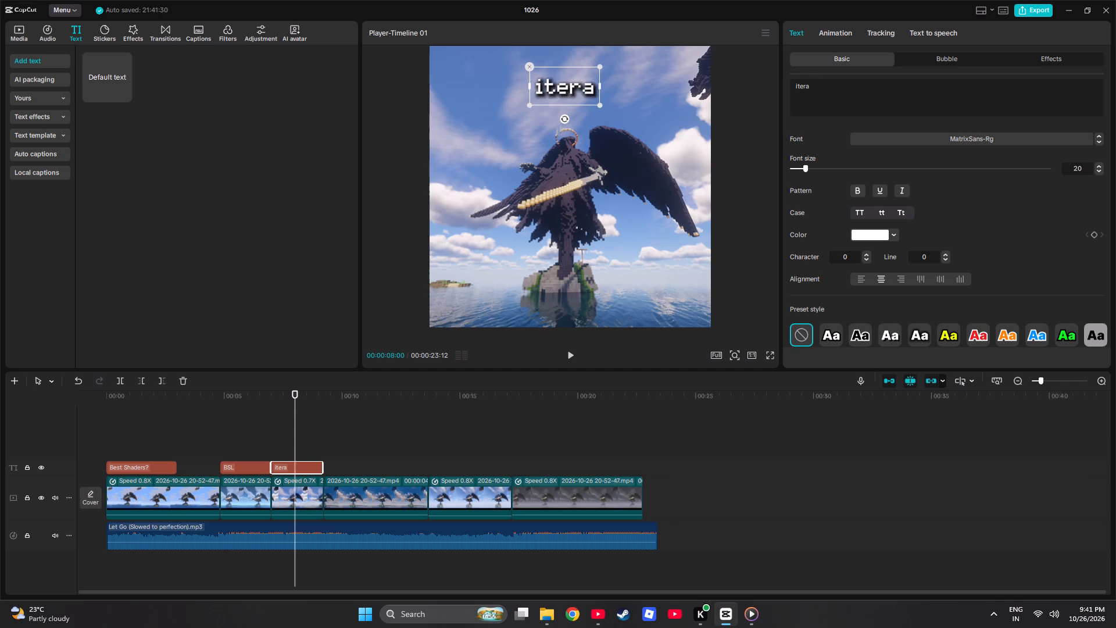
type("tio")
type("n T")
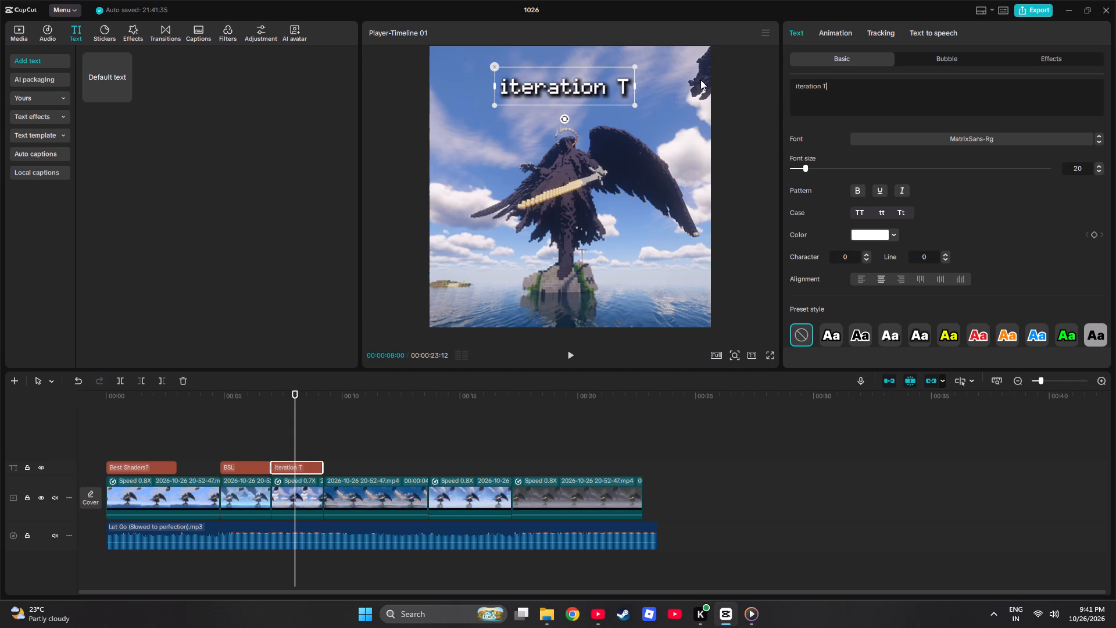
key("Left")
key("BackSpace")
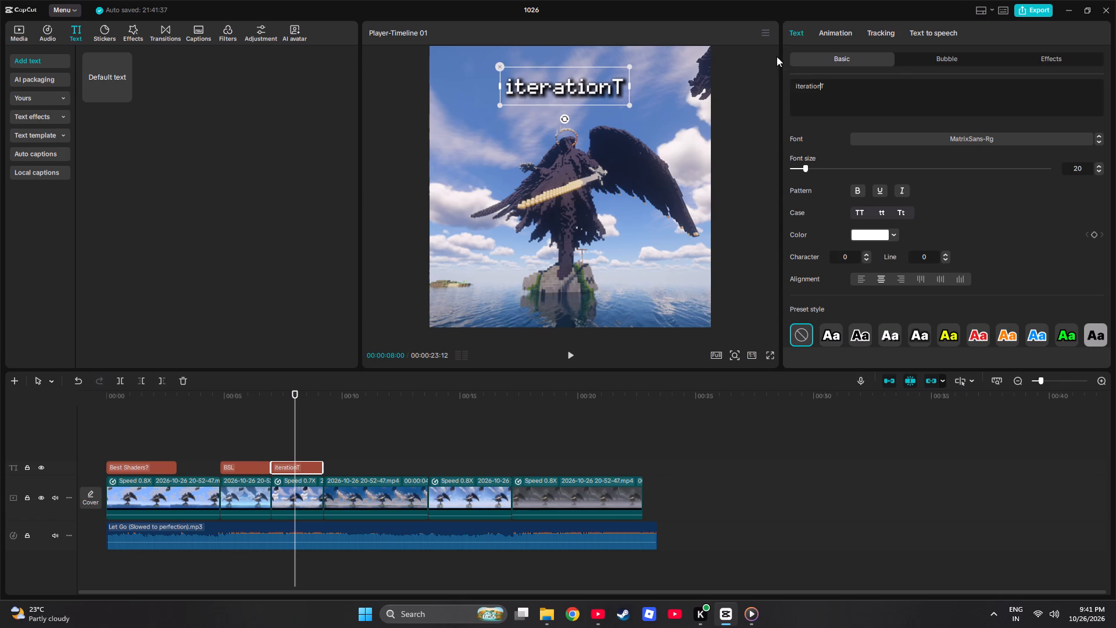
double_click(767, 192)
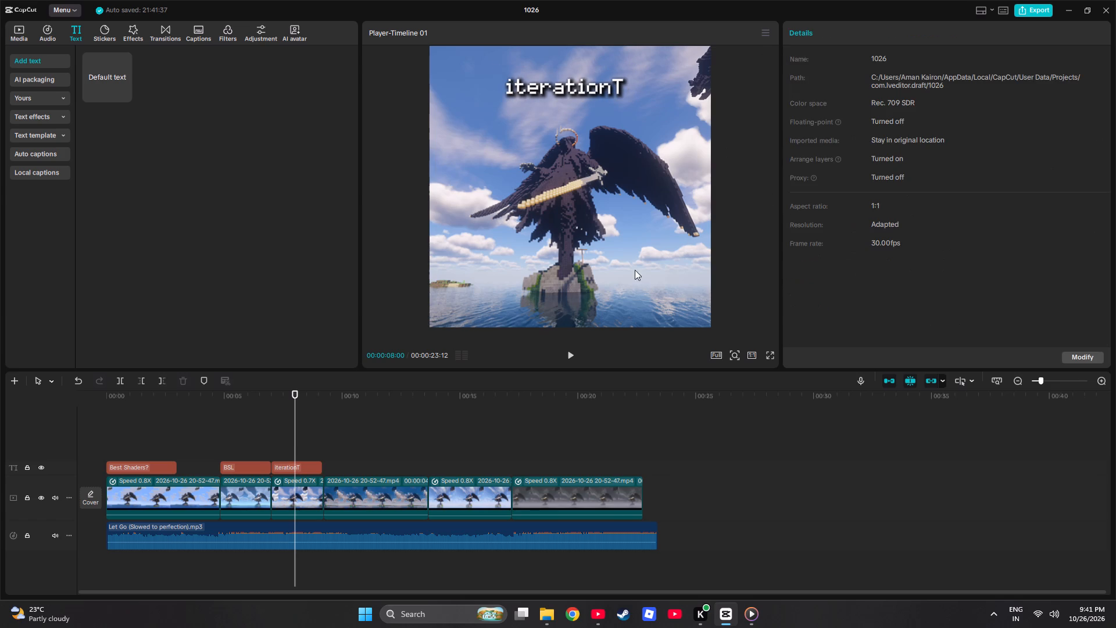
Duplicate the "iterationT" text, place the copy at the start of the fourth video clip, and extend it to that clip's end.
left_click(296, 471)
key("ctrl+c")
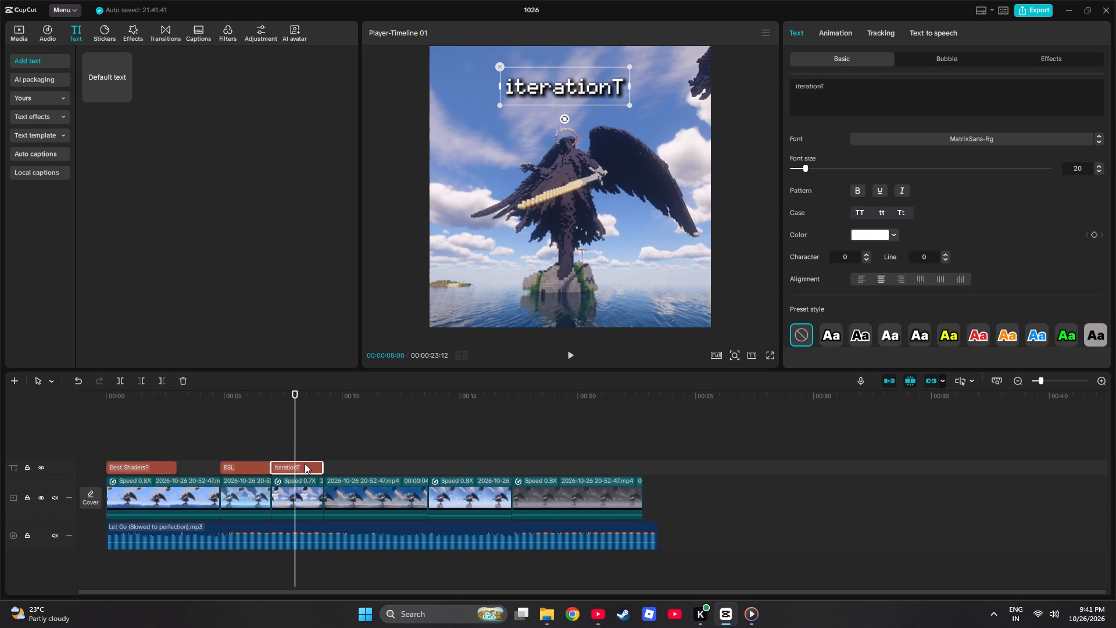
key("ctrl+v")
left_click_drag(316, 453, 350, 466)
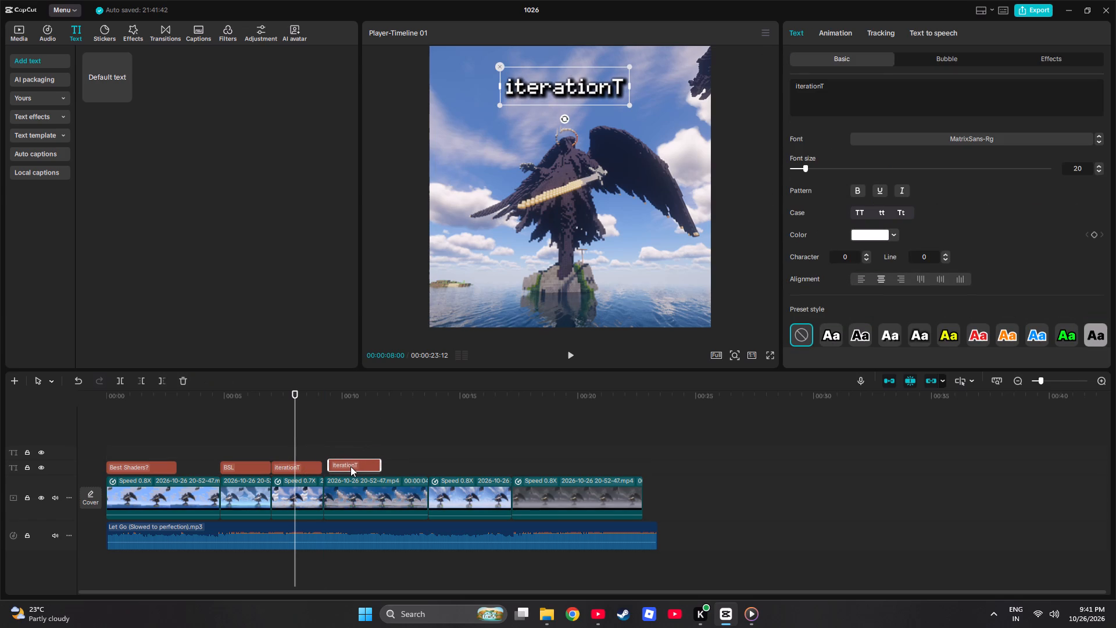
left_click_drag(350, 466, 348, 466)
left_click_drag(374, 466, 425, 462)
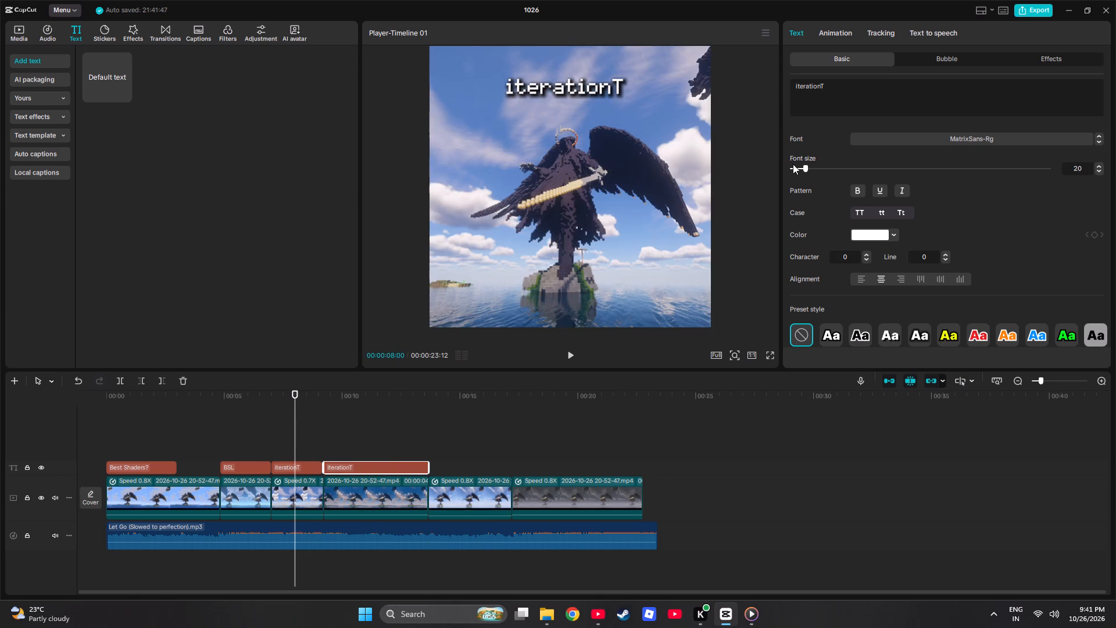
left_click_drag(835, 86, 767, 92)
triple_click(833, 83)
left_click(602, 608)
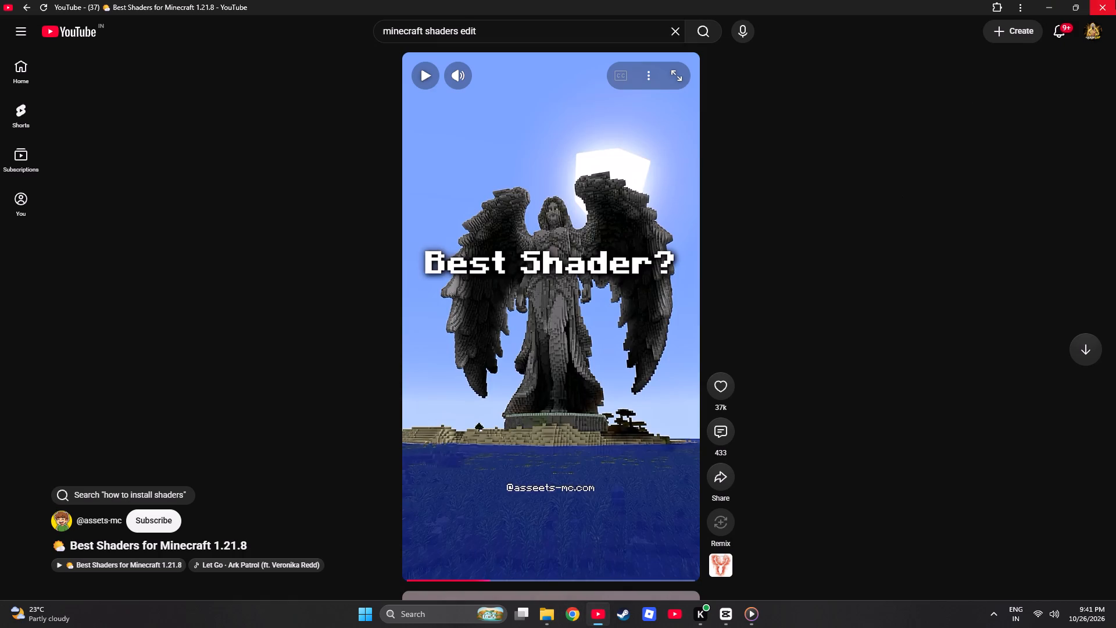
left_click(1115, 0)
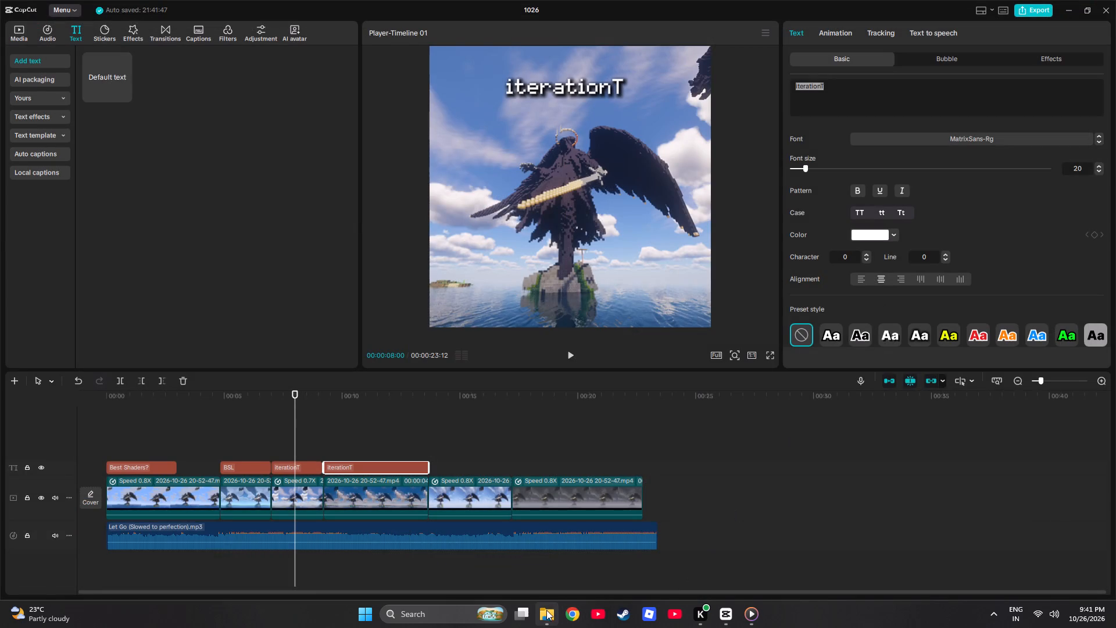
left_click(546, 610)
double_click(557, 118)
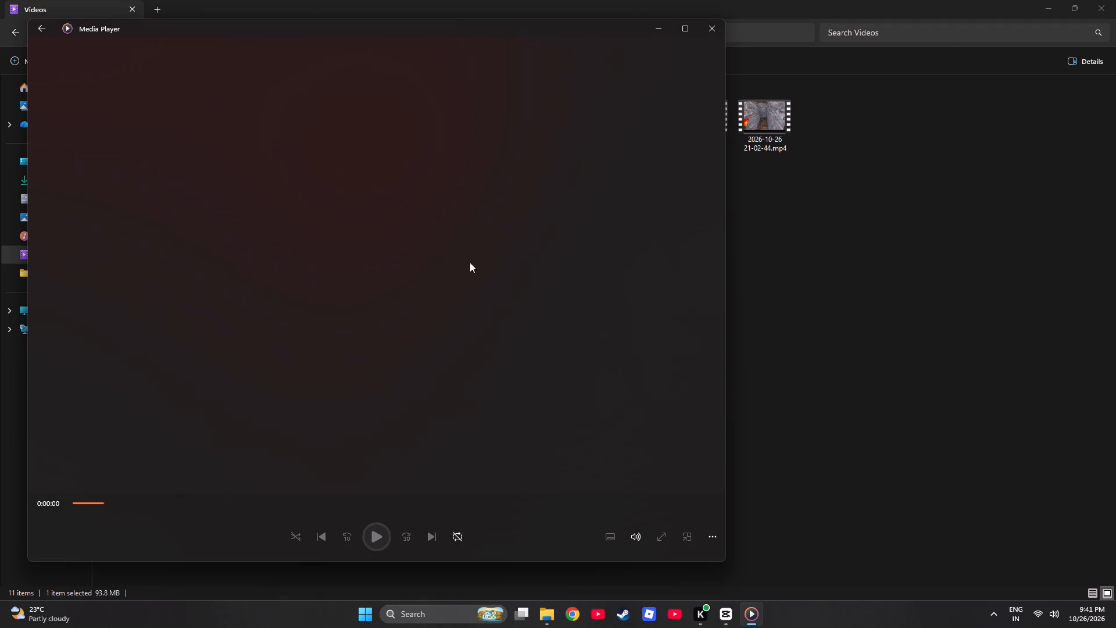
left_click_drag(236, 504, 371, 504)
left_click(369, 507)
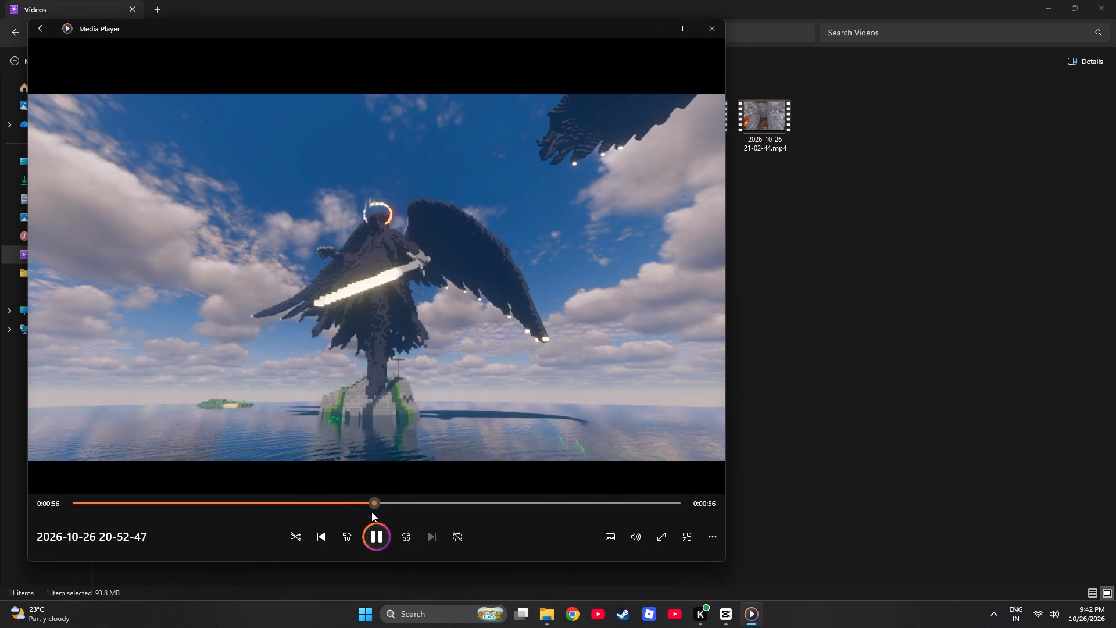
left_click(375, 538)
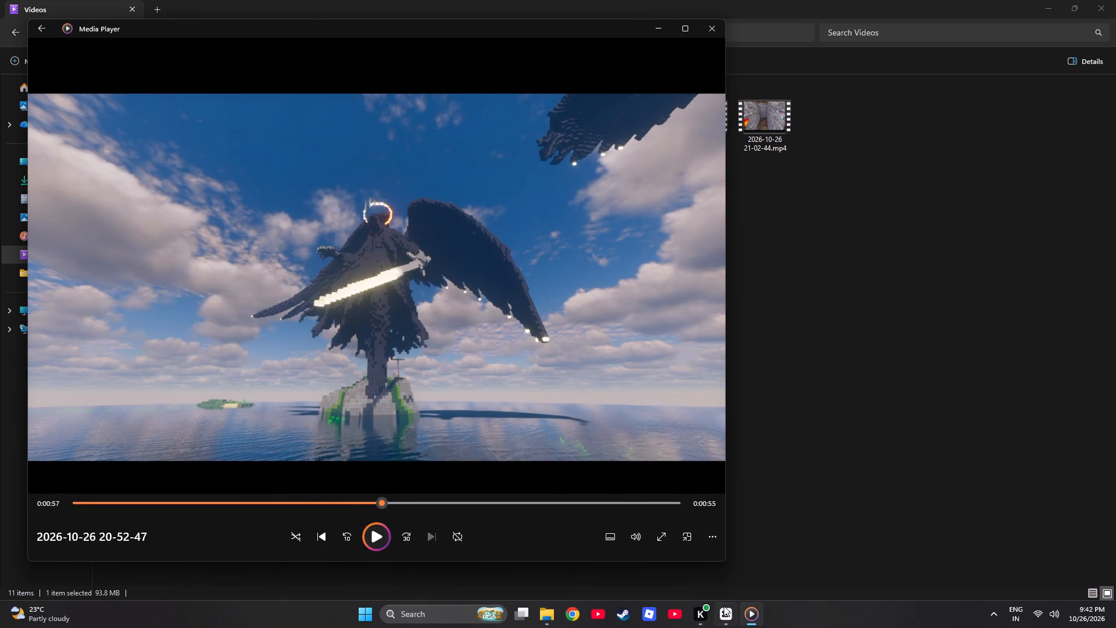
left_click(725, 608)
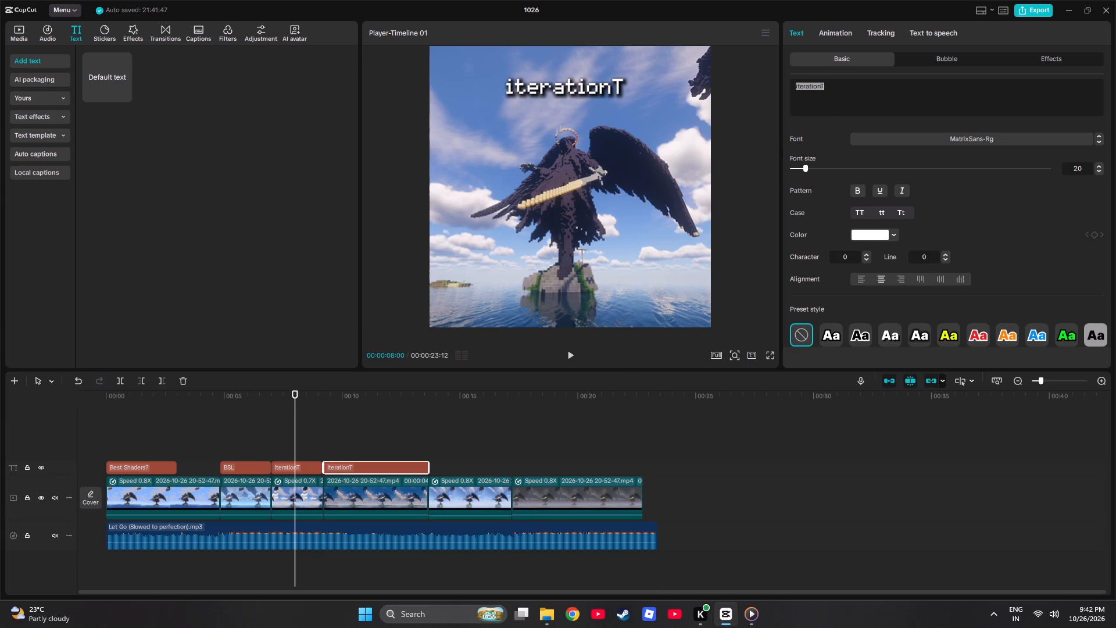
type("Kappa")
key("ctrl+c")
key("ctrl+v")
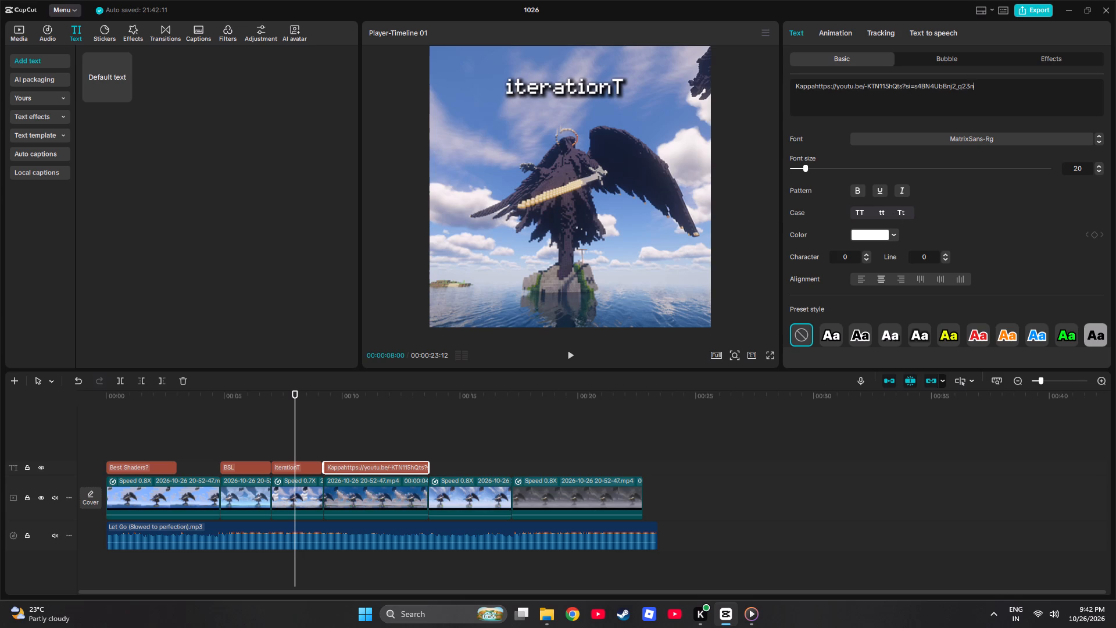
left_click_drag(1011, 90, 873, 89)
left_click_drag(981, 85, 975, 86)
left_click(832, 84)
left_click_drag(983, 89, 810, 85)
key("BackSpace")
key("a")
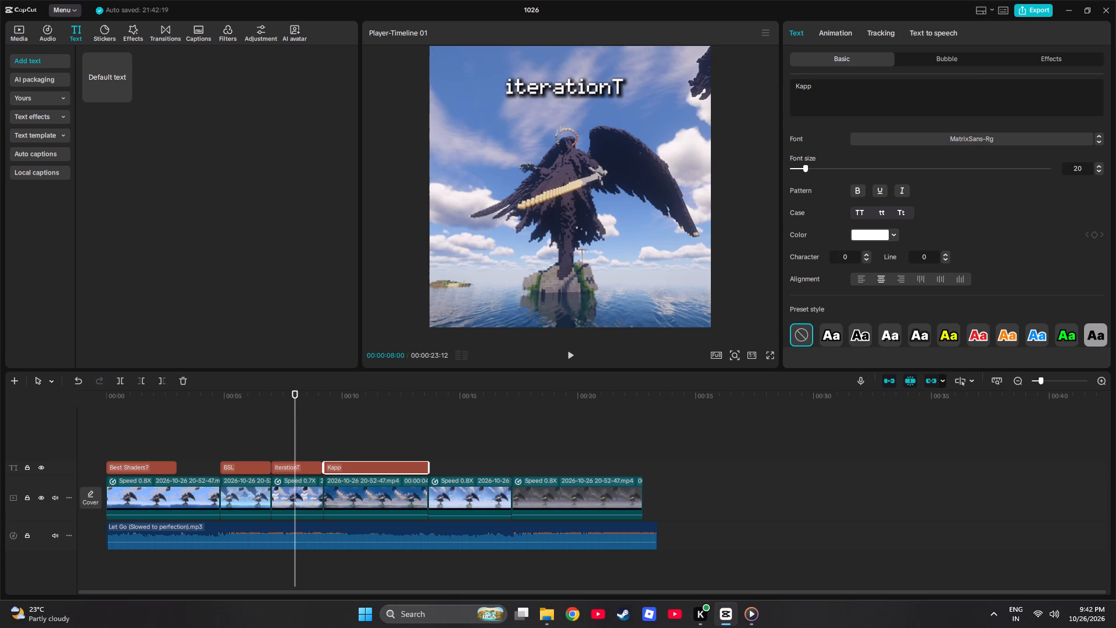
Duplicate the "Kappa" text, place the copy at the start of the fifth video clip, and trim it to that clip's end.
left_click(492, 443)
left_click(382, 468)
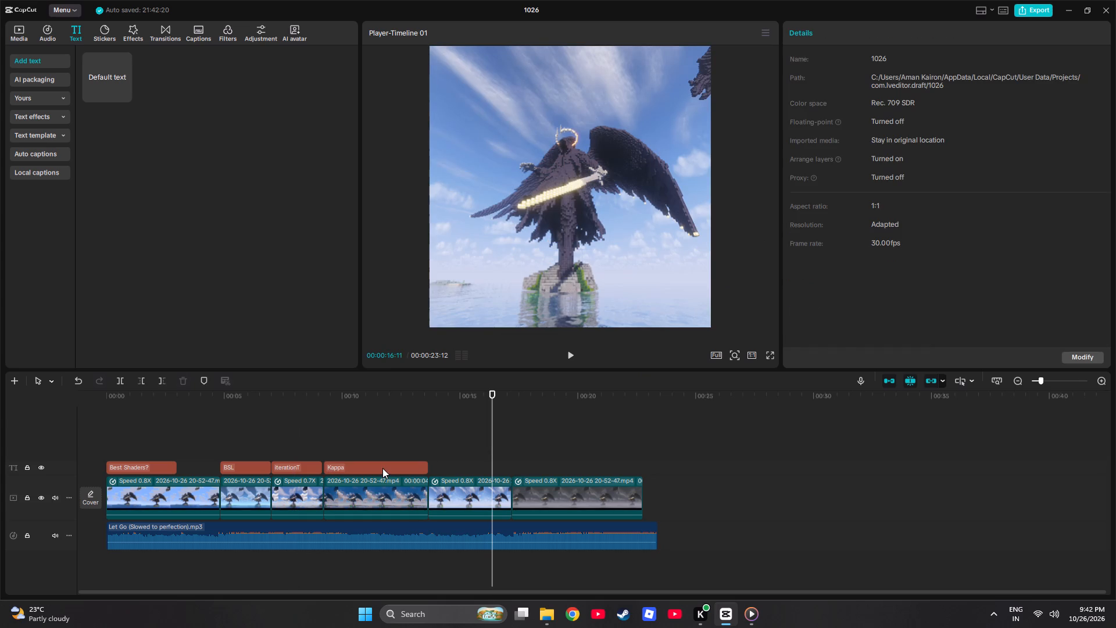
key("ctrl+c")
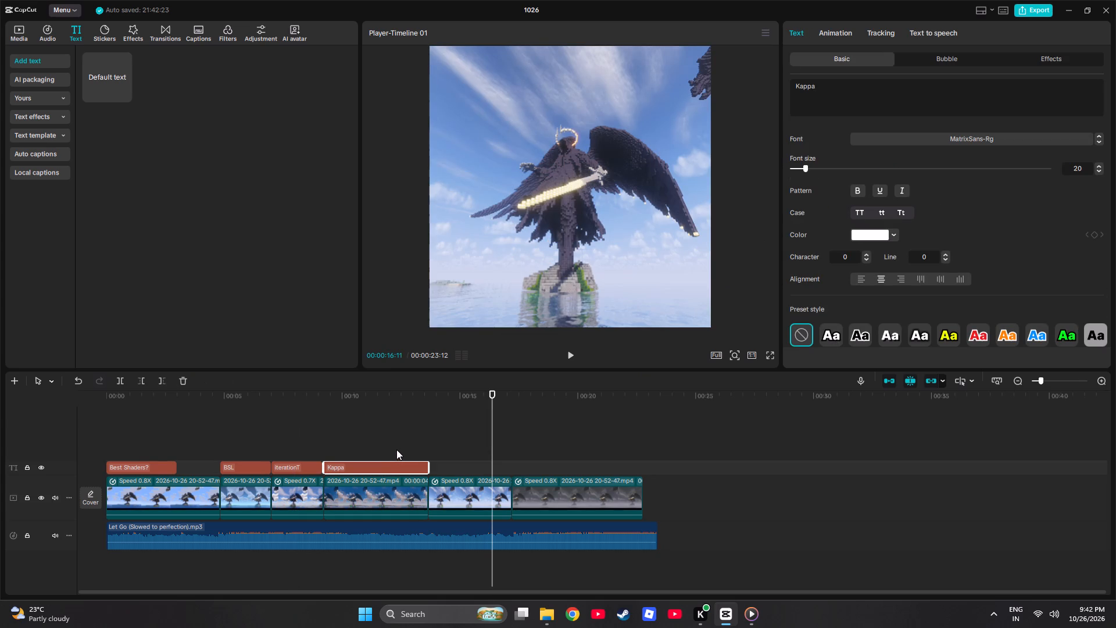
key("ctrl+v")
left_click_drag(515, 469, 447, 469)
left_click_drag(456, 454, 465, 471)
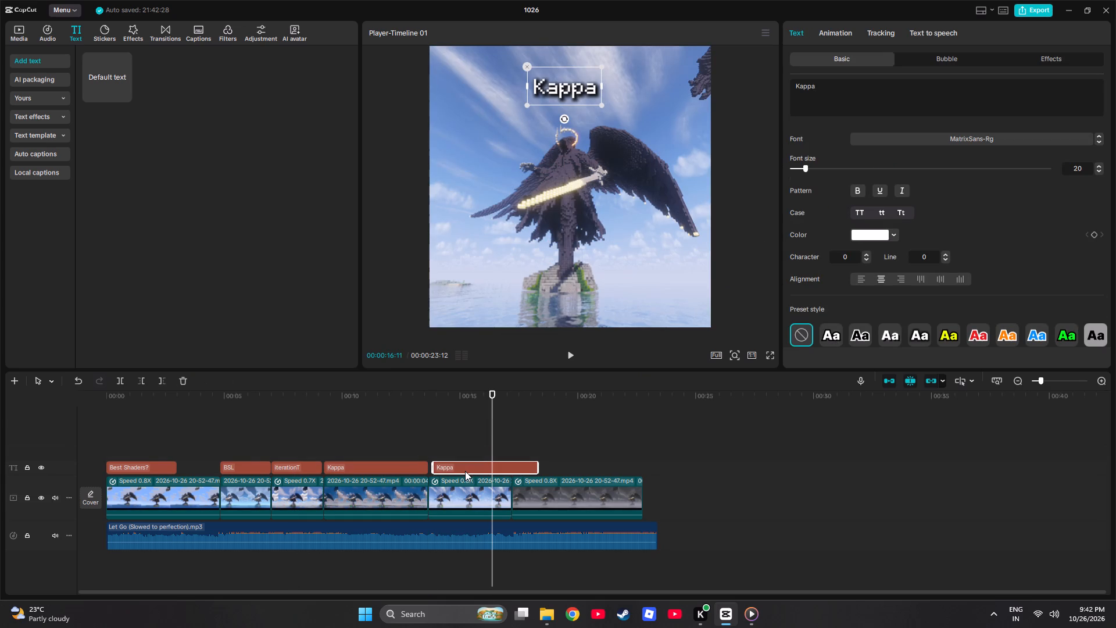
left_click(456, 465)
left_click_drag(454, 465, 447, 465)
left_click_drag(531, 465, 509, 467)
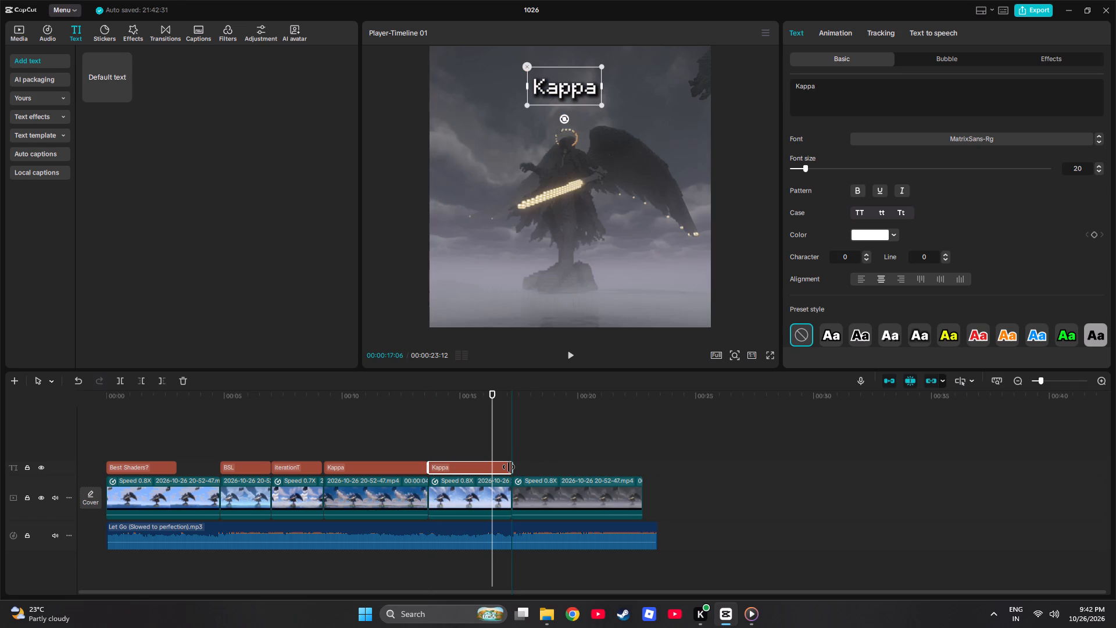
left_click_drag(509, 467, 506, 470)
left_click_drag(506, 470, 508, 471)
left_click(429, 434)
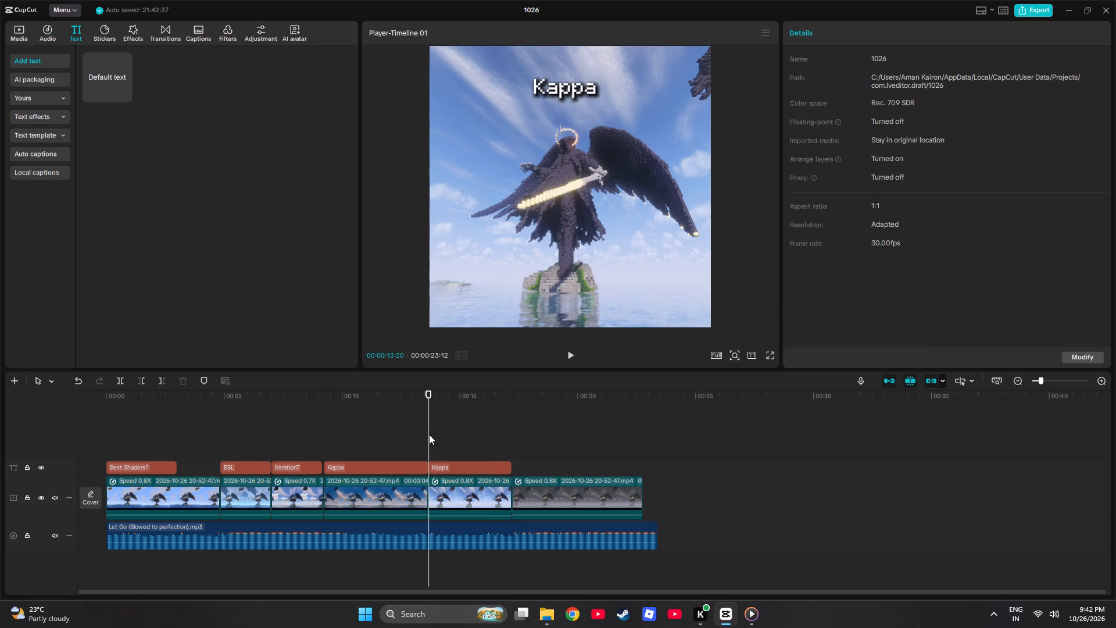
left_click(359, 413)
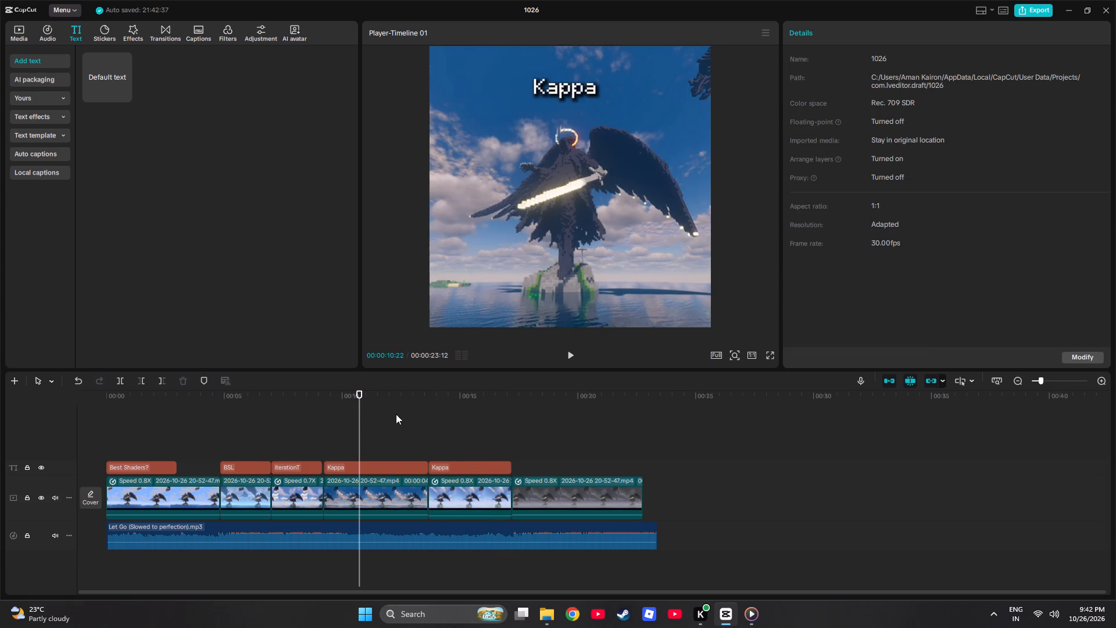
left_click(425, 412)
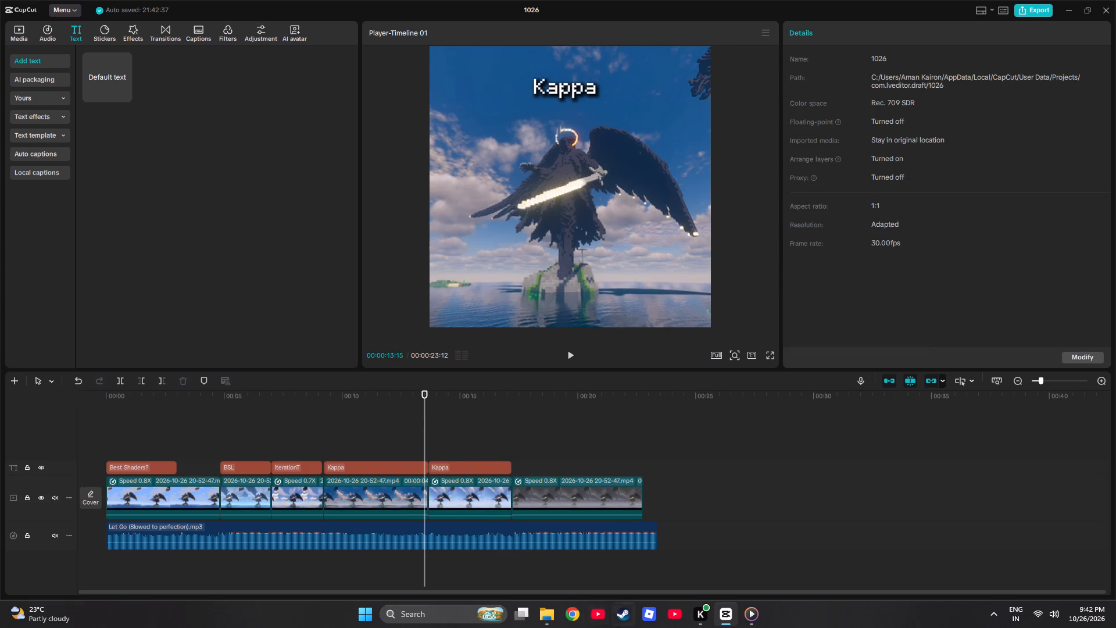
left_click(551, 613)
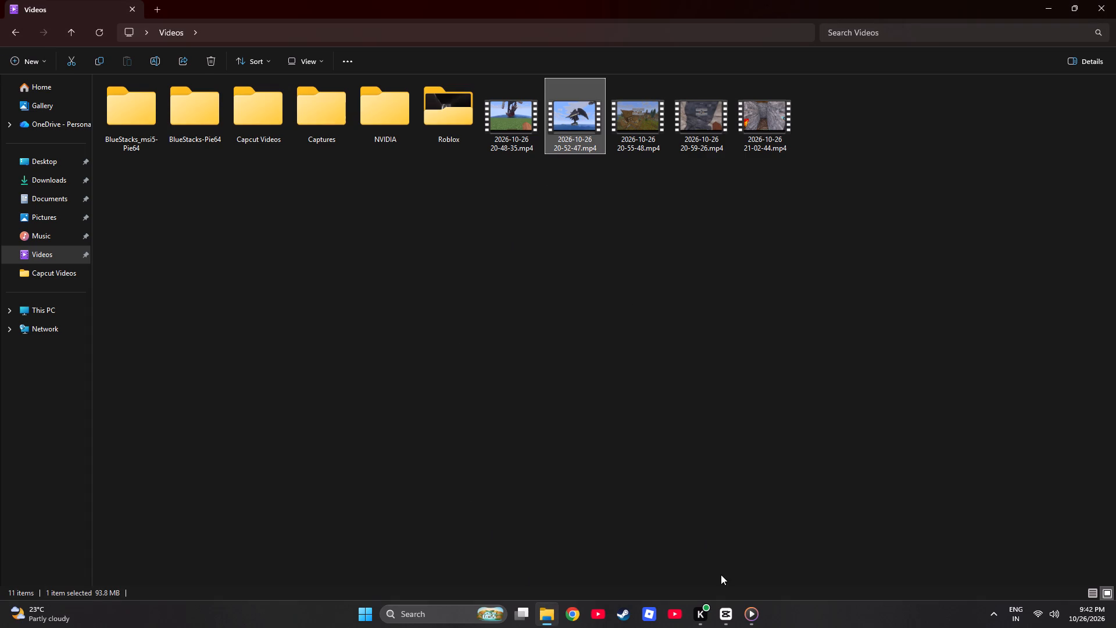
left_click(747, 609)
left_click_drag(425, 509, 463, 509)
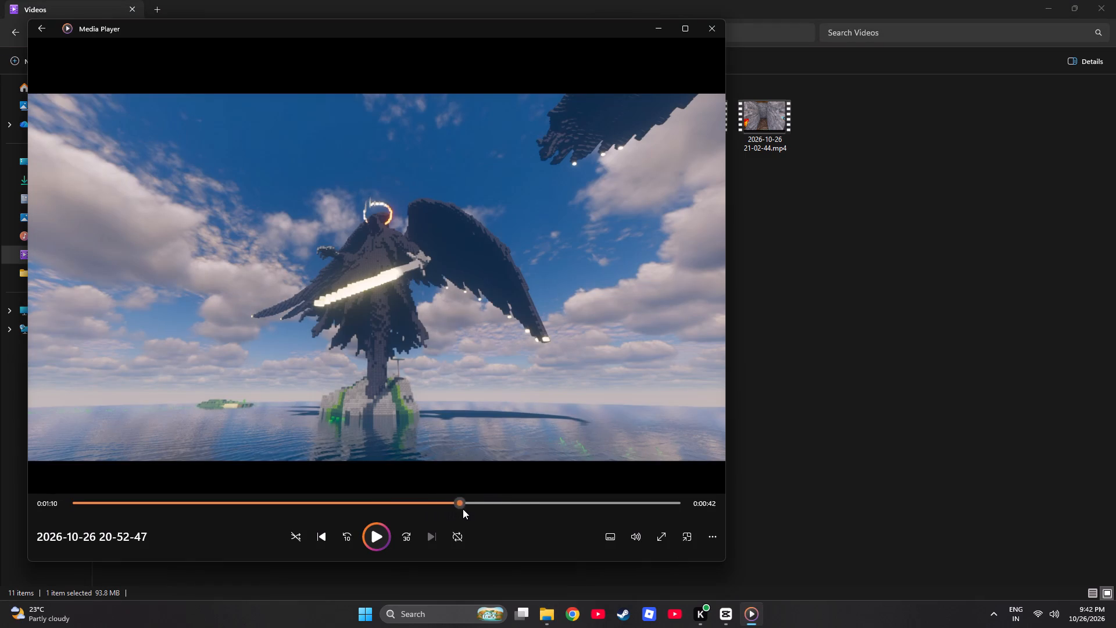
left_click_drag(463, 509, 536, 508)
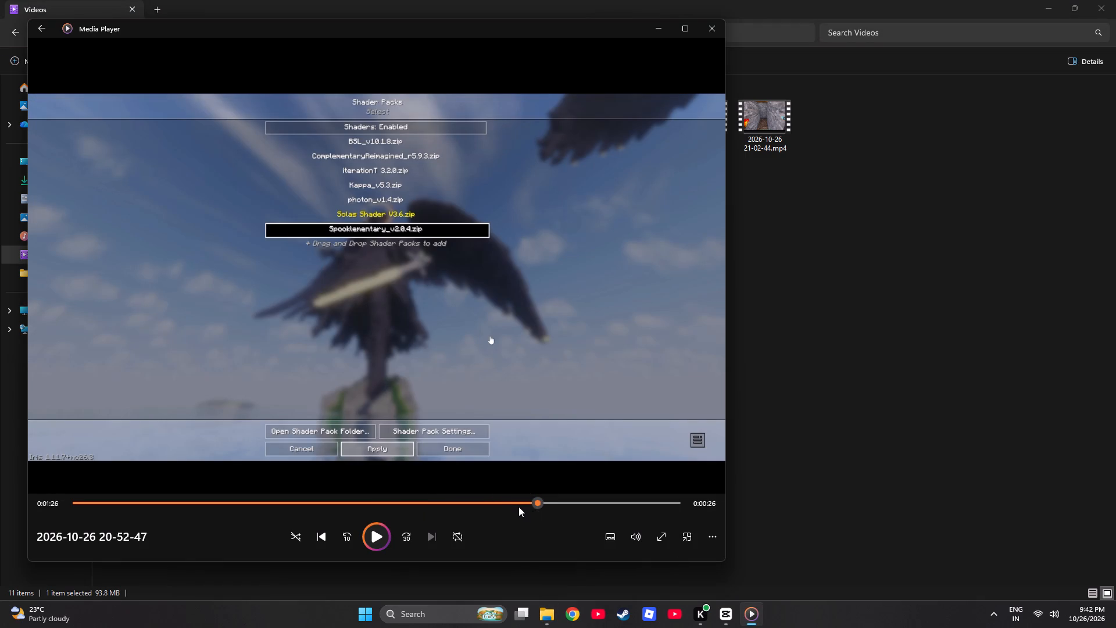
left_click_drag(518, 506, 501, 505)
left_click(378, 538)
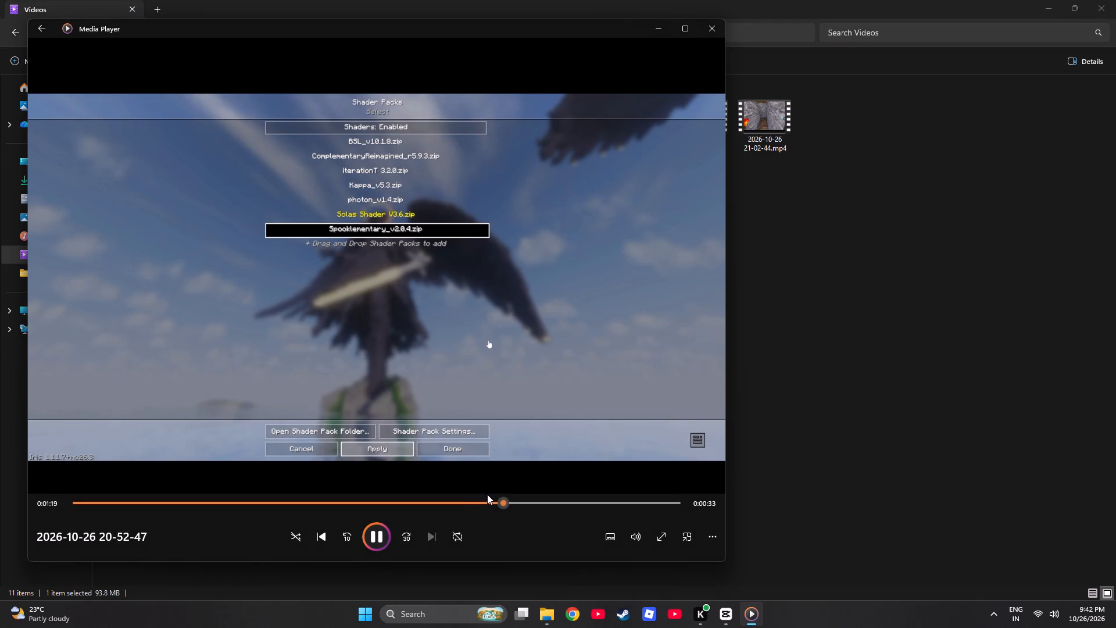
left_click(479, 506)
left_click(471, 506)
left_click(457, 506)
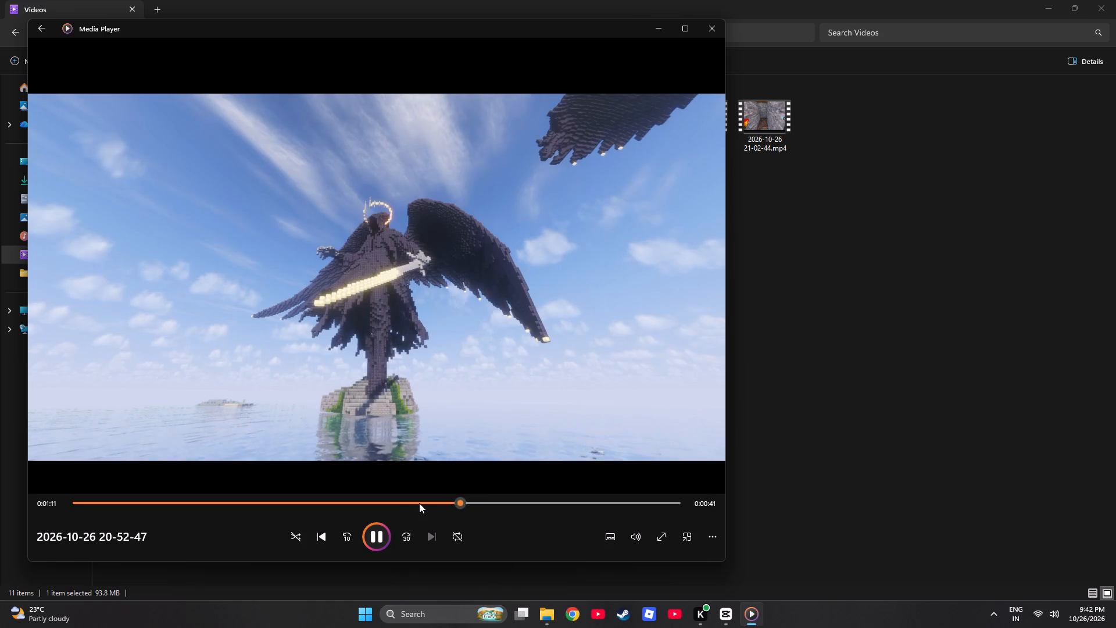
left_click(419, 503)
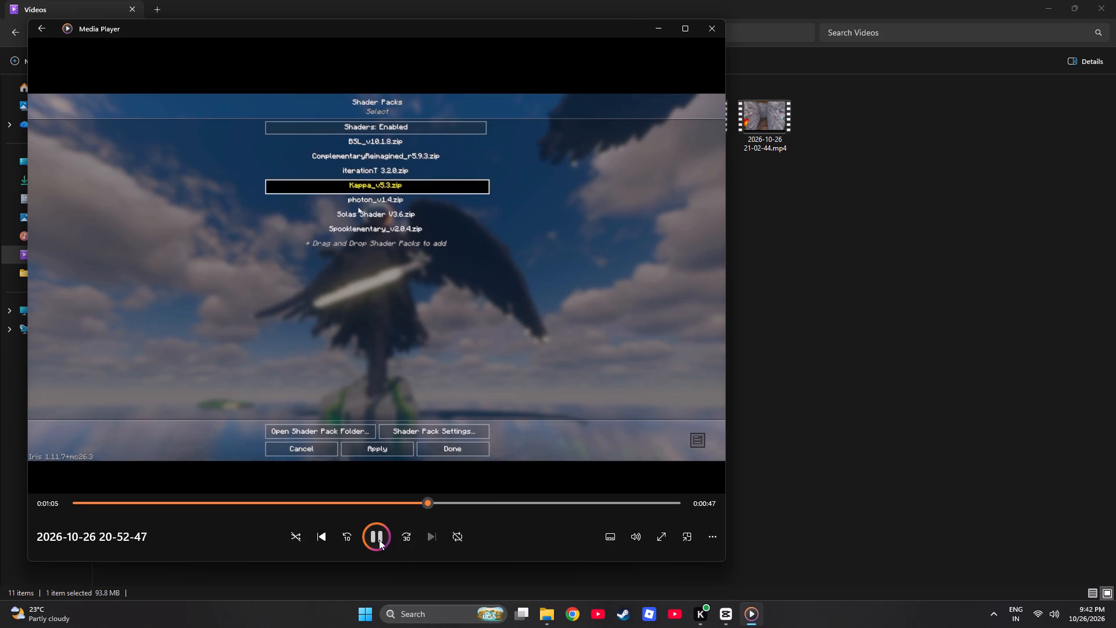
left_click(379, 540)
left_click(725, 621)
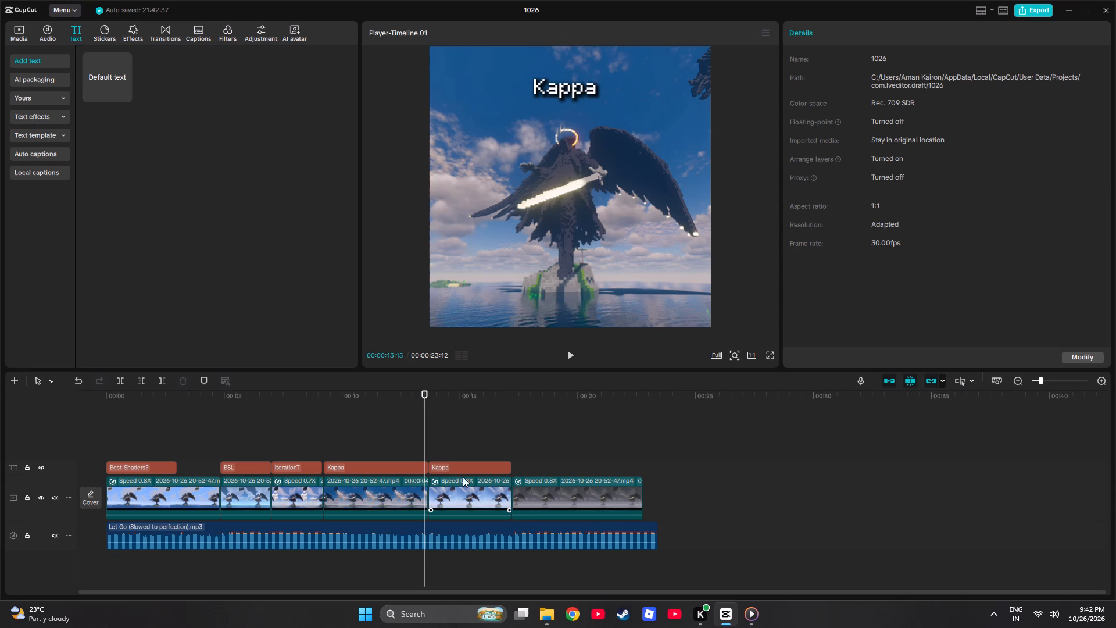
Replace the text of the copy over the fifth video clip with "Solos Shaders".
left_click(463, 465)
left_click_drag(841, 83, 782, 83)
left_click(778, 83)
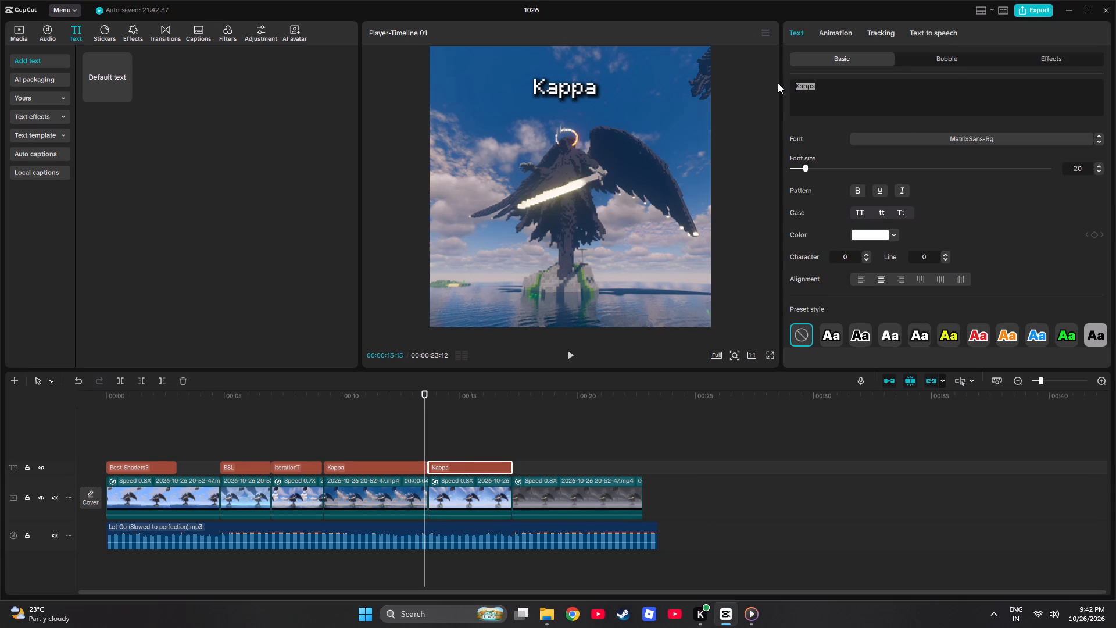
key("shift+s")
triple_click(839, 88)
key("shift+s")
type("olos Shaders")
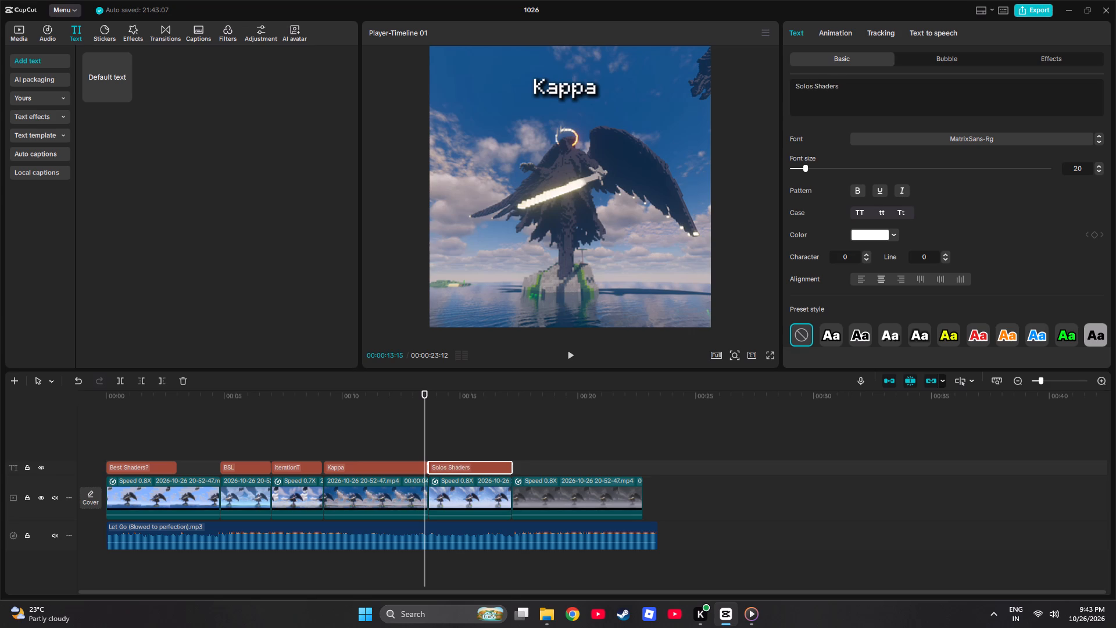
Duplicate the "Solos Shaders" text, place the copy at the start of the sixth video clip, and extend it to that clip's end.
left_click(471, 469)
key("ctrl+c")
key("ctrl+v")
left_click_drag(478, 452, 487, 452)
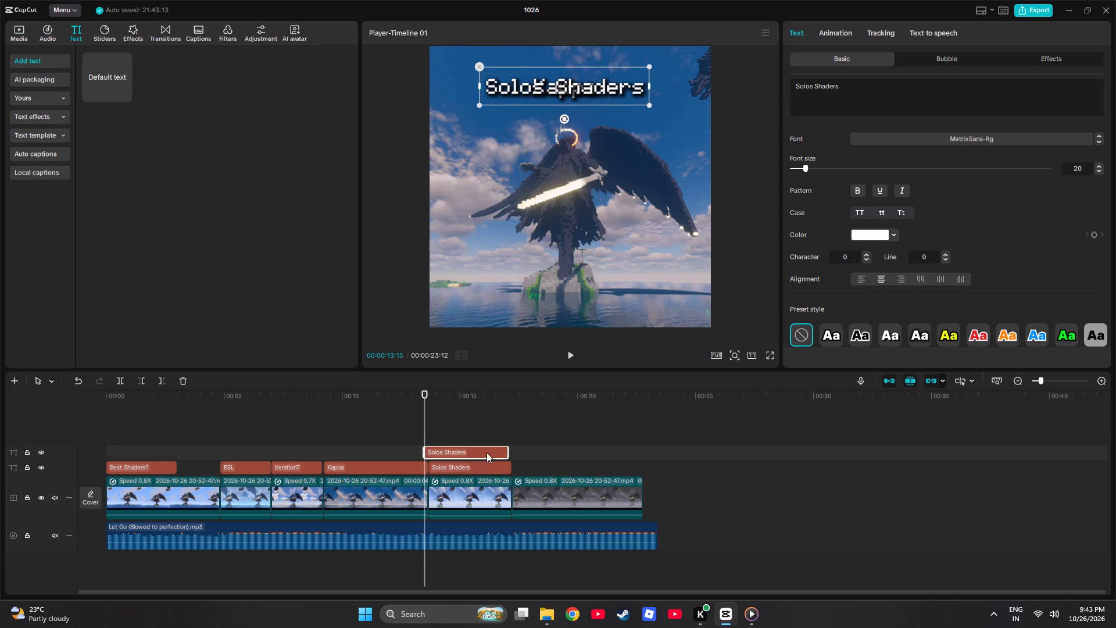
left_click_drag(487, 452, 571, 466)
left_click(572, 466)
left_click(573, 470)
left_click(569, 470)
left_click(560, 468)
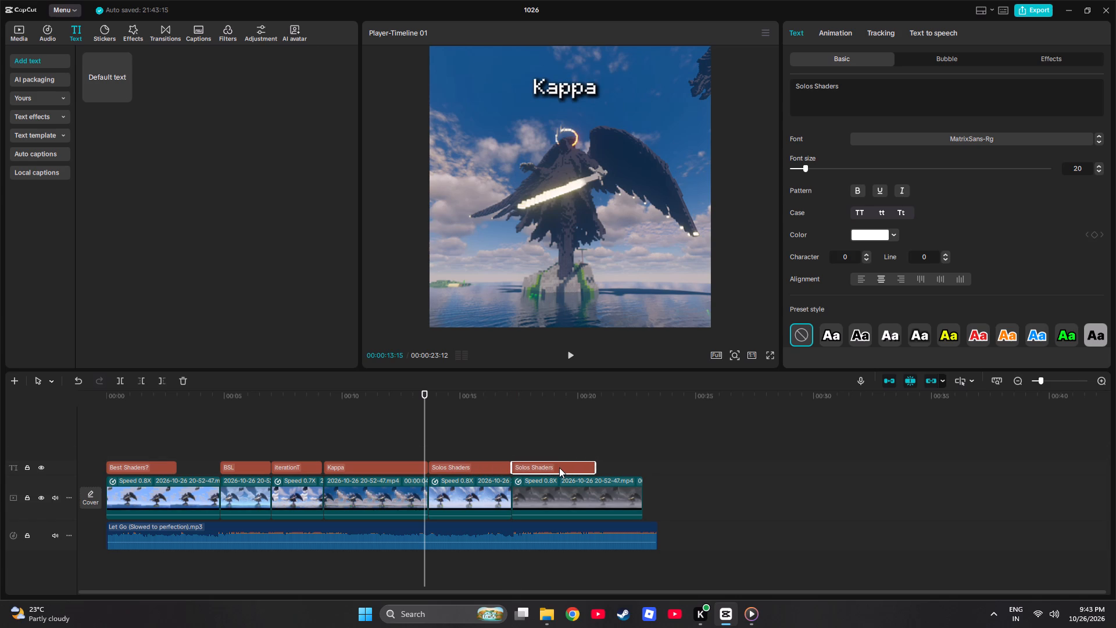
left_click_drag(597, 466, 641, 466)
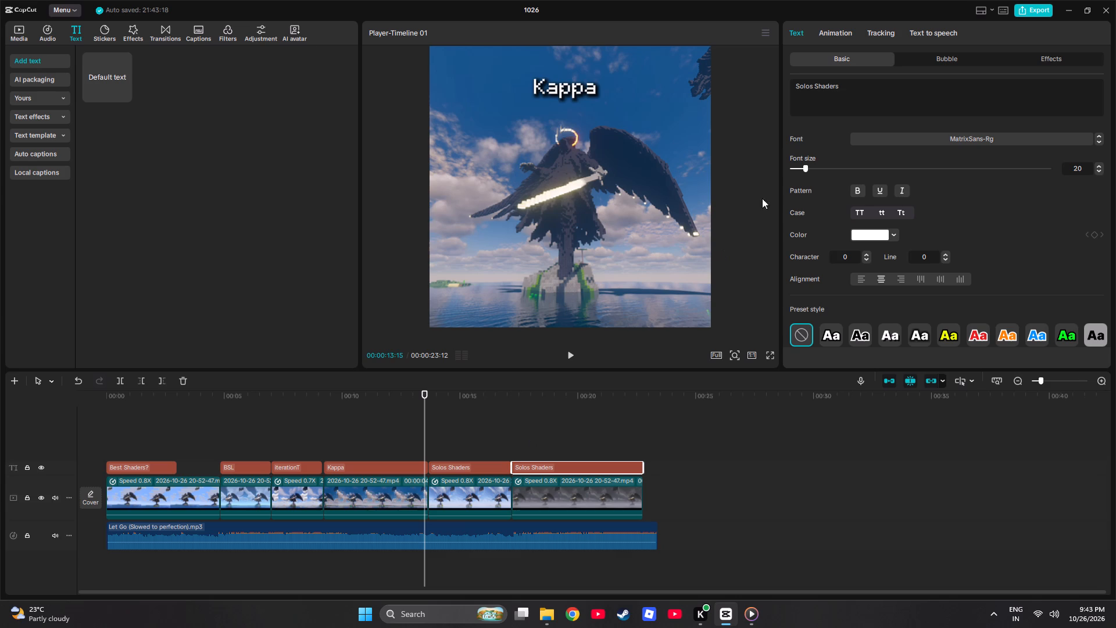
Replace the text of the copy over the sixth video clip with "Spookleymentary".
left_click(846, 83)
left_click_drag(846, 83, 767, 87)
key("shift+s")
type("po")
key("o")
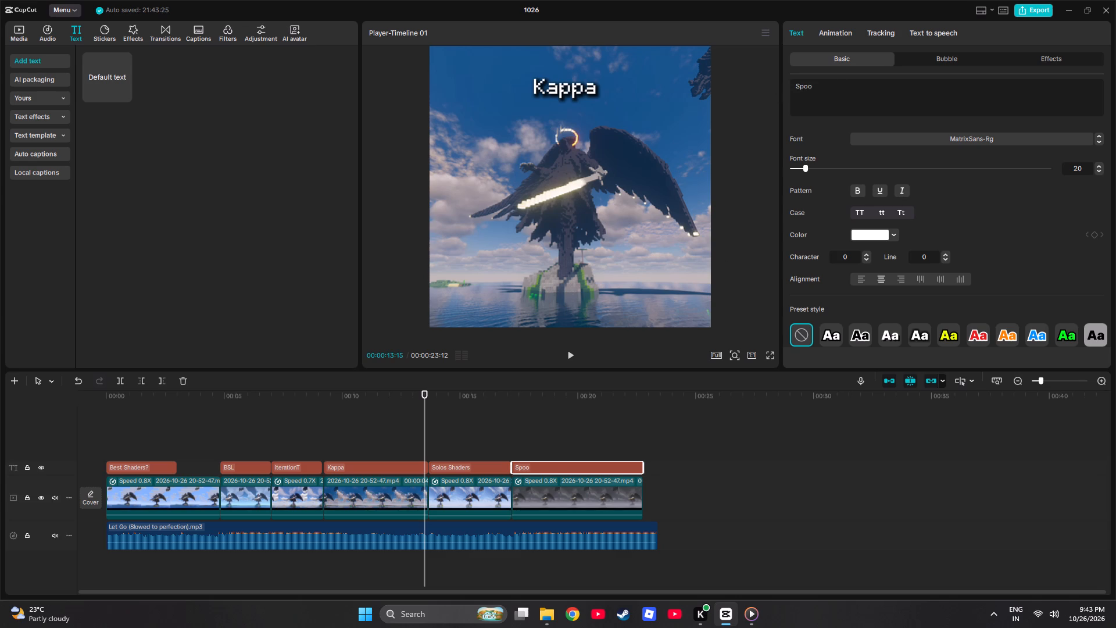
type("kl")
type("ey")
type("mentary")
Play the whole edit from the start in full-screen preview to review the clip labels, and return to the editor.
left_click(768, 356)
left_click_drag(522, 571, 512, 571)
left_click_drag(515, 573, 499, 575)
left_click_drag(523, 576, 478, 572)
left_click(407, 575)
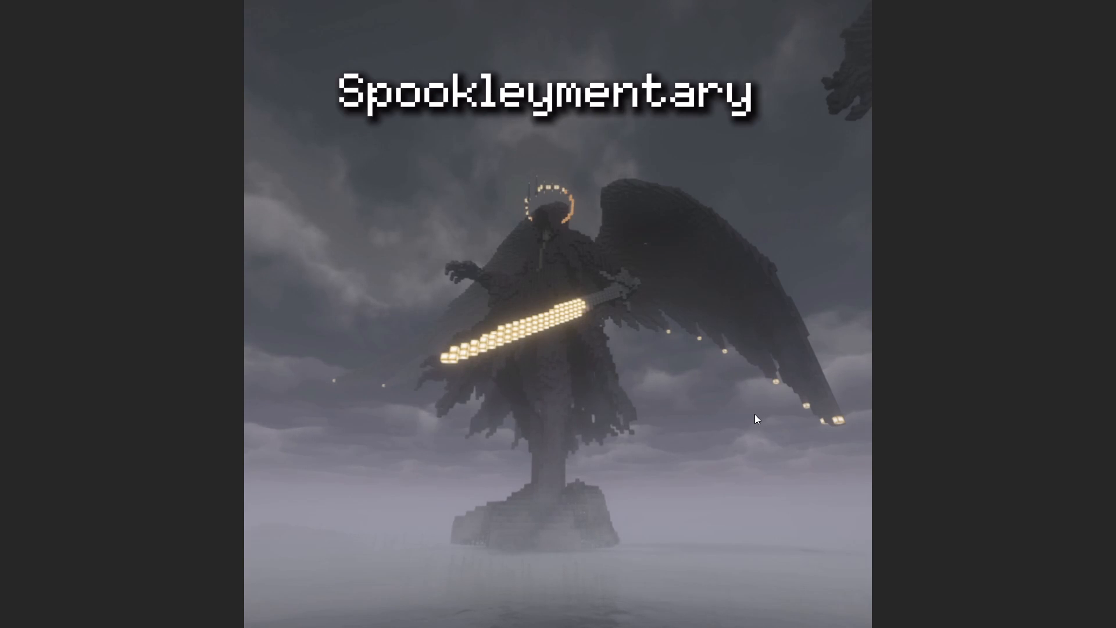
left_click(690, 550)
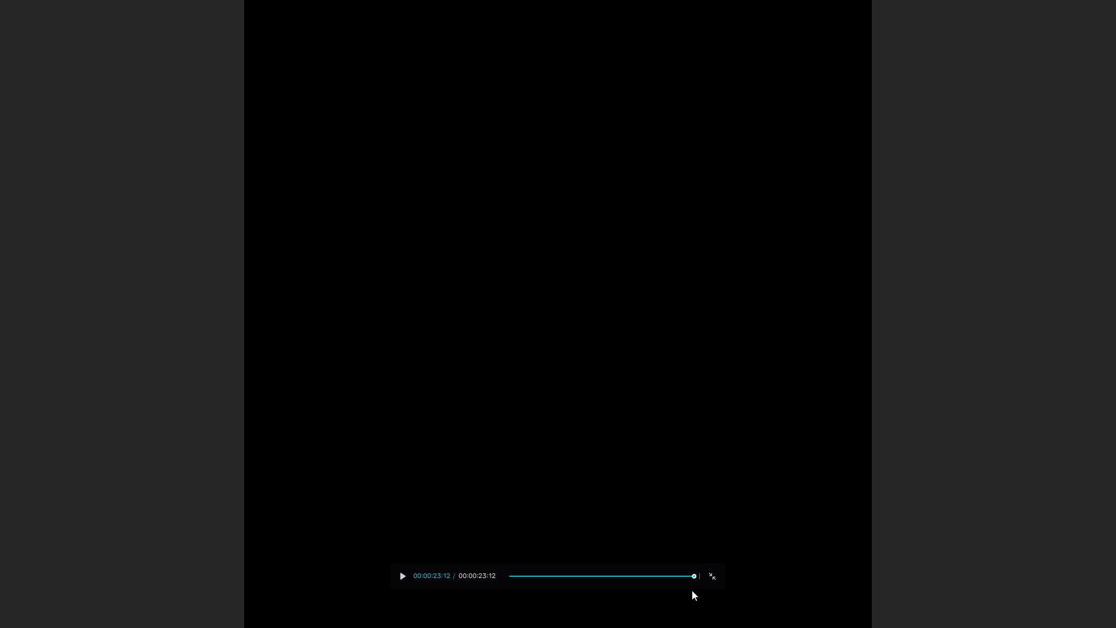
left_click(705, 578)
Shorten the "Solos Shaders" and "Kappa" texts so each ends a little over half a second before its video clip does.
left_click(475, 463)
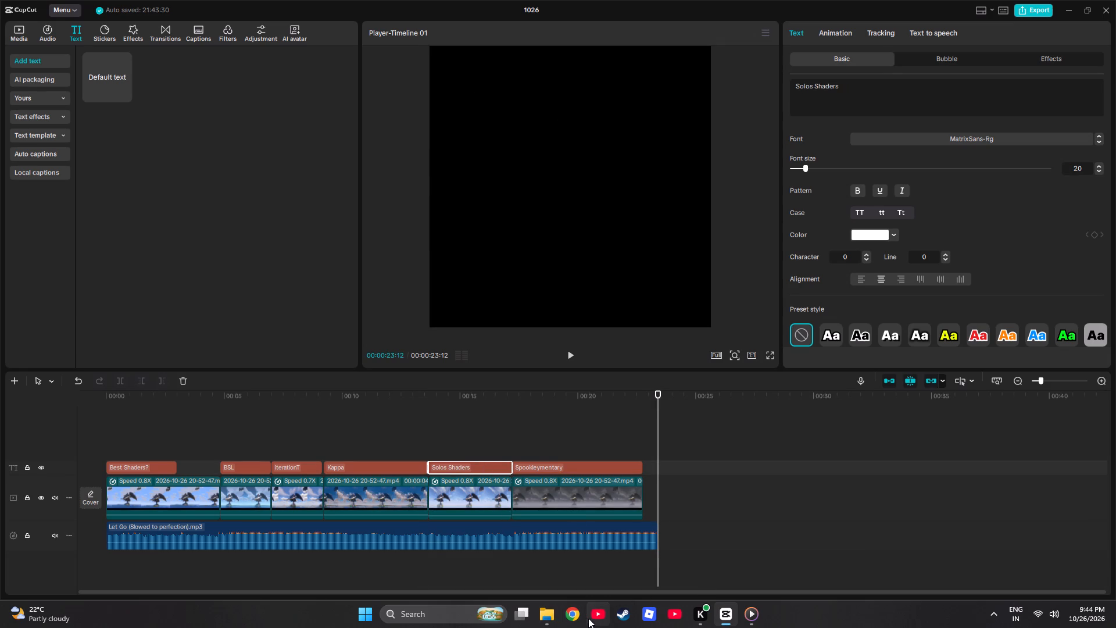
left_click_drag(510, 464, 503, 464)
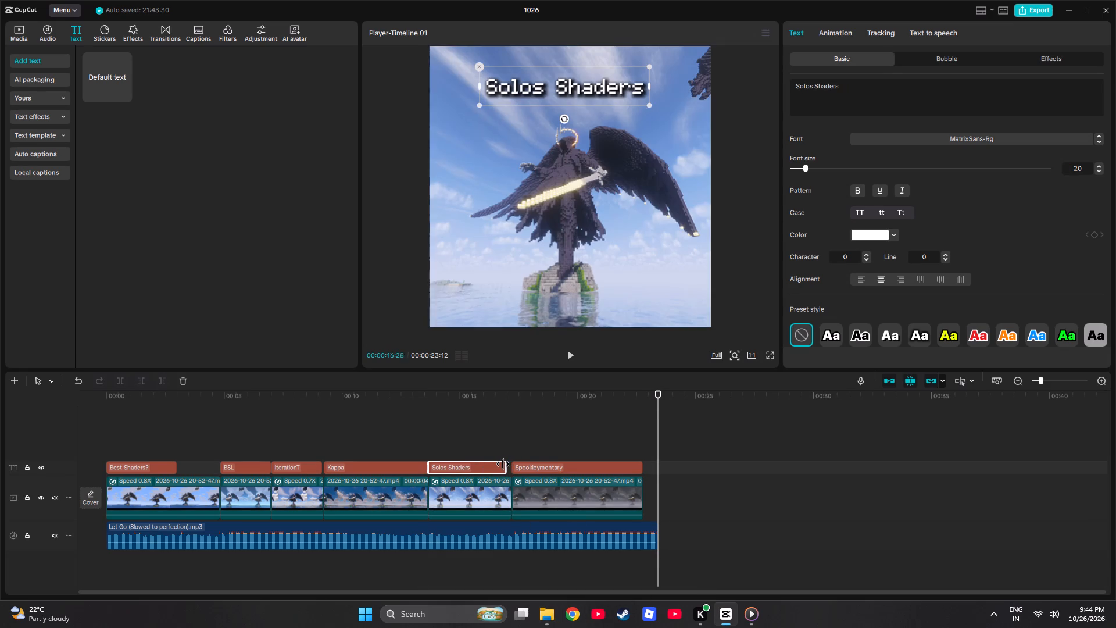
left_click_drag(503, 464, 496, 465)
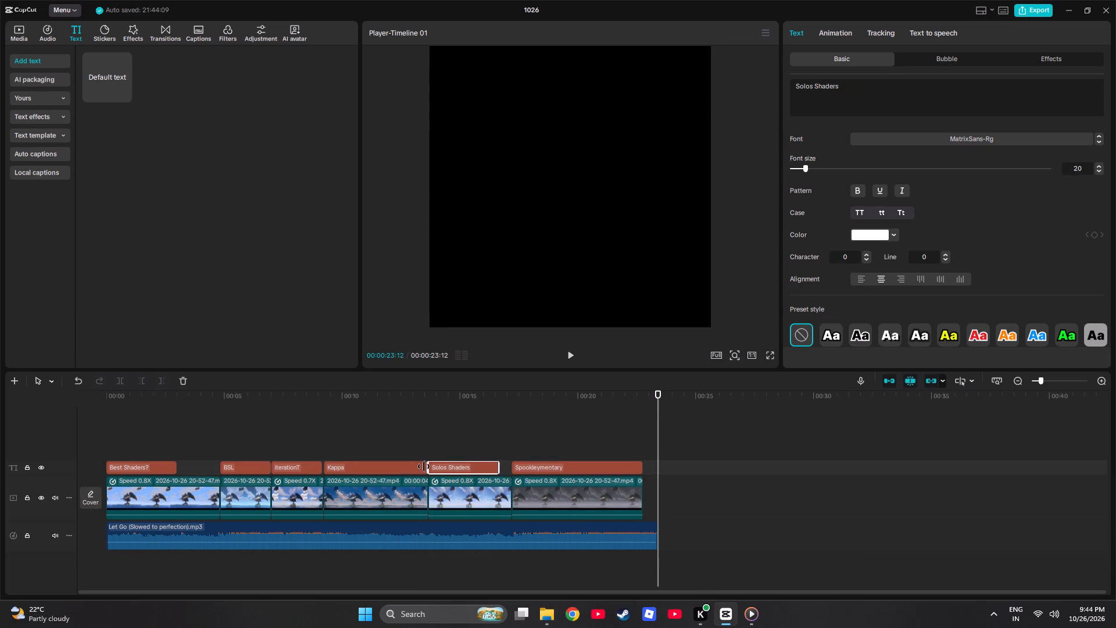
left_click_drag(424, 466, 417, 467)
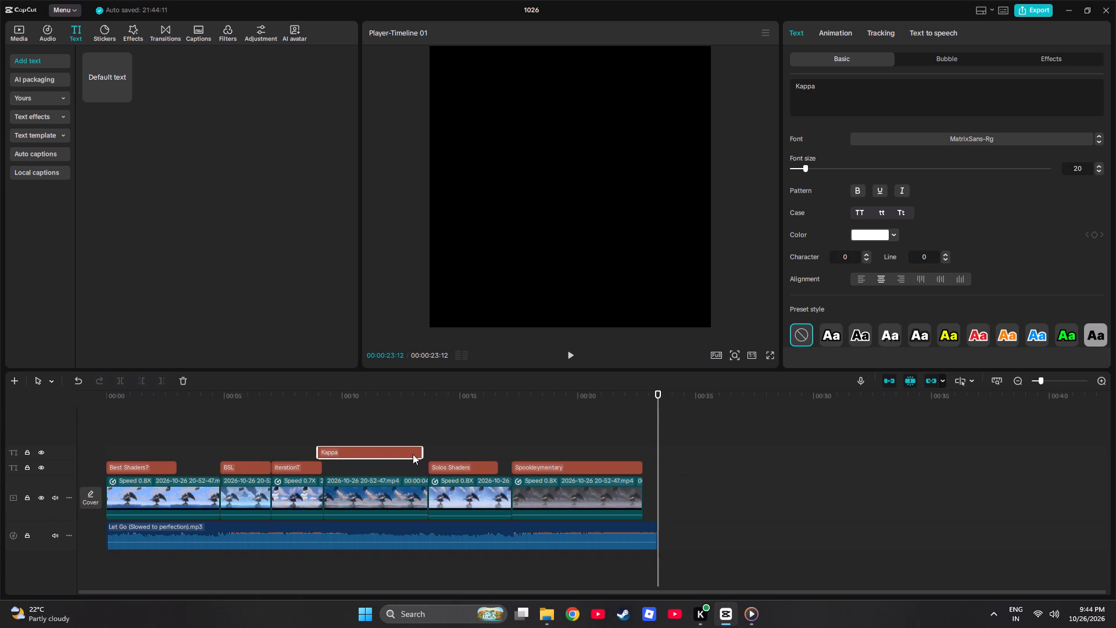
left_click_drag(402, 448, 406, 463)
left_click_drag(427, 470, 421, 470)
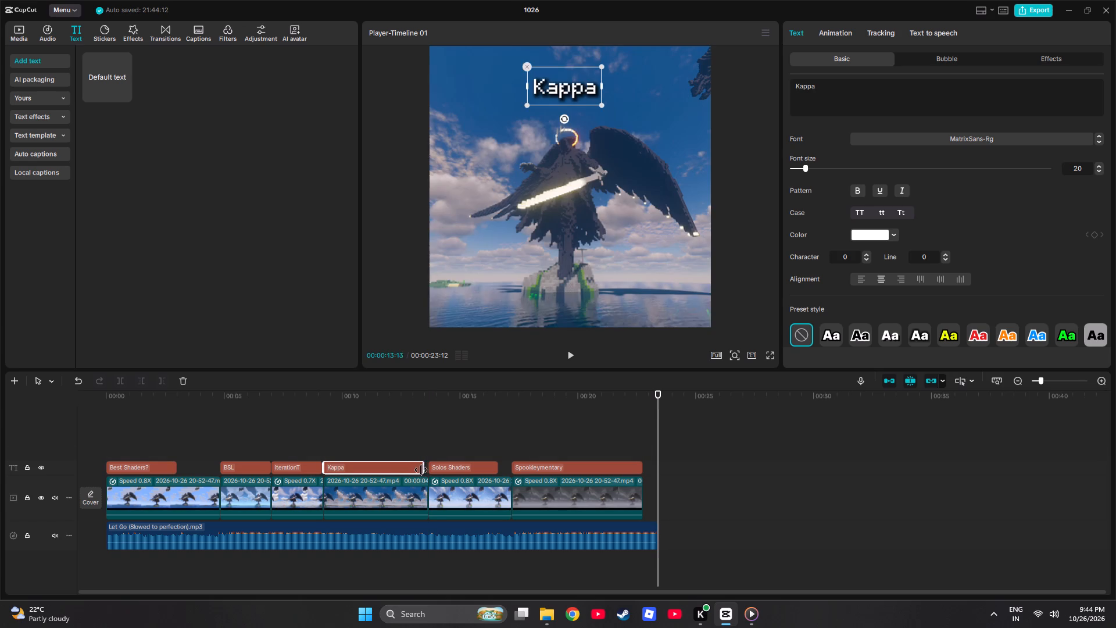
left_click_drag(421, 470, 409, 468)
Shorten the "iterationT" and "BSL" texts so each ends just under half a second before its video clip does.
left_click(287, 466)
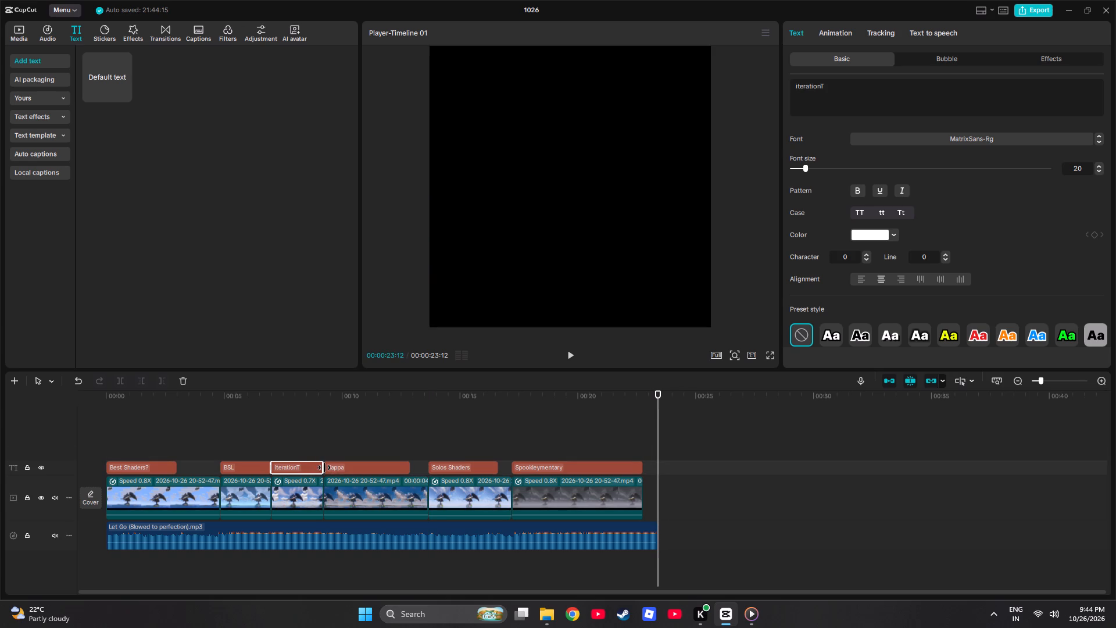
left_click_drag(323, 468, 313, 468)
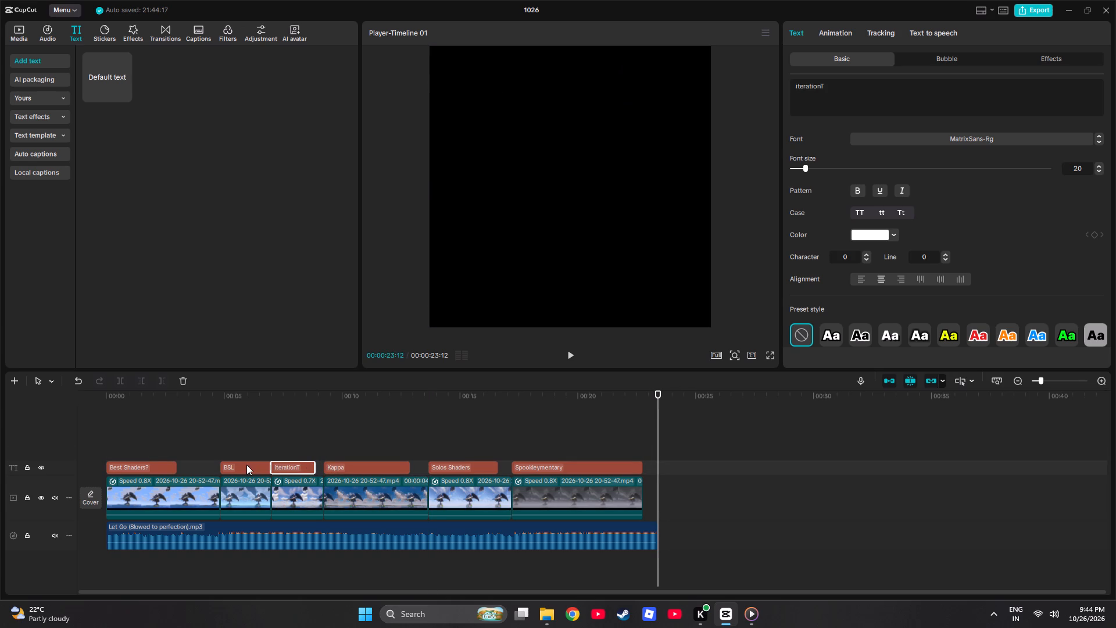
left_click(246, 465)
left_click_drag(269, 466, 257, 466)
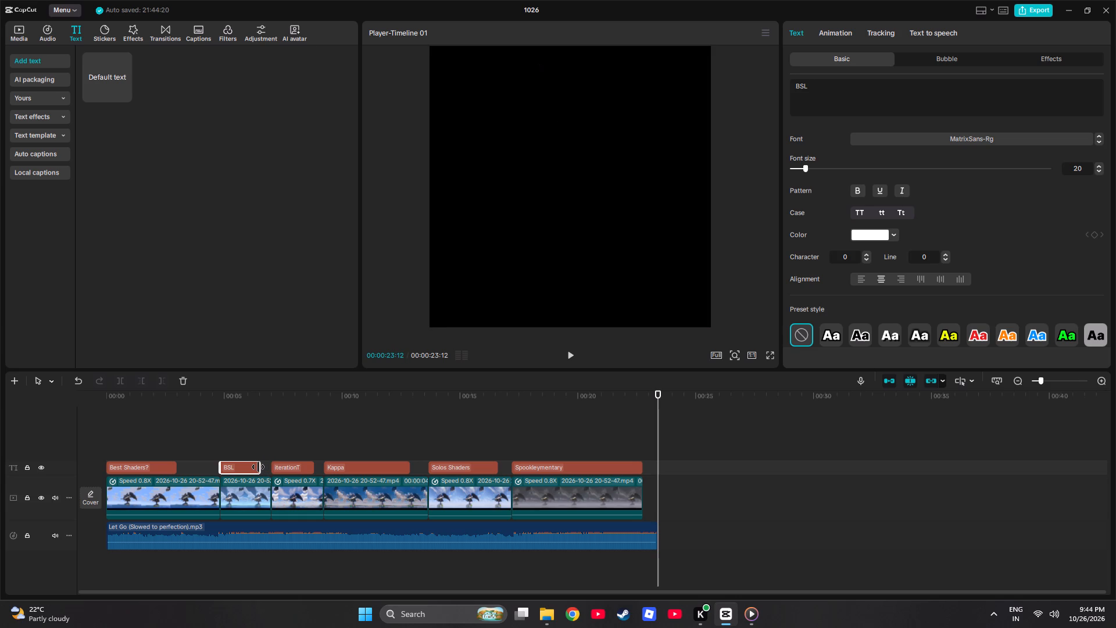
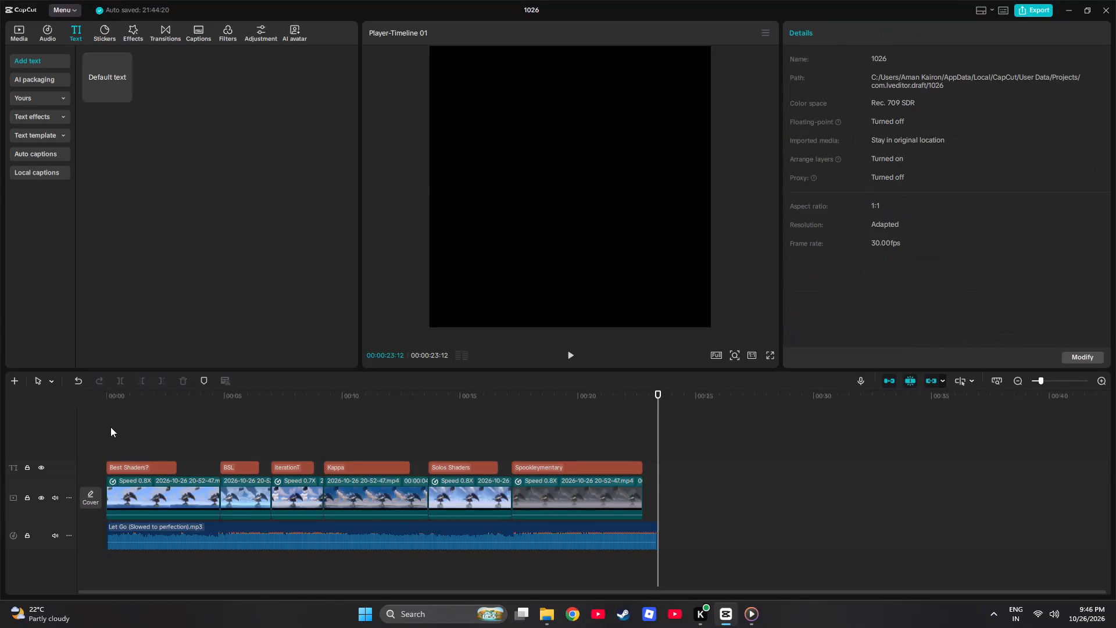
Play the edit through from the start, replaying it from about 4 seconds and 2 seconds, to review the label timing.
key("space")
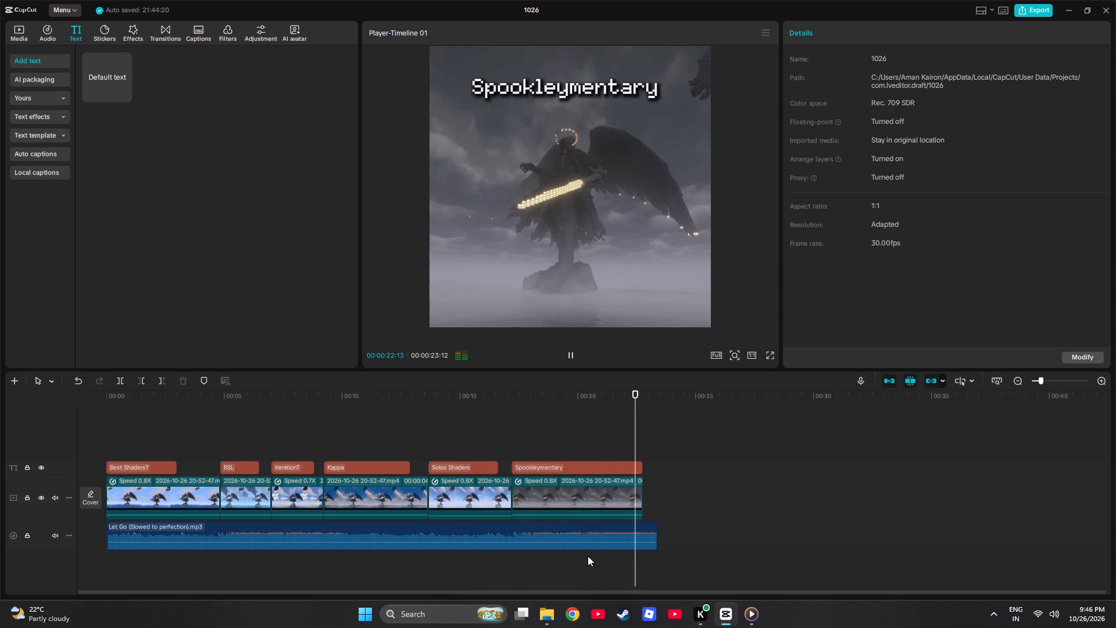
left_click(206, 416)
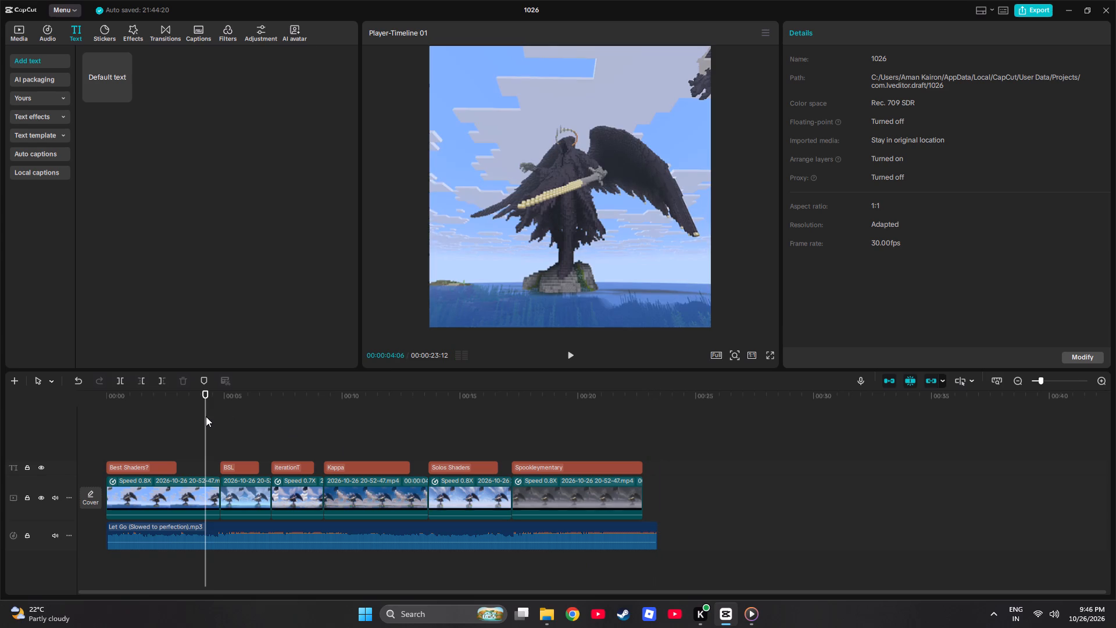
key("space")
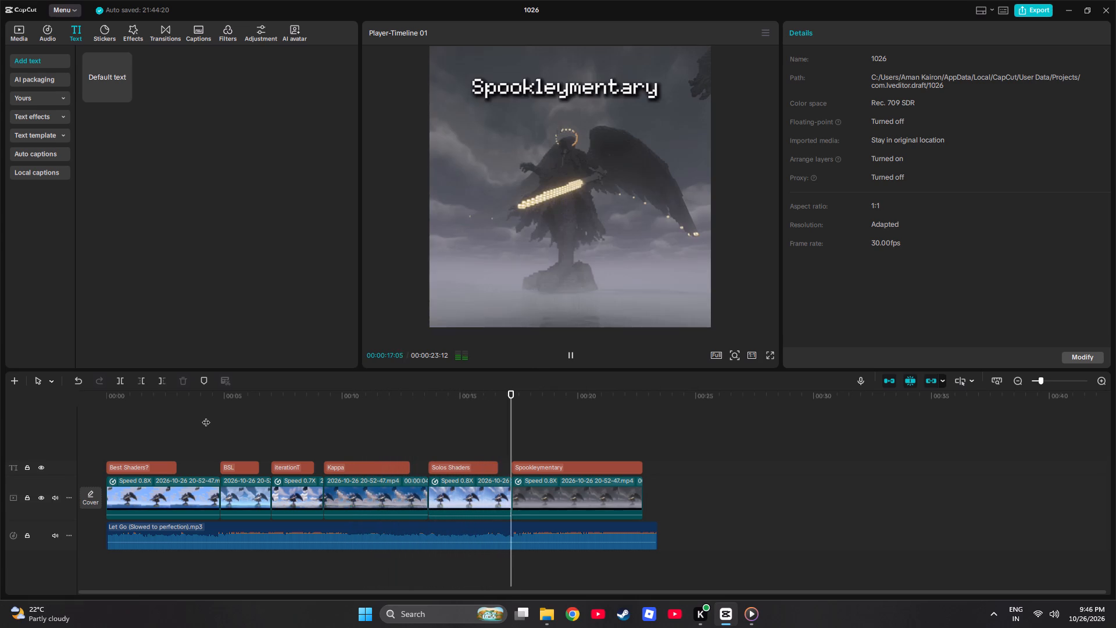
left_click(151, 425)
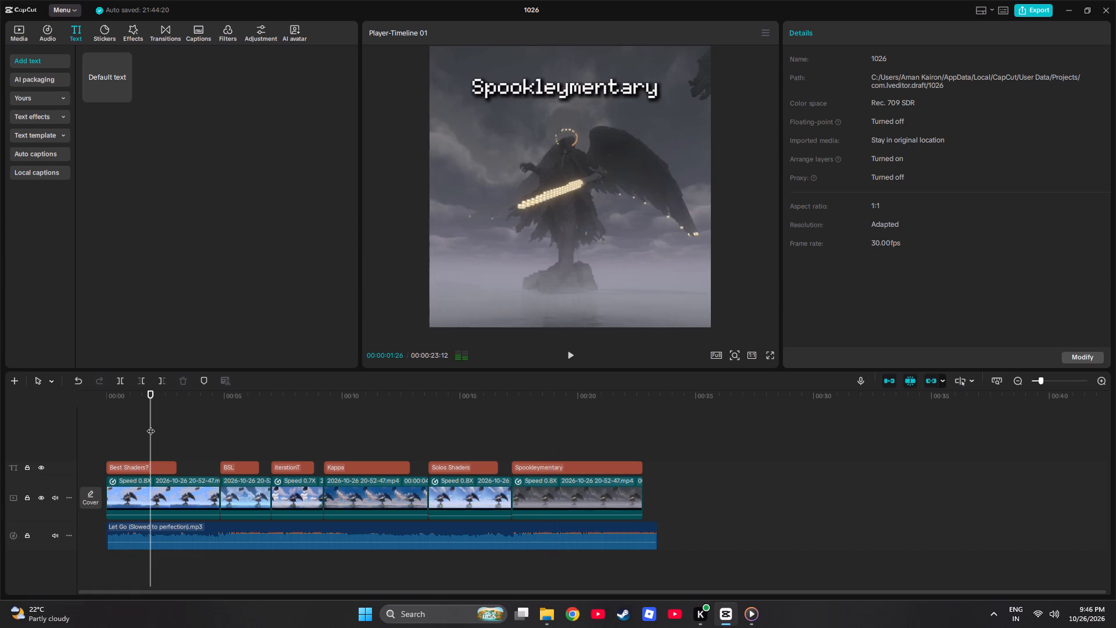
key("space")
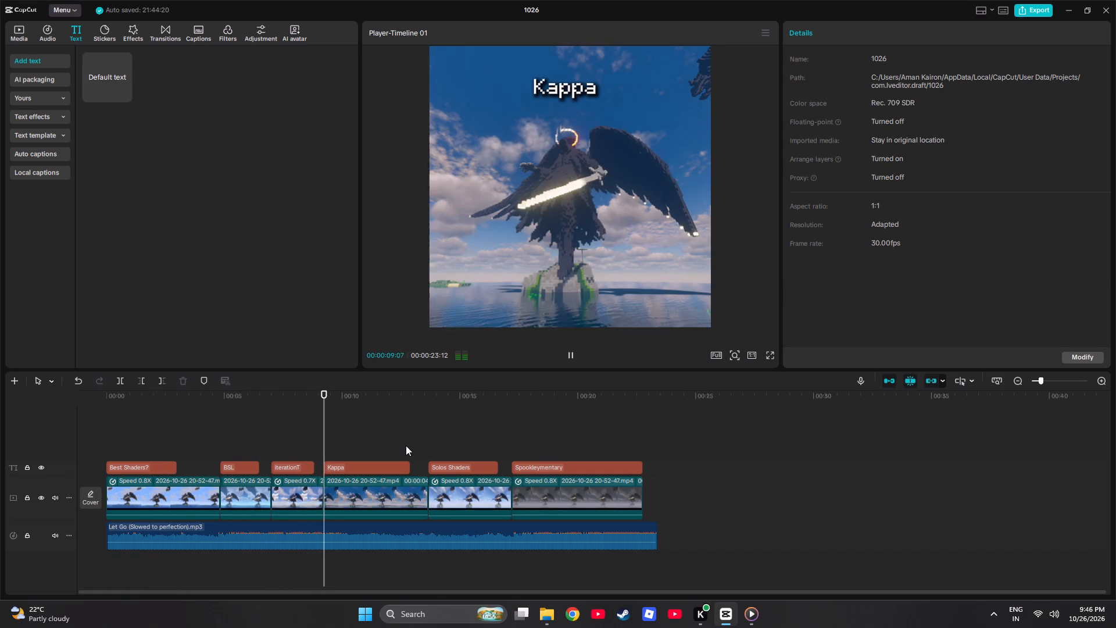
Delete the iterationT video clip together with its label, closing the gap between the BSL and Kappa clips.
left_click(280, 445)
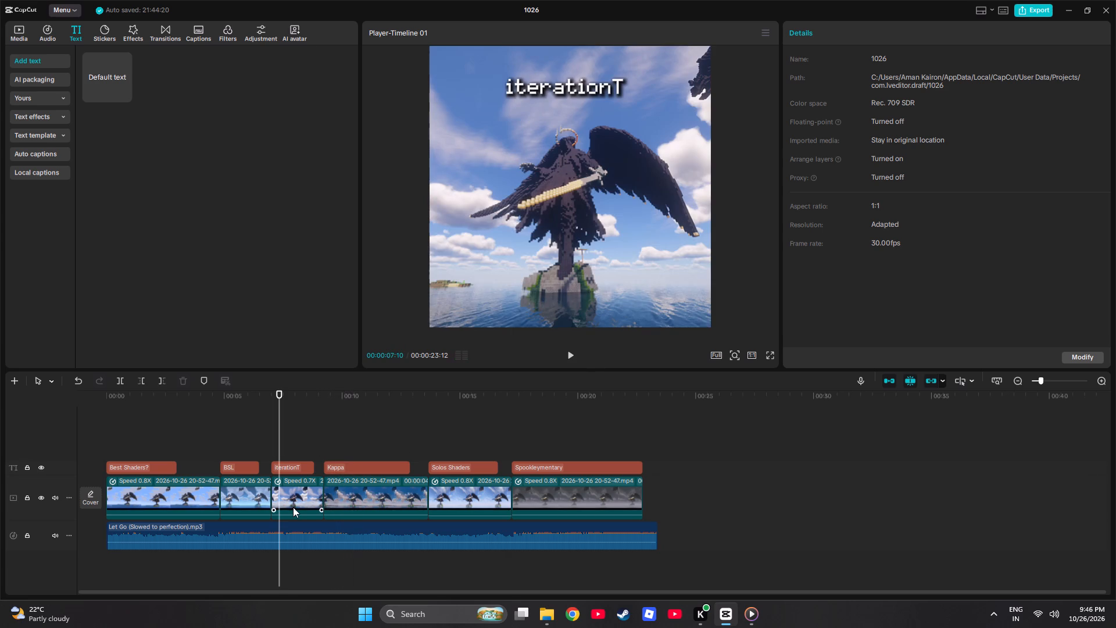
left_click(298, 499)
key("Delete")
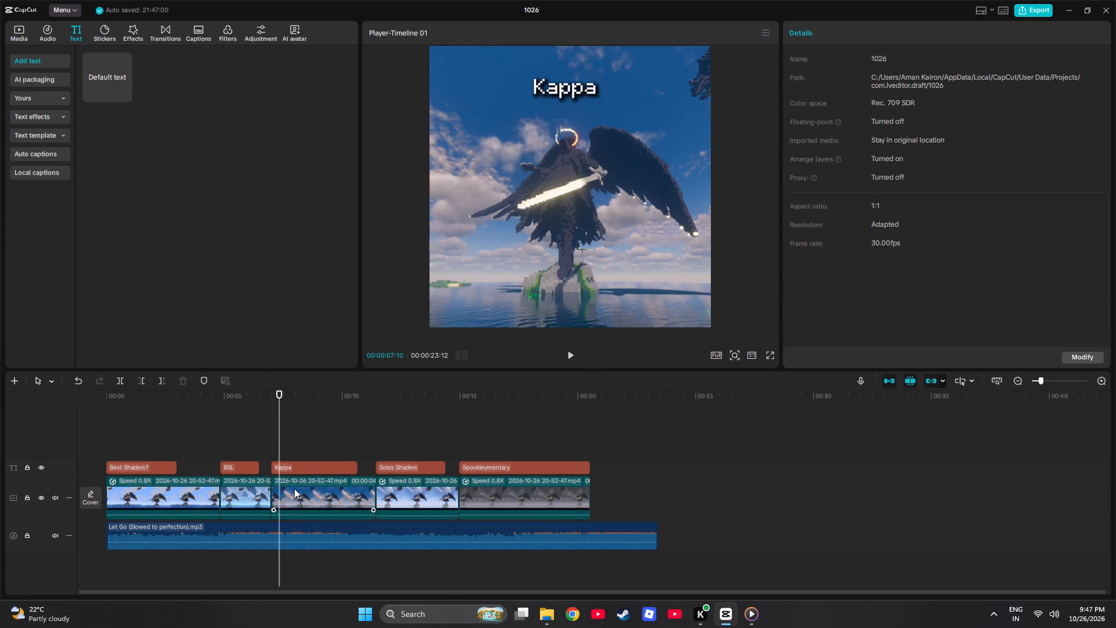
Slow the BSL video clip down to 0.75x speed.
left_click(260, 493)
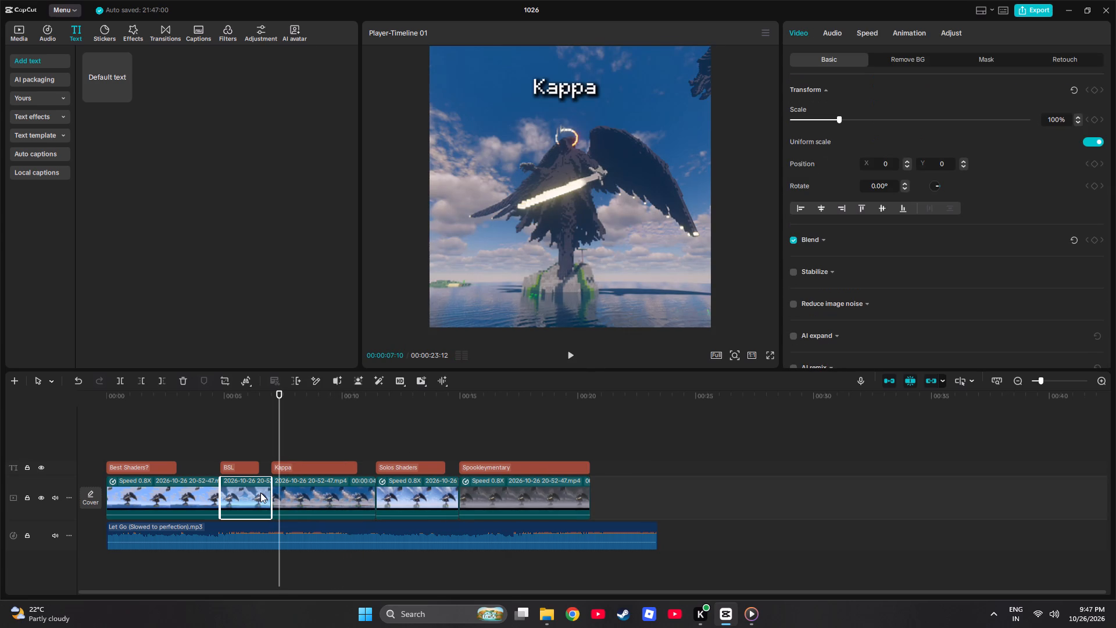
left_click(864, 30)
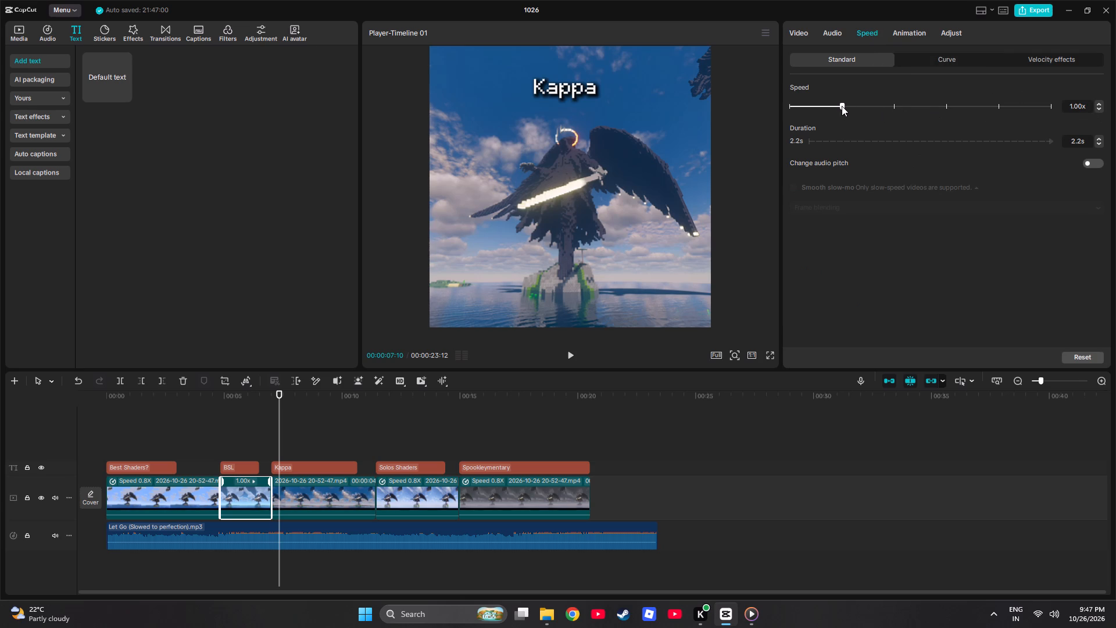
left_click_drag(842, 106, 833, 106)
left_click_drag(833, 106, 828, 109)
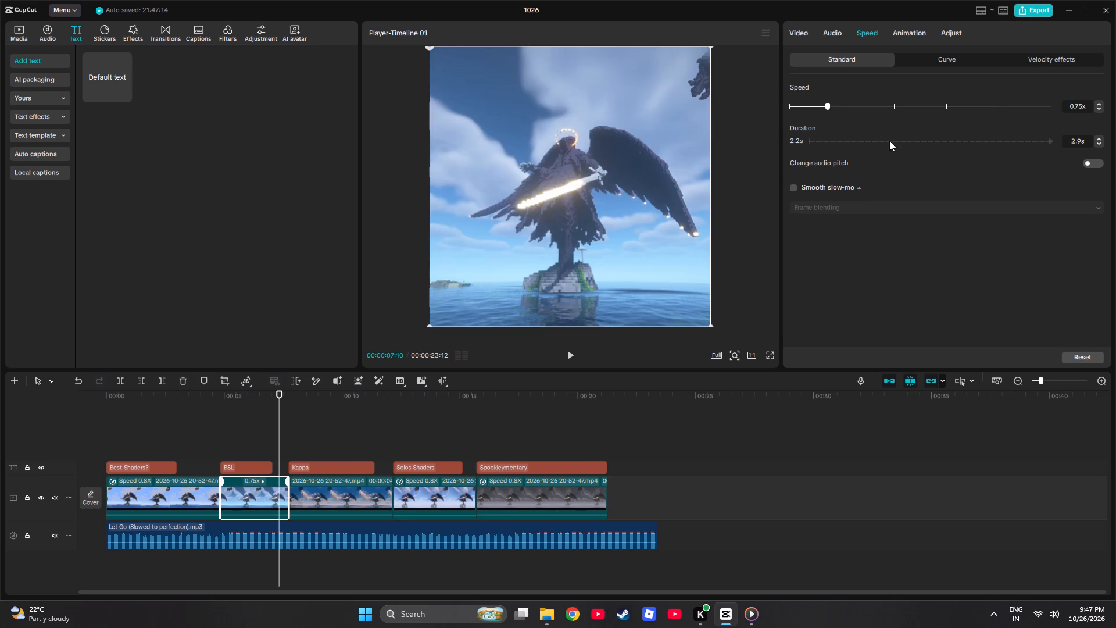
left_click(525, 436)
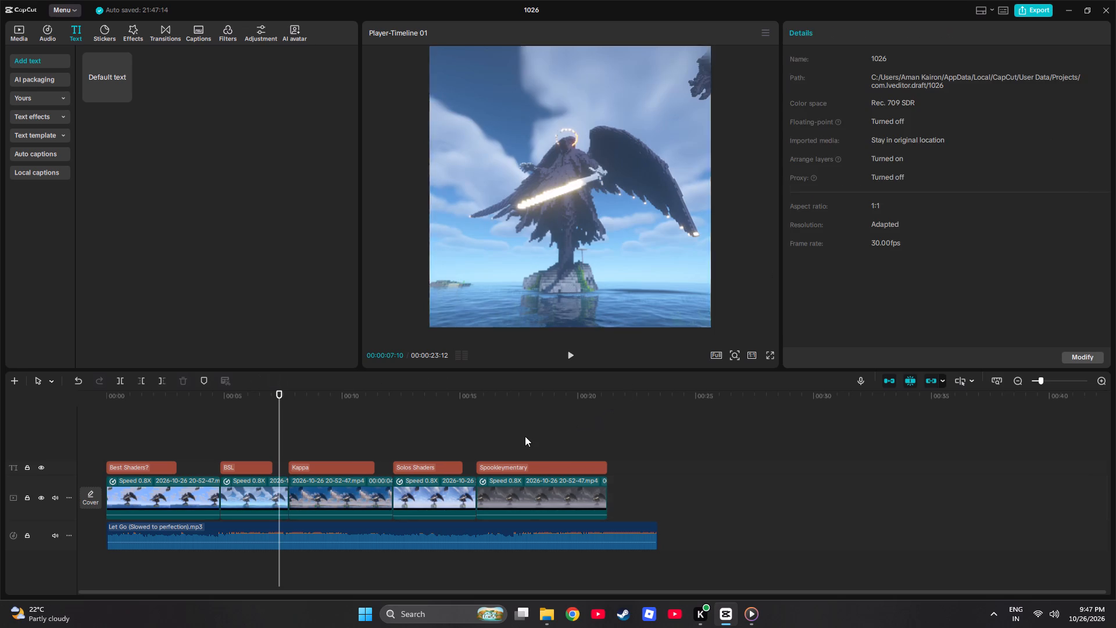
Move the Spookleymentary video clip onto a separate track above, with its end aligned to the end of the music.
left_click_drag(520, 497, 561, 499)
double_click(561, 499)
left_click(578, 493)
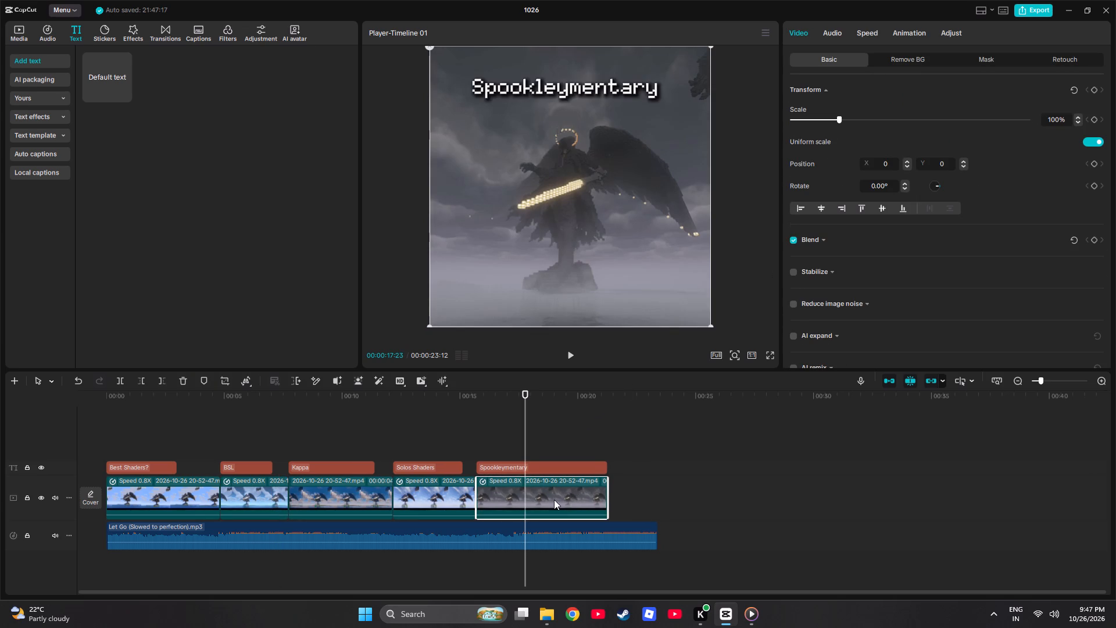
left_click_drag(552, 499, 772, 499)
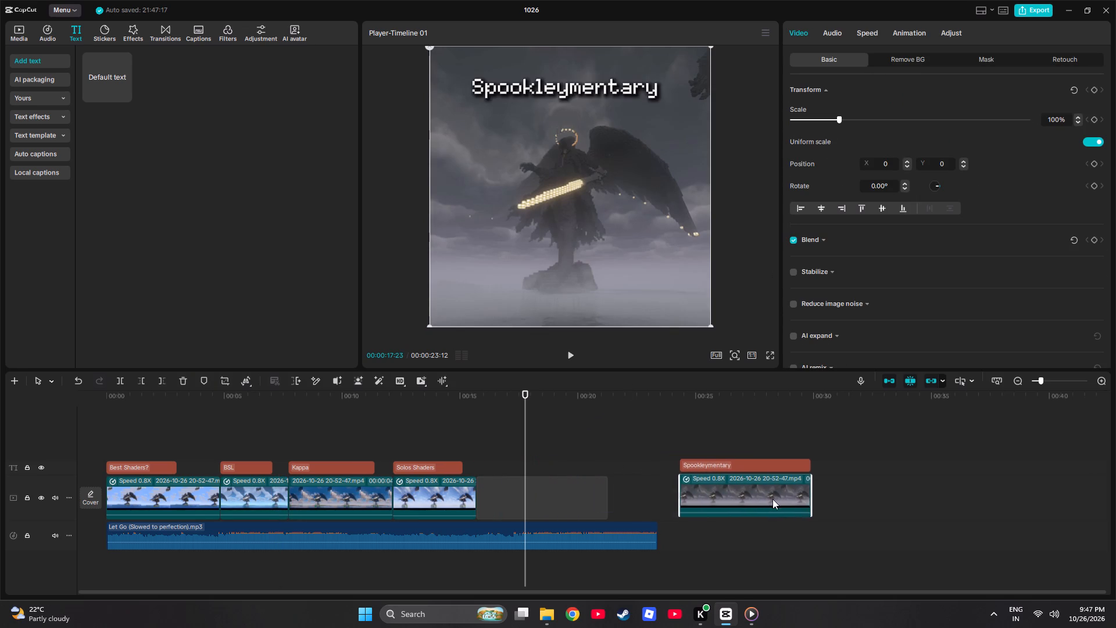
left_click_drag(772, 499, 657, 462)
left_click_drag(655, 463, 618, 468)
left_click_drag(617, 468, 601, 468)
Listen to the music after the Solos Shaders clip and shift the Spookleymentary video clip earlier to start at about 17.4 seconds.
left_click(479, 452)
key("space")
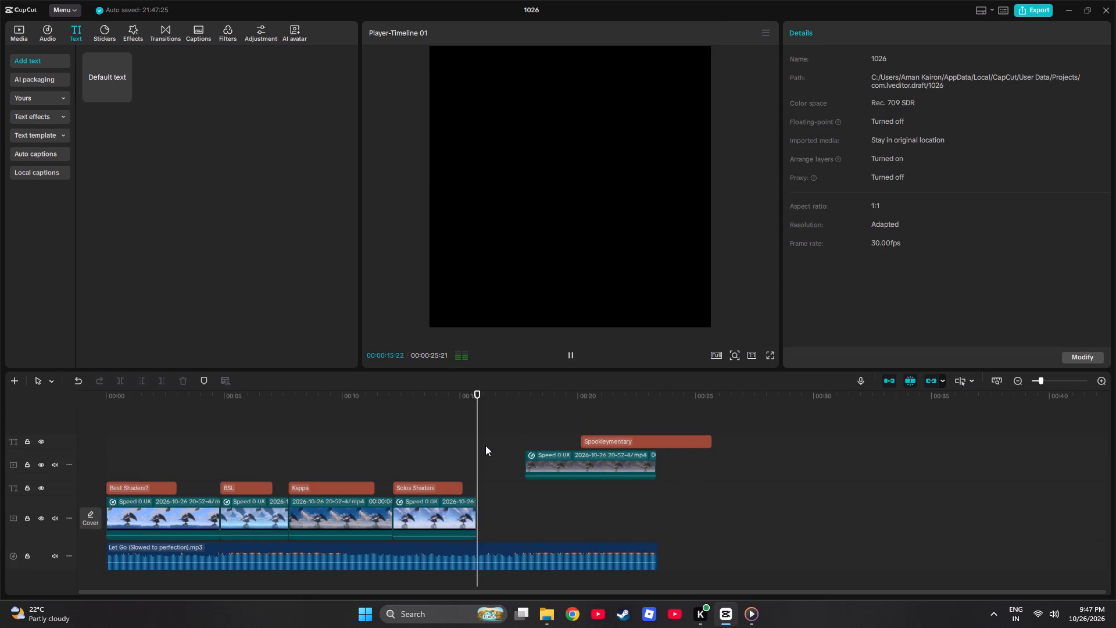
key("space")
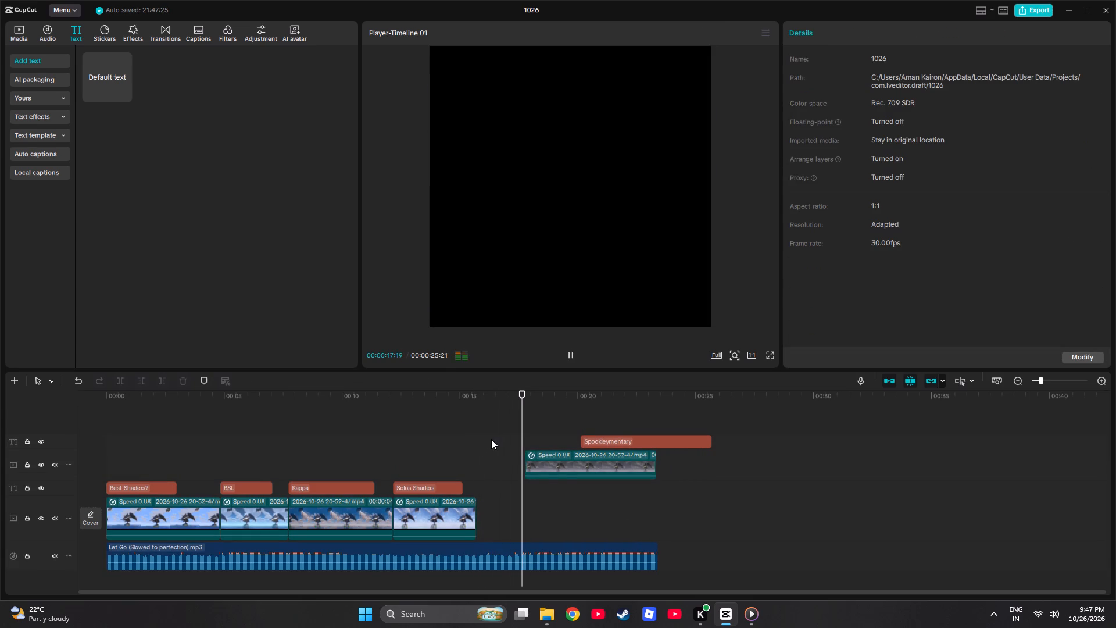
left_click_drag(565, 475, 550, 474)
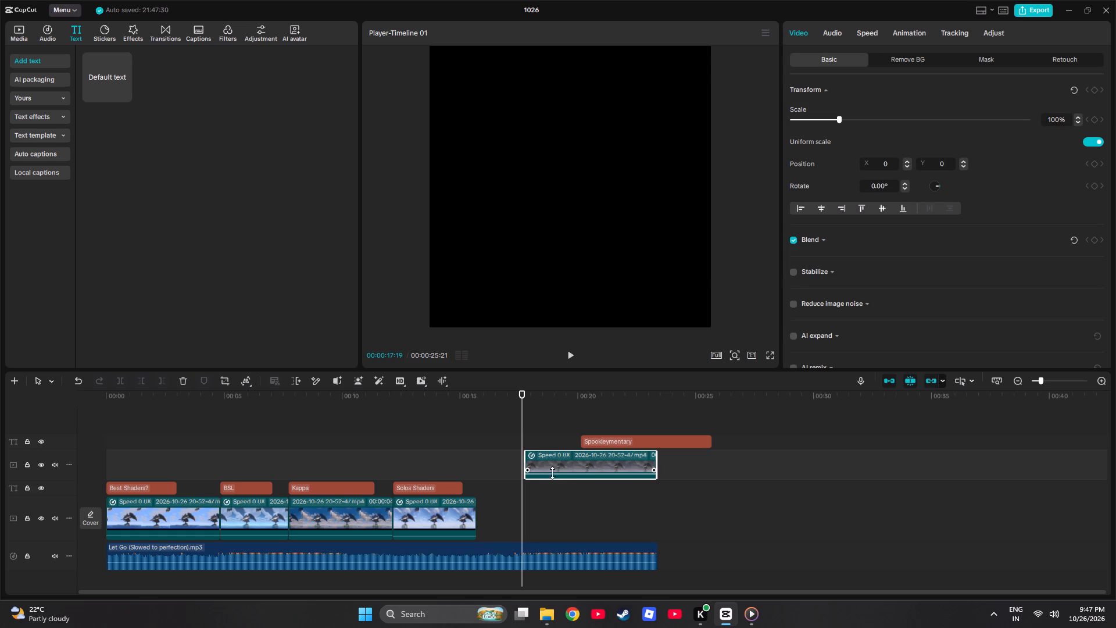
left_click_drag(564, 462, 555, 463)
Move the "Spookleymentary" text earlier so it lines up with the start of its video clip.
left_click(612, 440)
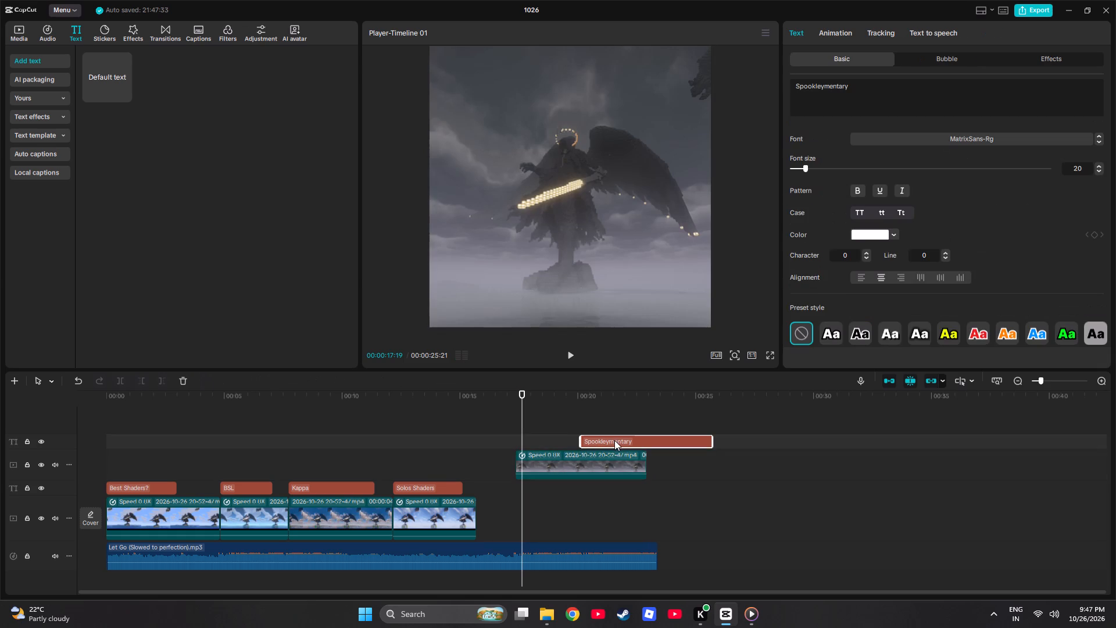
left_click_drag(615, 440, 557, 440)
left_click(557, 440)
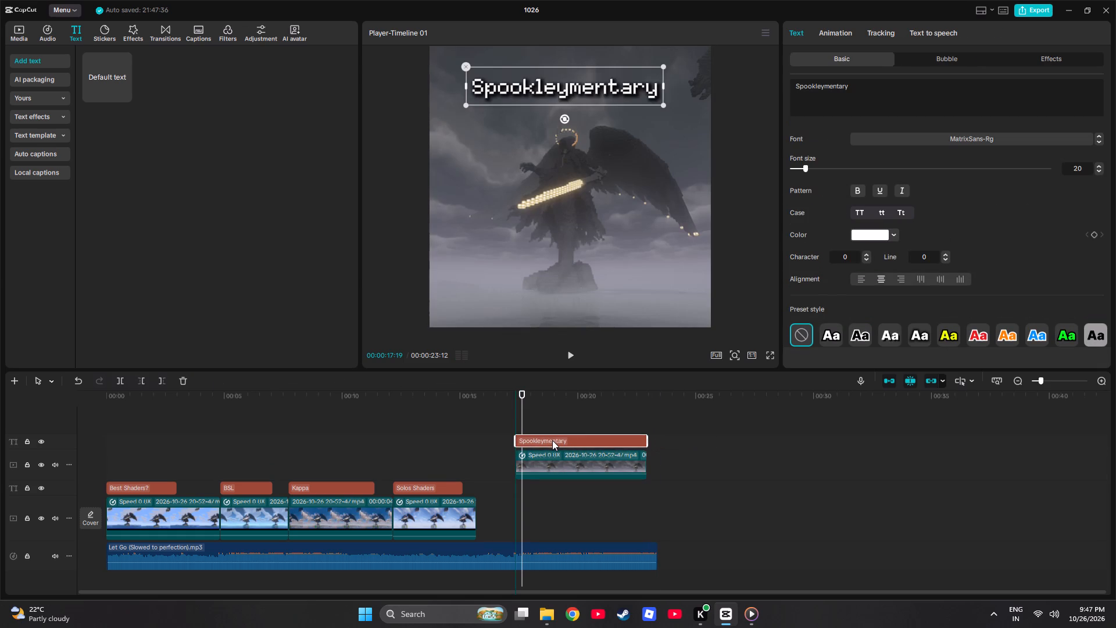
left_click(554, 442)
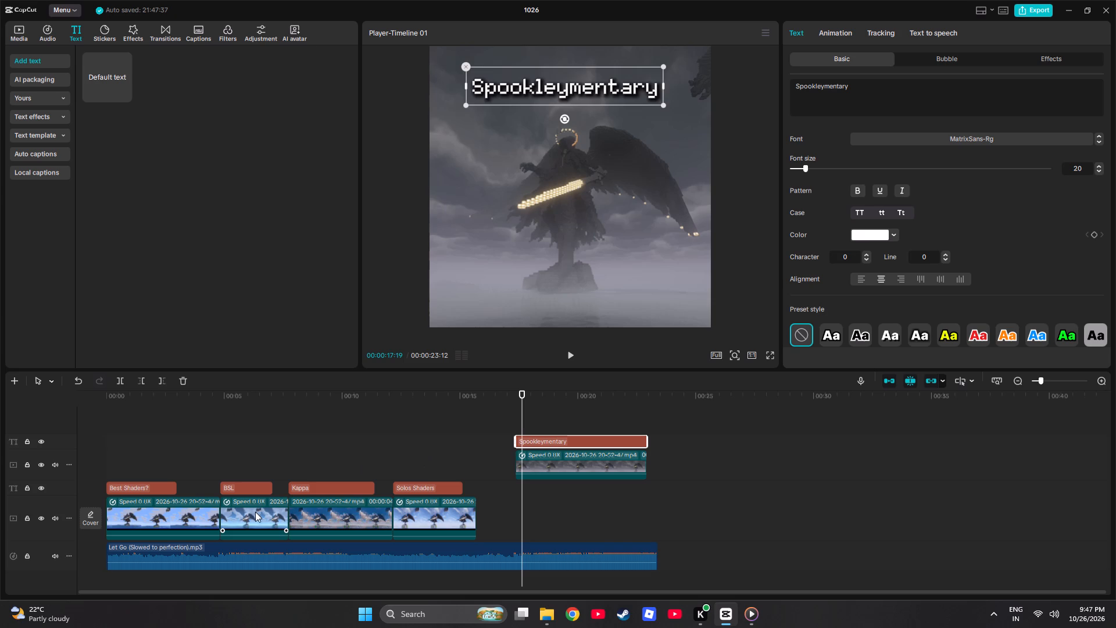
Slow the BSL video clip to 0.70x and further to 0.60x speed.
left_click(267, 512)
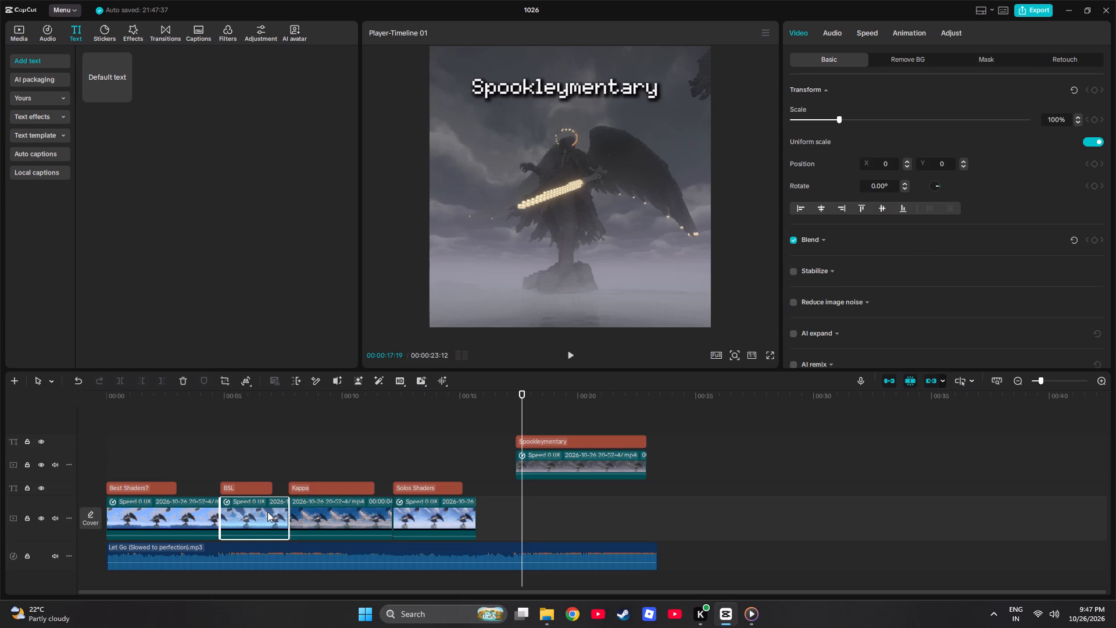
left_click(867, 28)
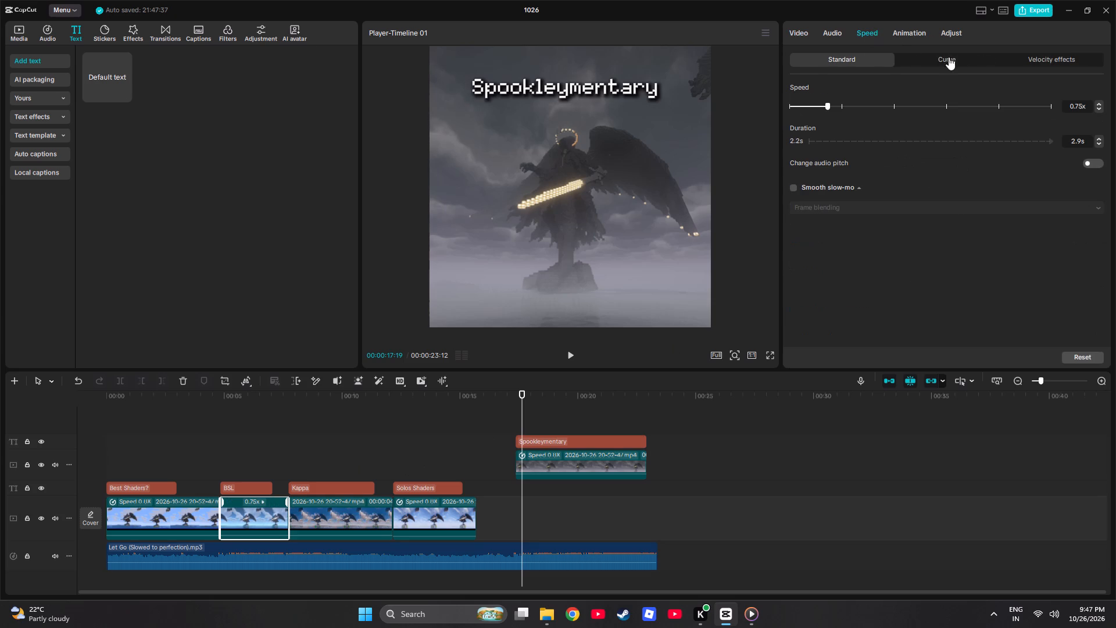
left_click(1081, 105)
key("BackSpace")
left_click(936, 270)
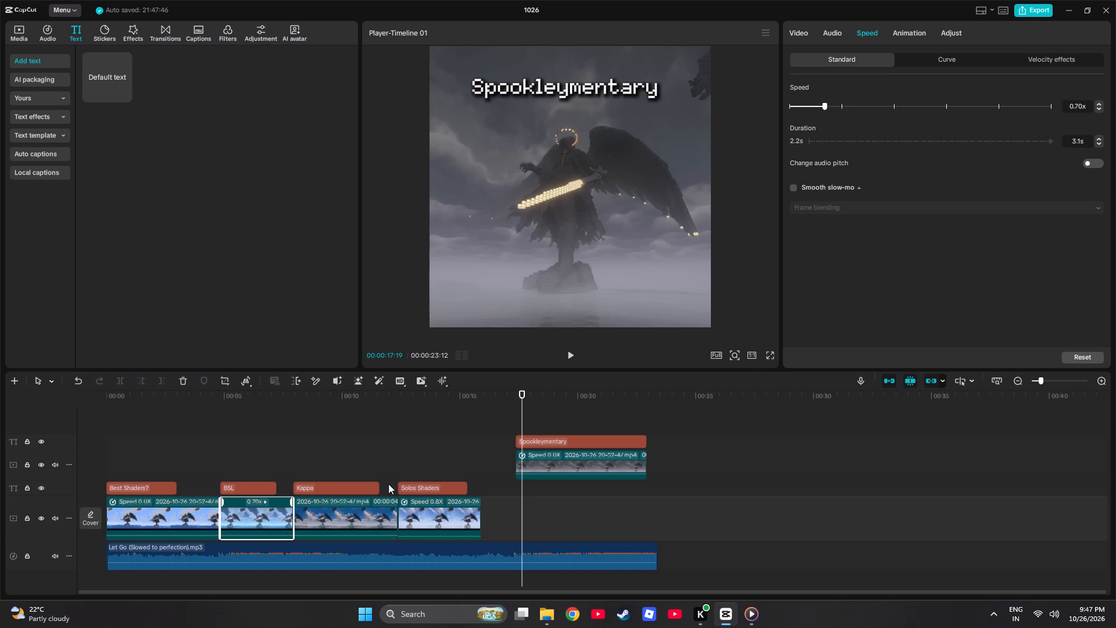
left_click(1077, 105)
key("BackSpace")
key("6")
left_click(715, 452)
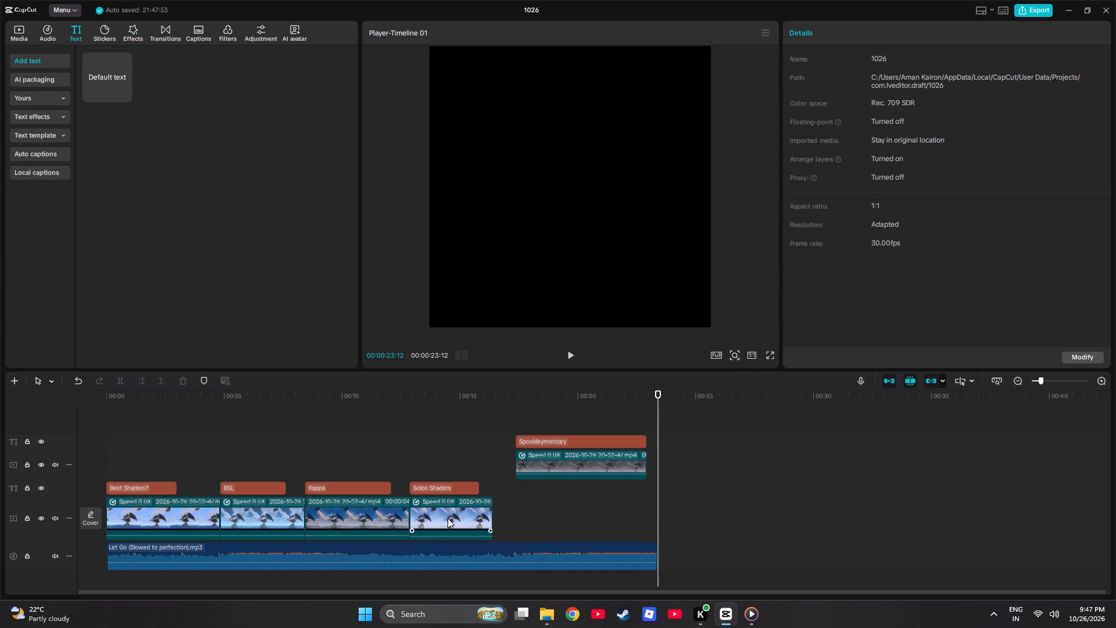
Slow the Solos Shaders video clip to 0.75x and further to 0.70x speed.
left_click(448, 518)
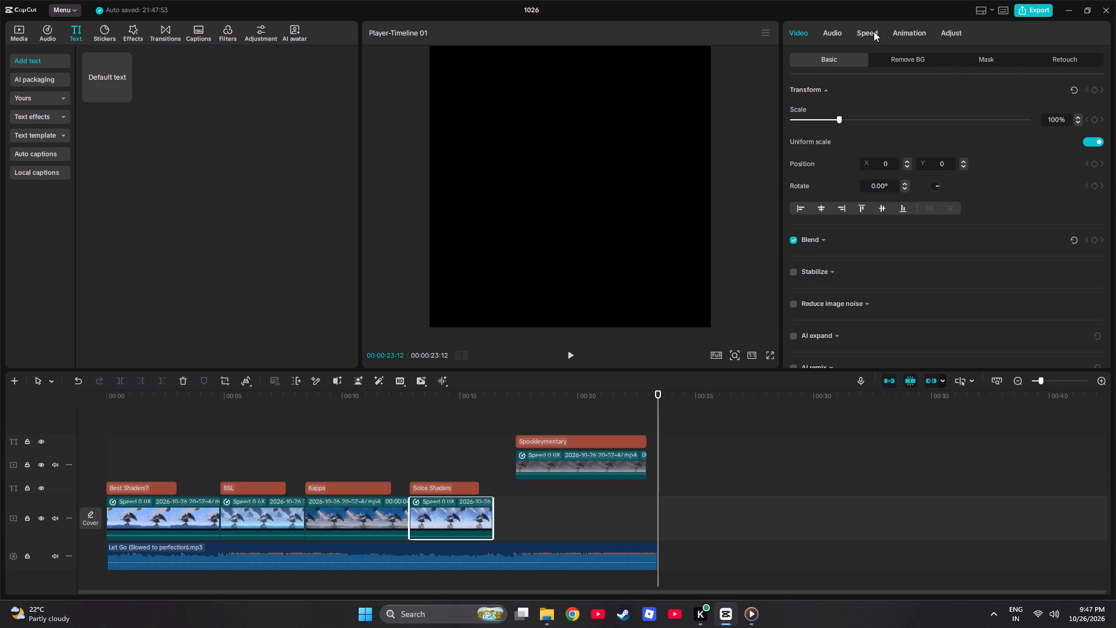
left_click(869, 32)
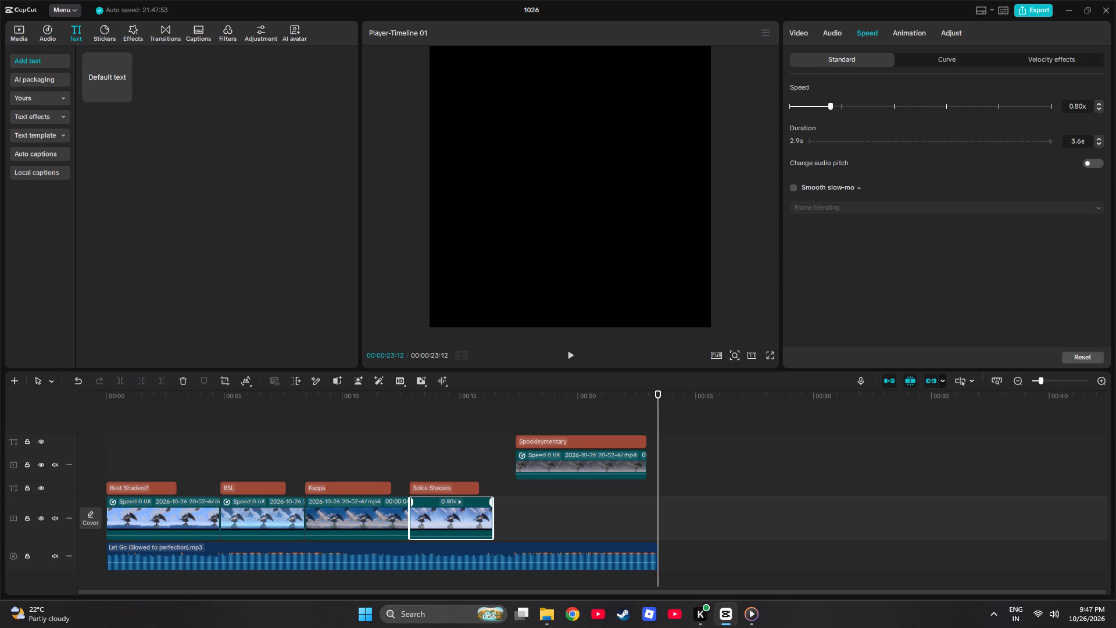
left_click(1081, 106)
key("BackSpace")
key("BackSpace")
key("7")
key("5")
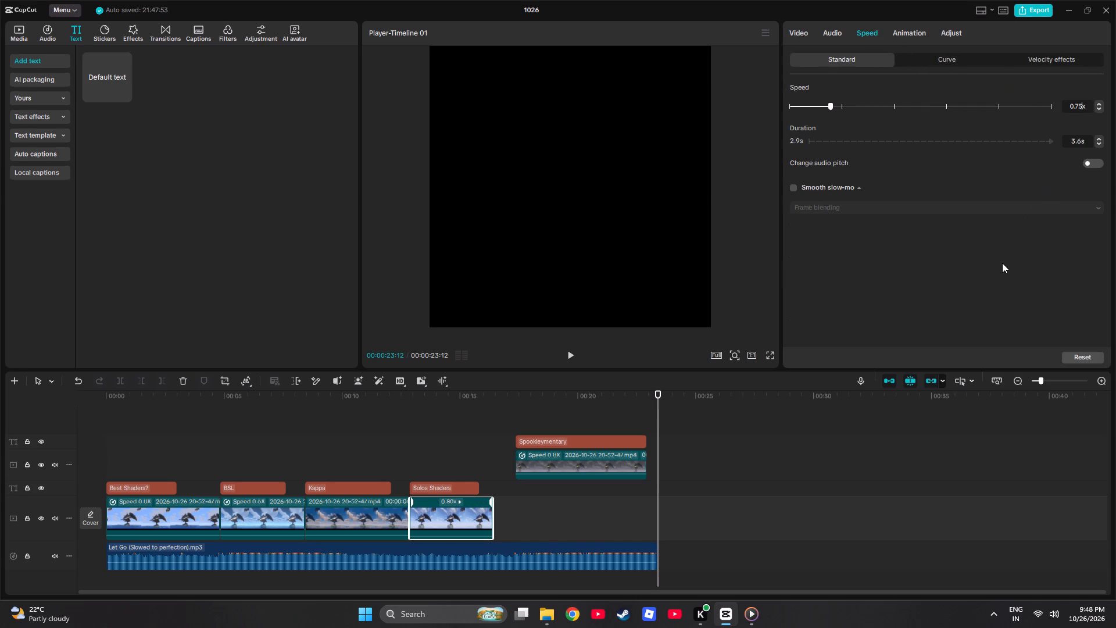
left_click(1002, 263)
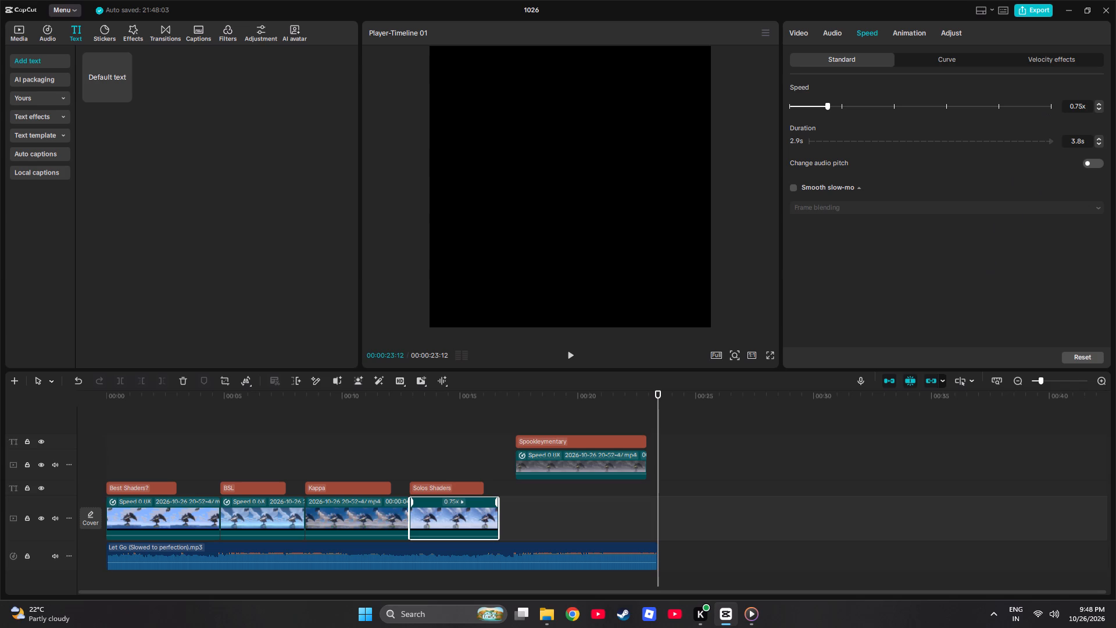
left_click(1082, 109)
key("BackSpace")
left_click(1029, 256)
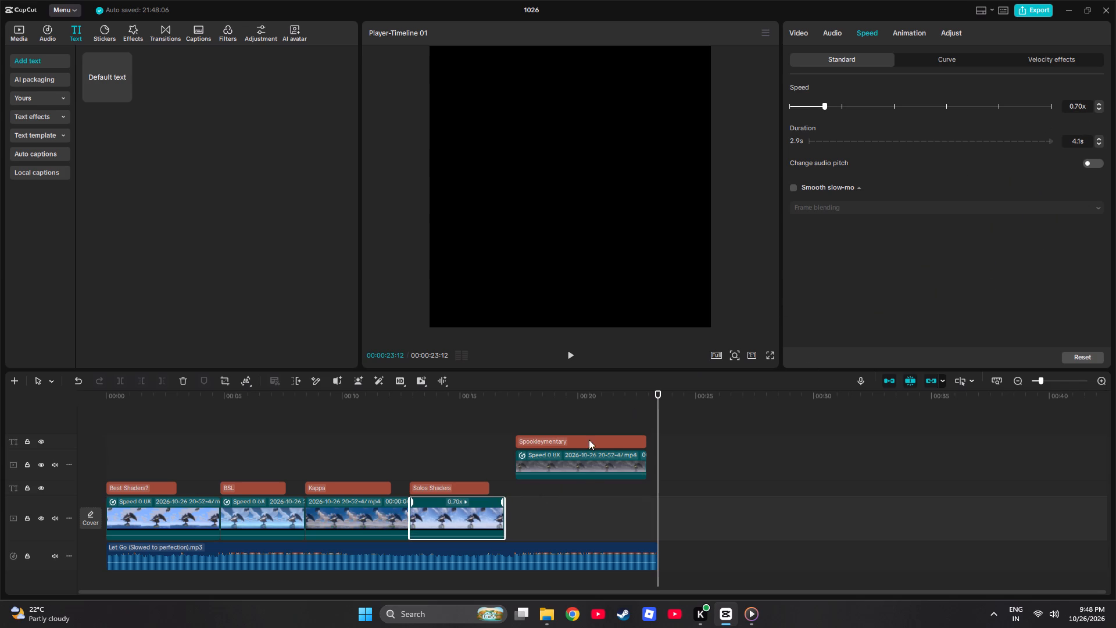
Return the Spookleymentary video clip to the main track directly after the Solos Shaders clip.
left_click_drag(564, 465, 571, 506)
left_click(578, 478)
left_click(575, 487)
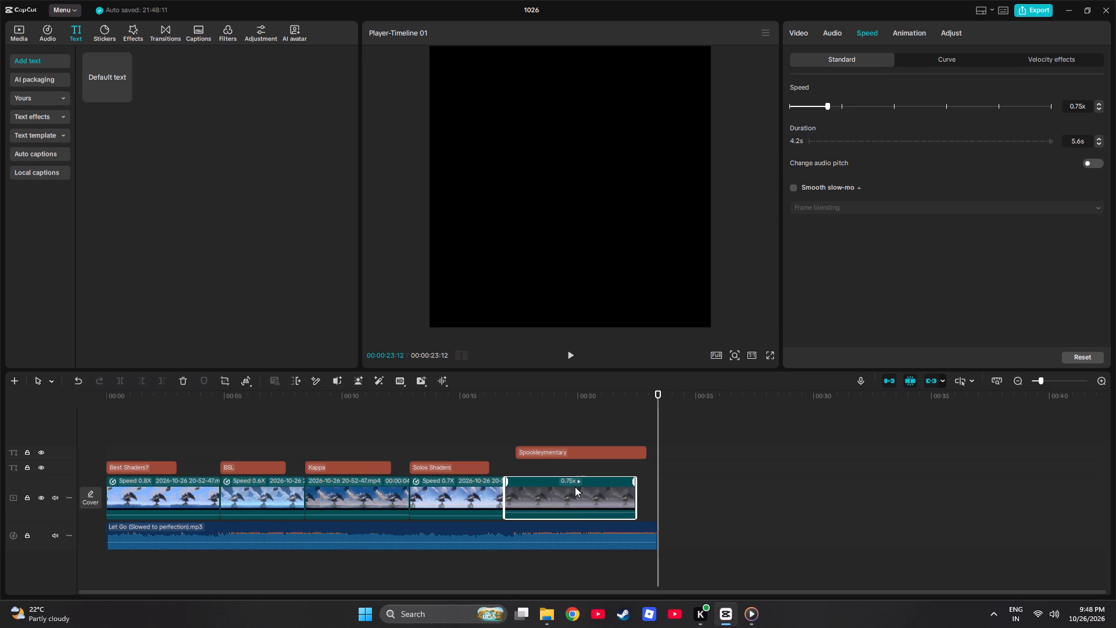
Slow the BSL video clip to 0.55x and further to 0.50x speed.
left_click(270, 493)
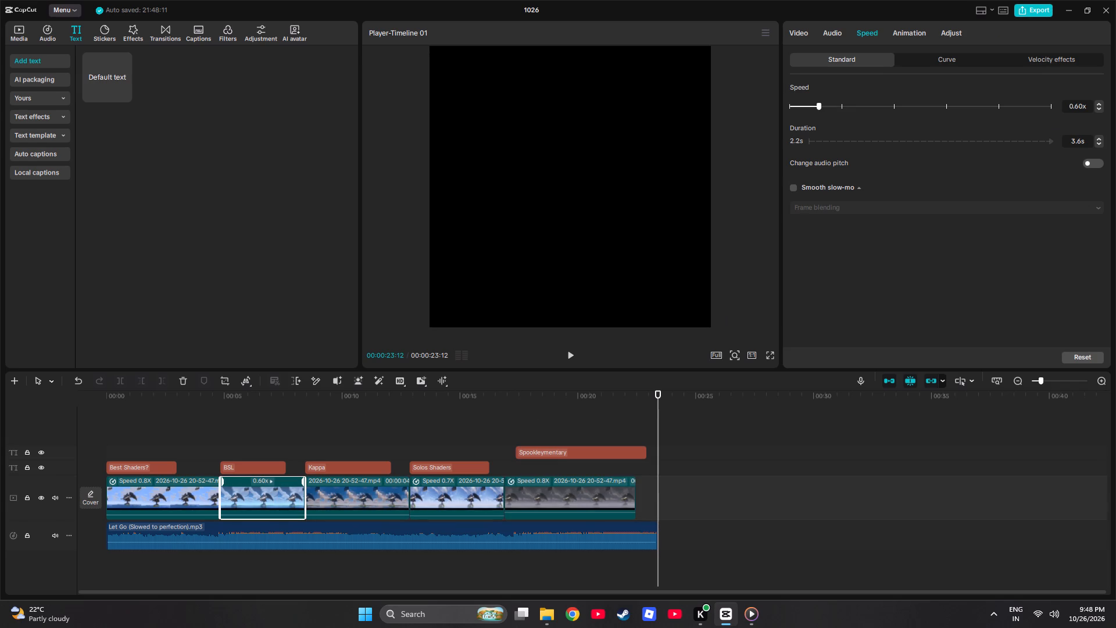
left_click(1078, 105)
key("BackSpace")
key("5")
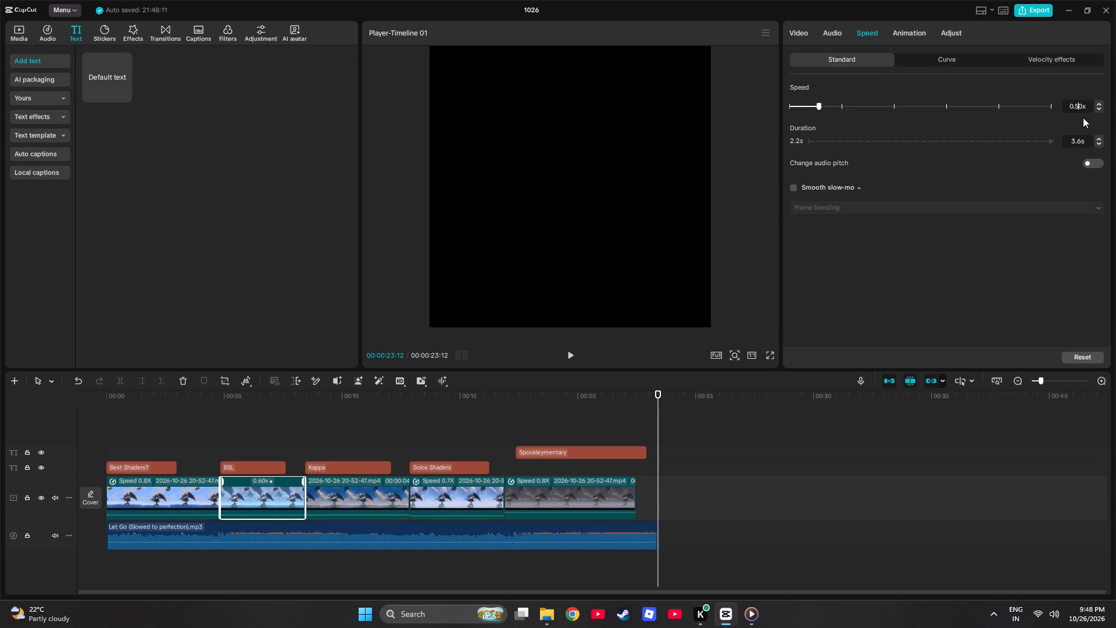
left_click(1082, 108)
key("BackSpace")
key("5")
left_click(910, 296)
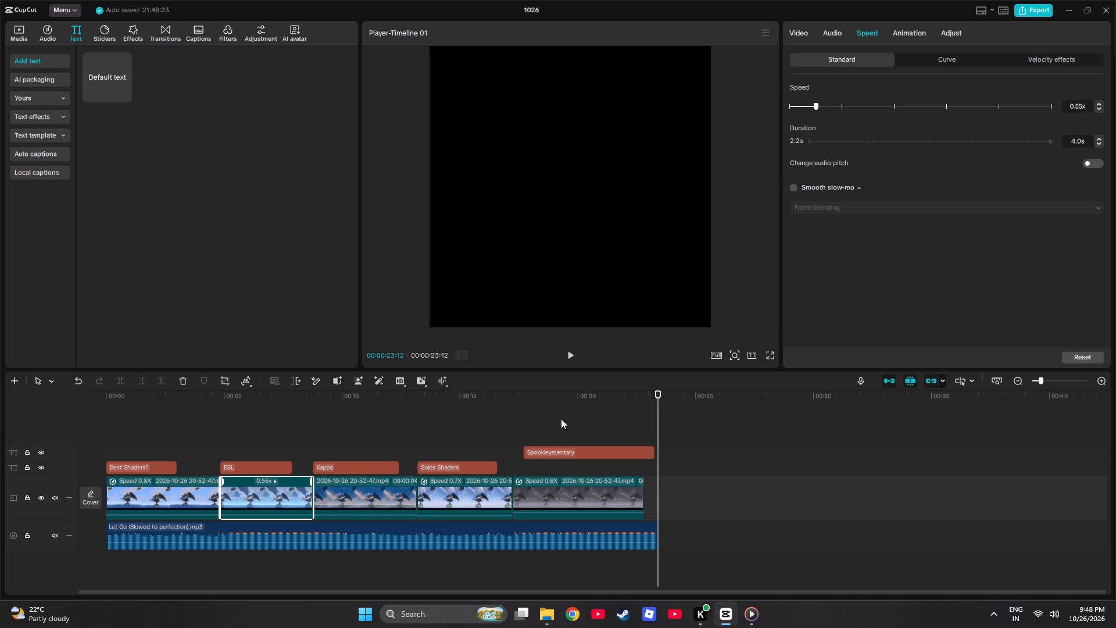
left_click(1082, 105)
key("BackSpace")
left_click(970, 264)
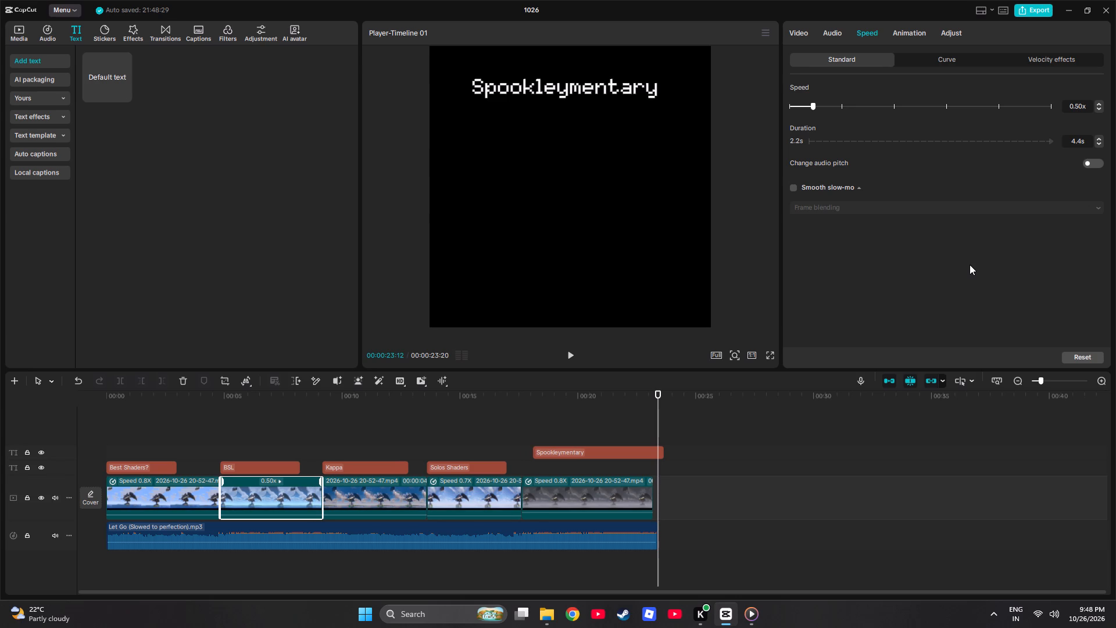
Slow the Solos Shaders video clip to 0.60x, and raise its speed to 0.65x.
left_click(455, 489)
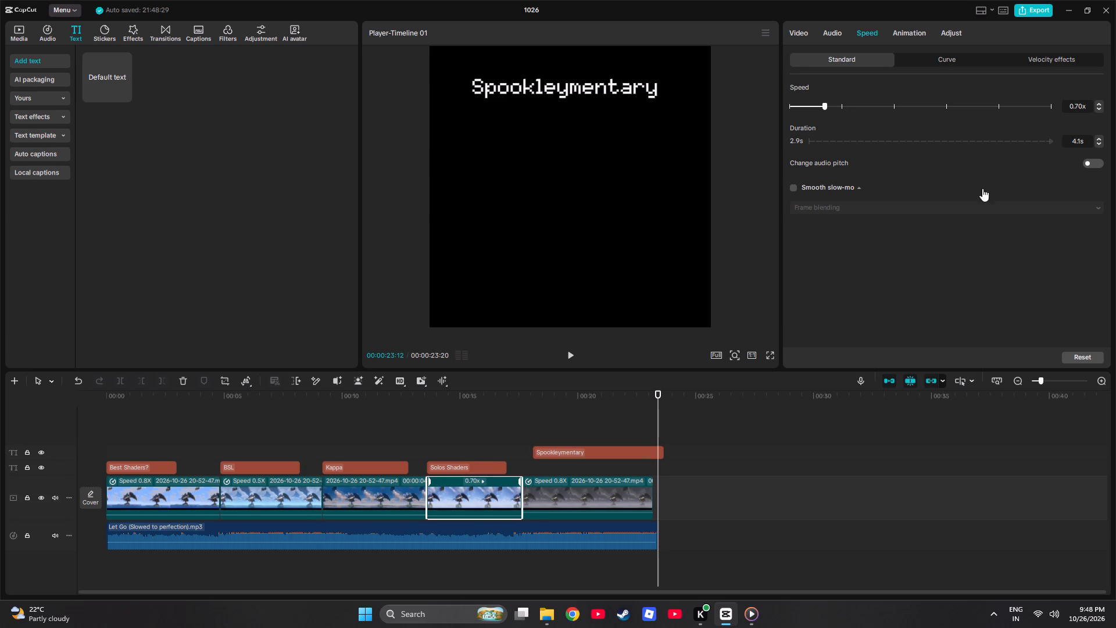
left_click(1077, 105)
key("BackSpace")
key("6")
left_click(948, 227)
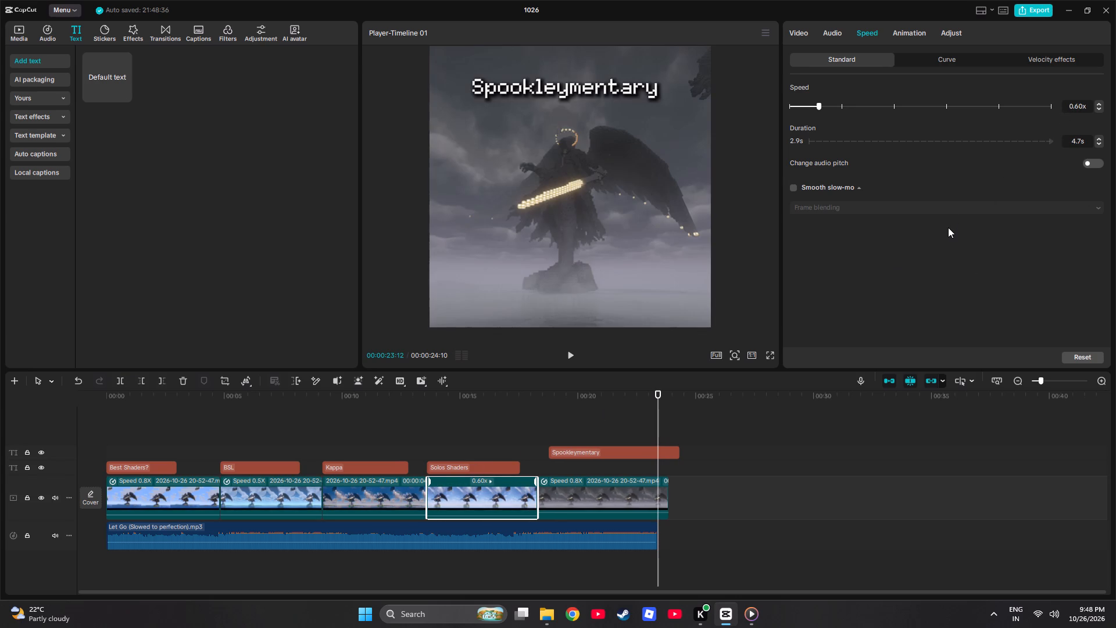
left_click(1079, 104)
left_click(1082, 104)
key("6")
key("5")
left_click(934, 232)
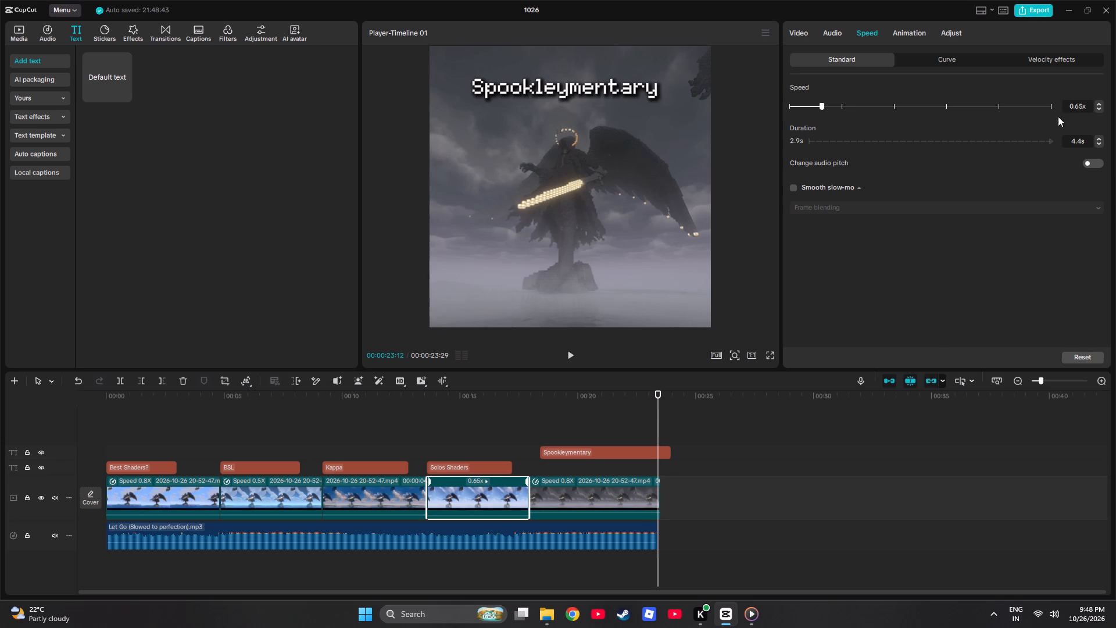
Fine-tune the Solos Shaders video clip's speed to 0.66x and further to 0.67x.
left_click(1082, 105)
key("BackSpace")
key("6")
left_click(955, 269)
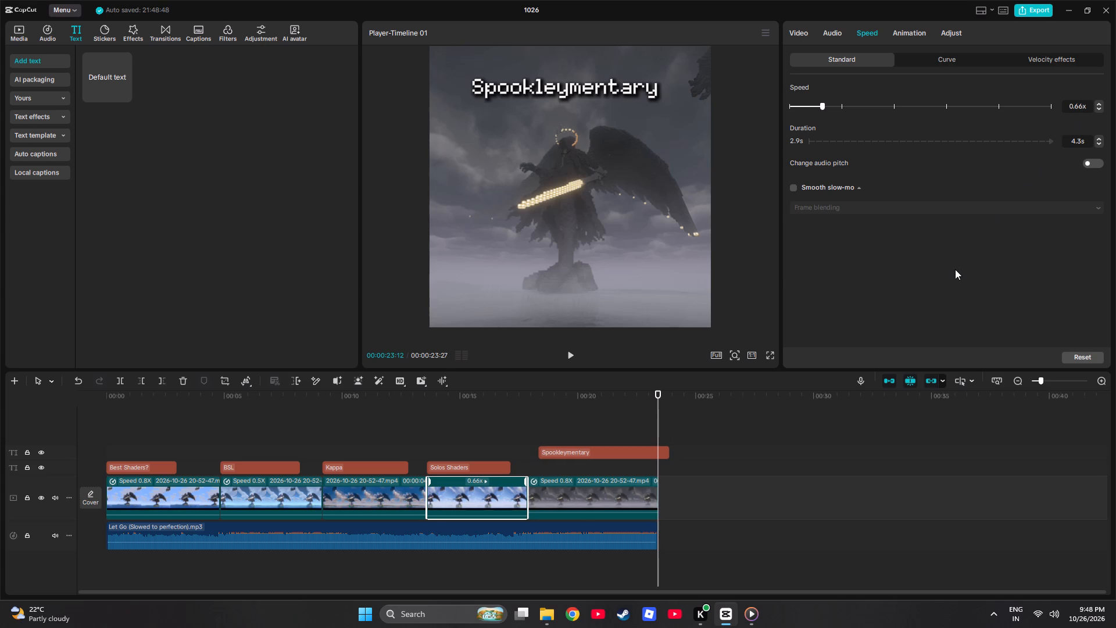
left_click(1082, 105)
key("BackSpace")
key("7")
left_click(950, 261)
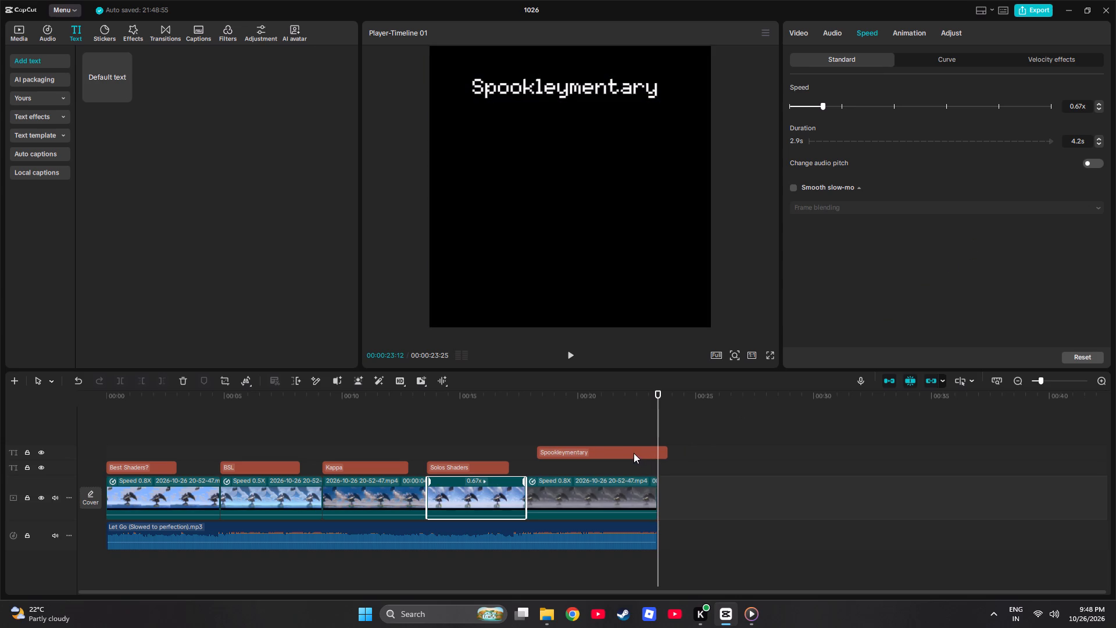
Move the "Spookleymentary" text earlier so it starts together with its video clip.
left_click(634, 453)
left_click_drag(624, 451, 616, 451)
Set the Solos Shaders video clip's speed to 0.70x and briefly play back its later part.
left_click(498, 496)
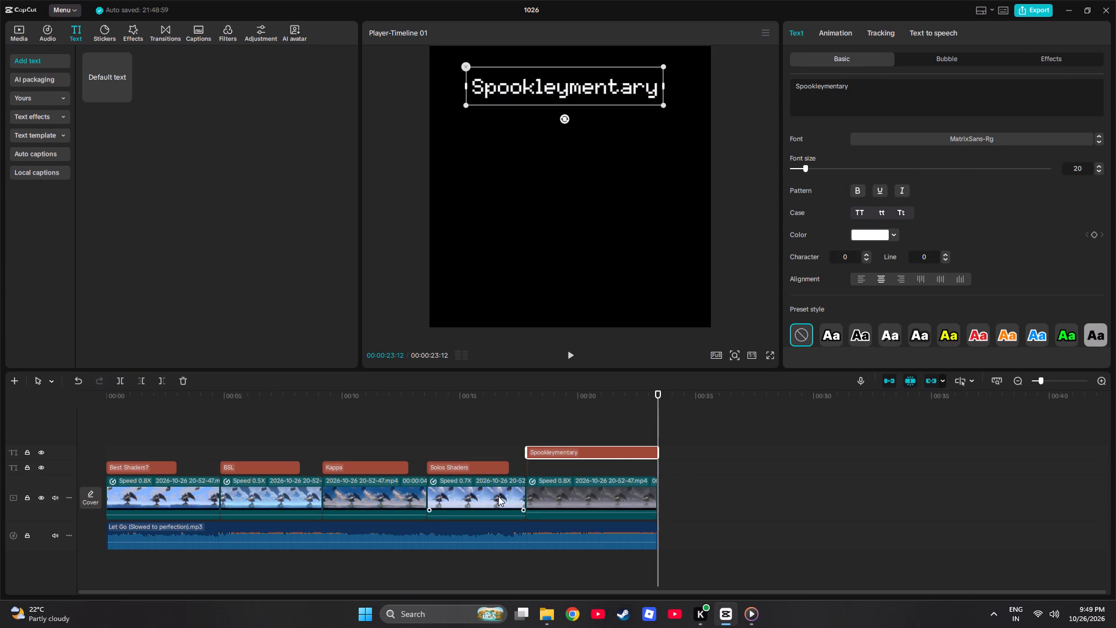
left_click(870, 31)
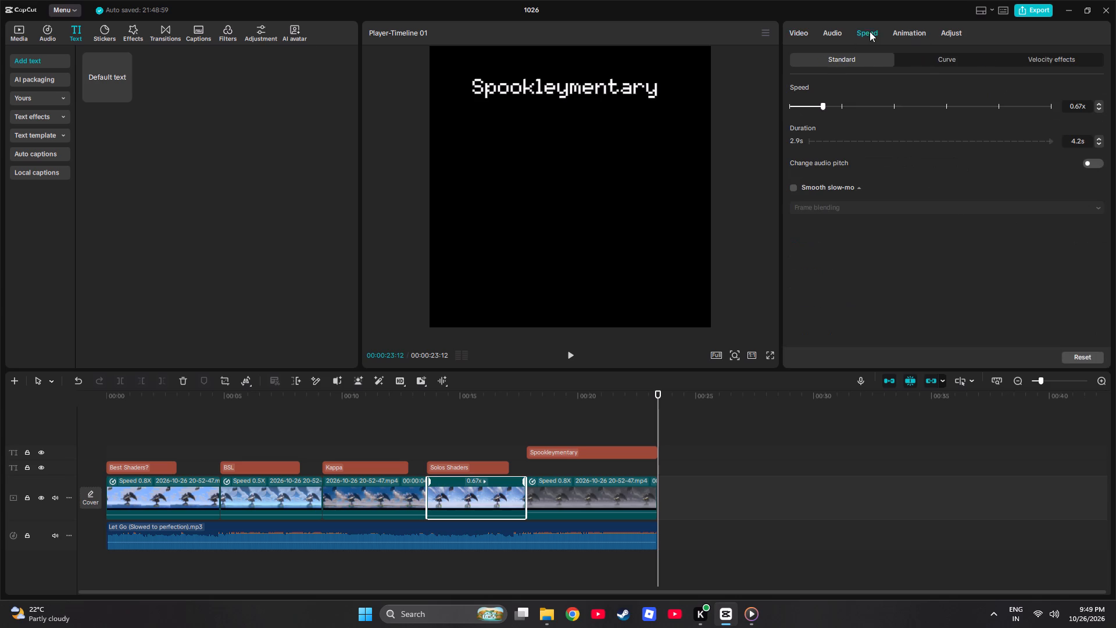
left_click(1082, 108)
key("BackSpace")
key("BackSpace")
key("7")
key("0")
left_click(969, 273)
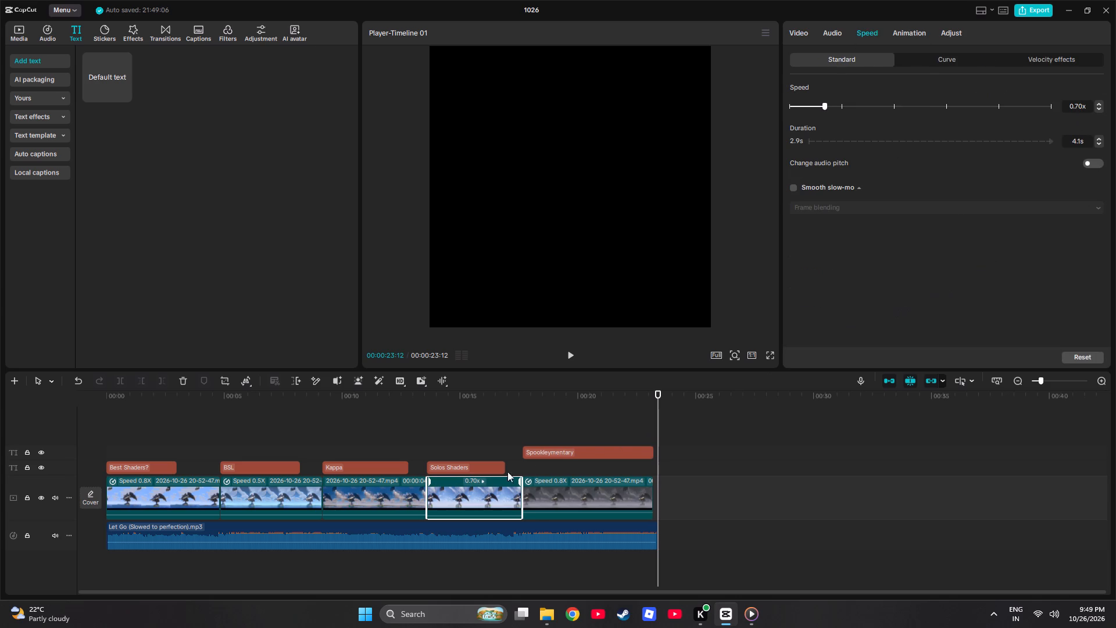
left_click(552, 451)
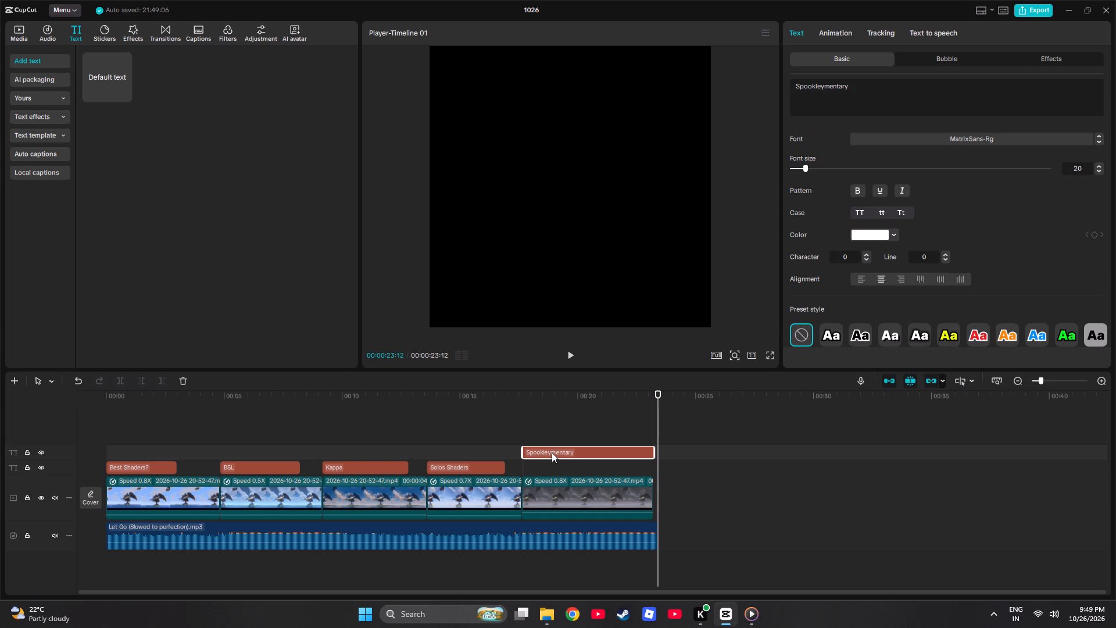
left_click(496, 433)
key("space")
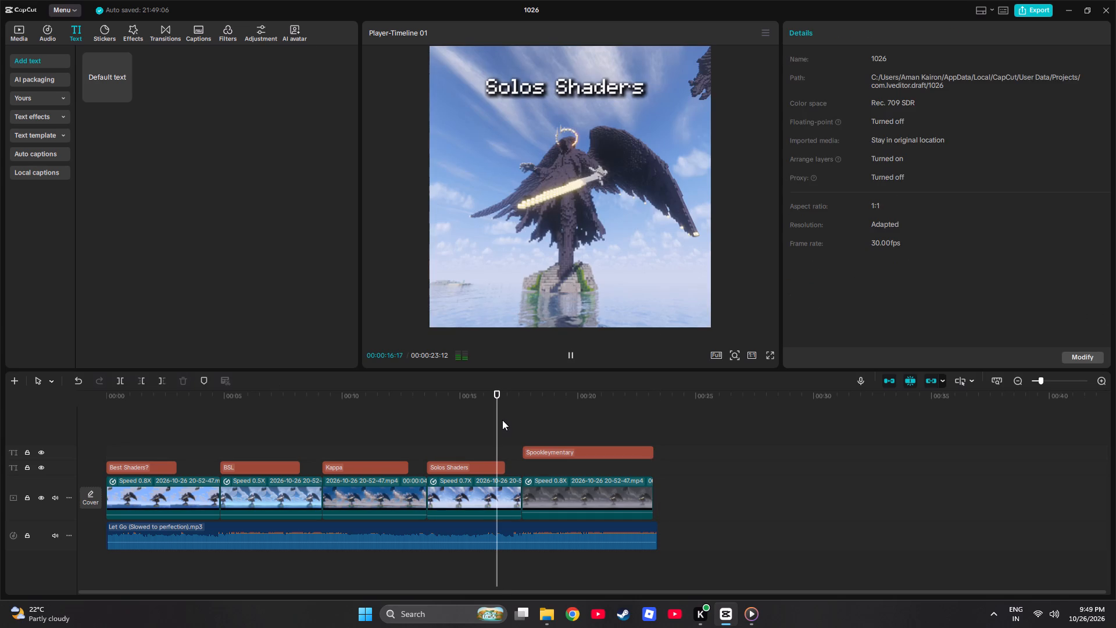
left_click(502, 420)
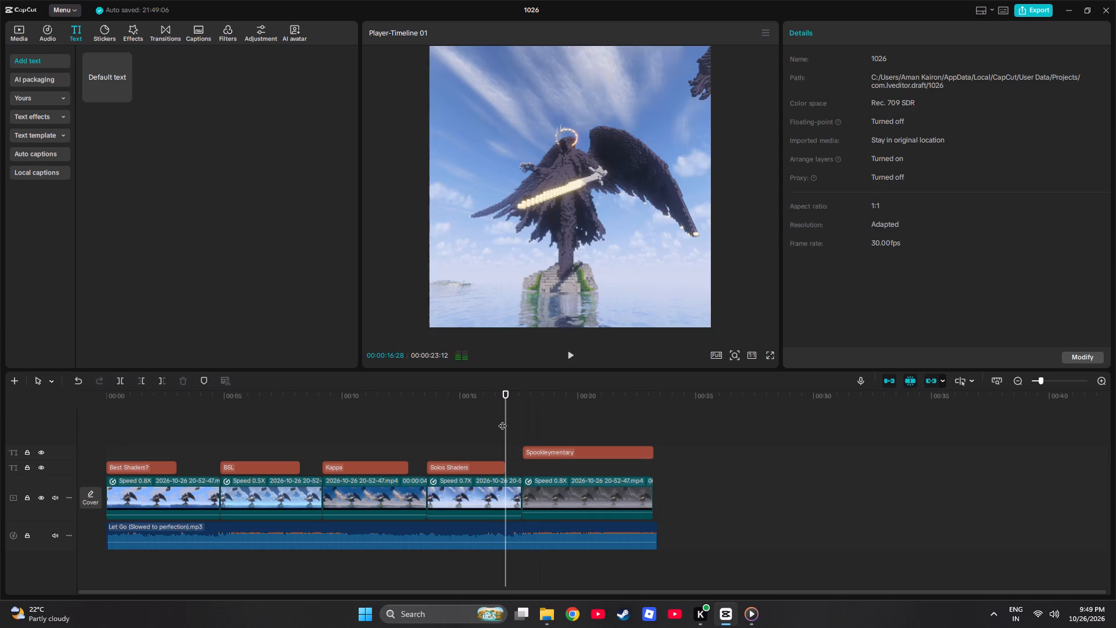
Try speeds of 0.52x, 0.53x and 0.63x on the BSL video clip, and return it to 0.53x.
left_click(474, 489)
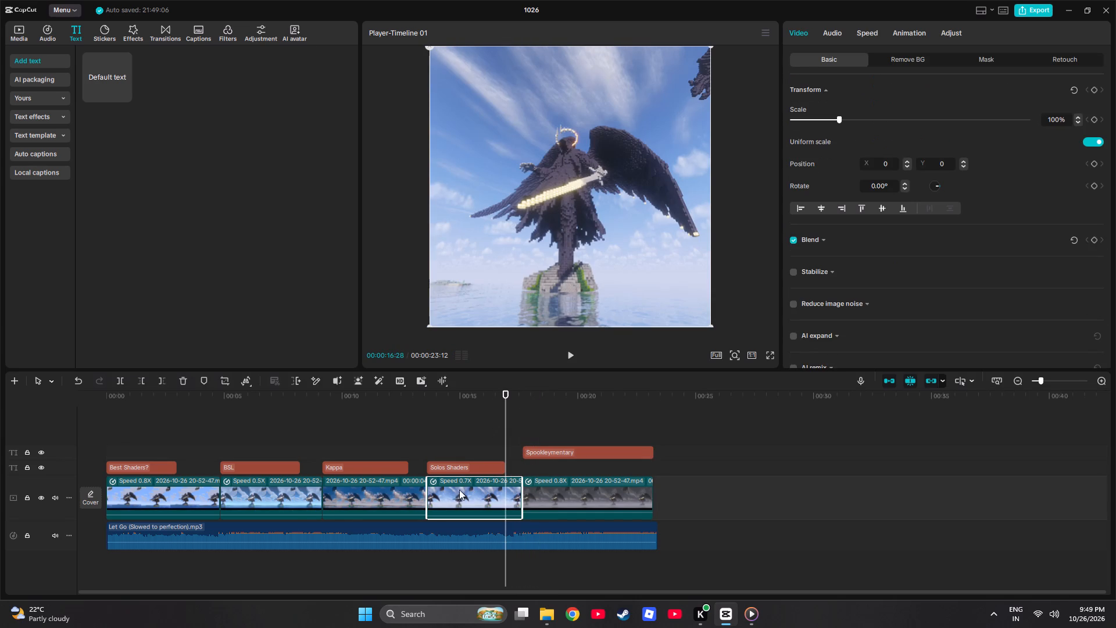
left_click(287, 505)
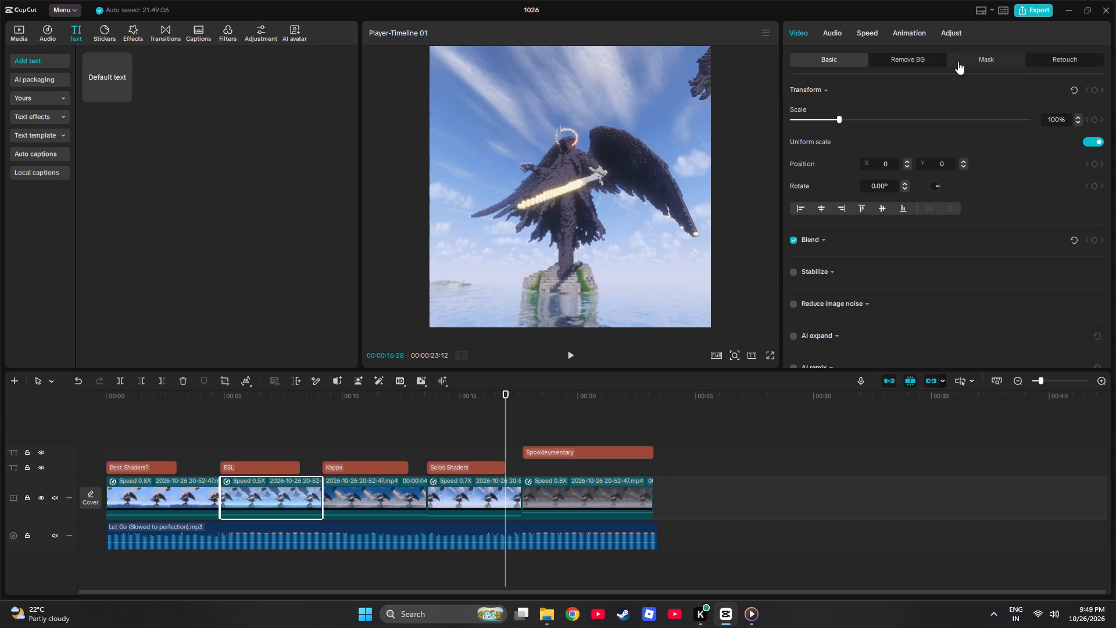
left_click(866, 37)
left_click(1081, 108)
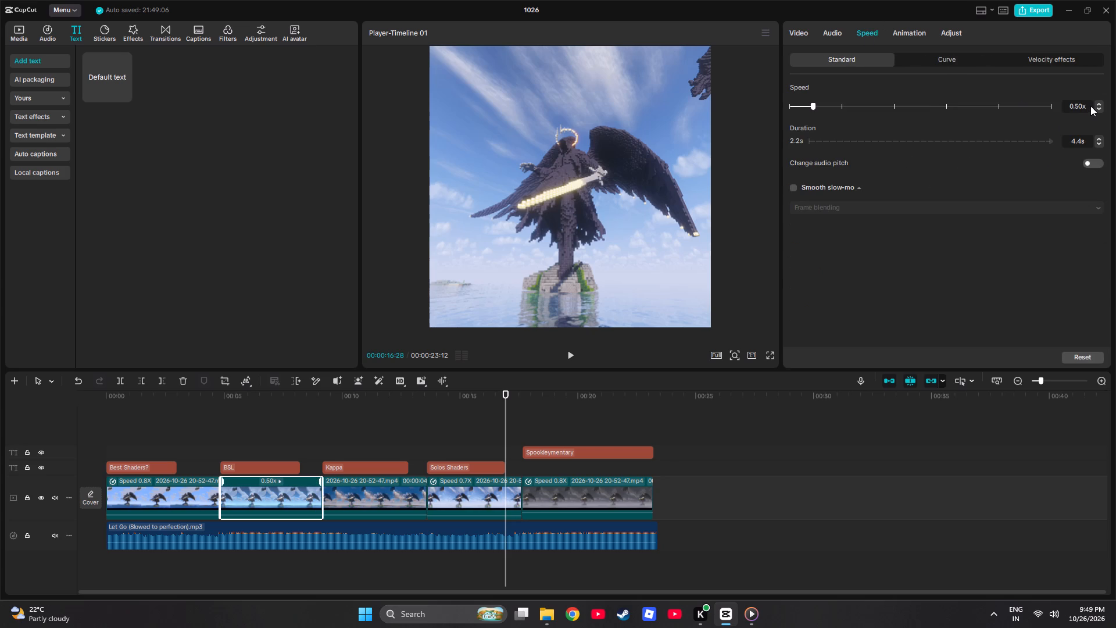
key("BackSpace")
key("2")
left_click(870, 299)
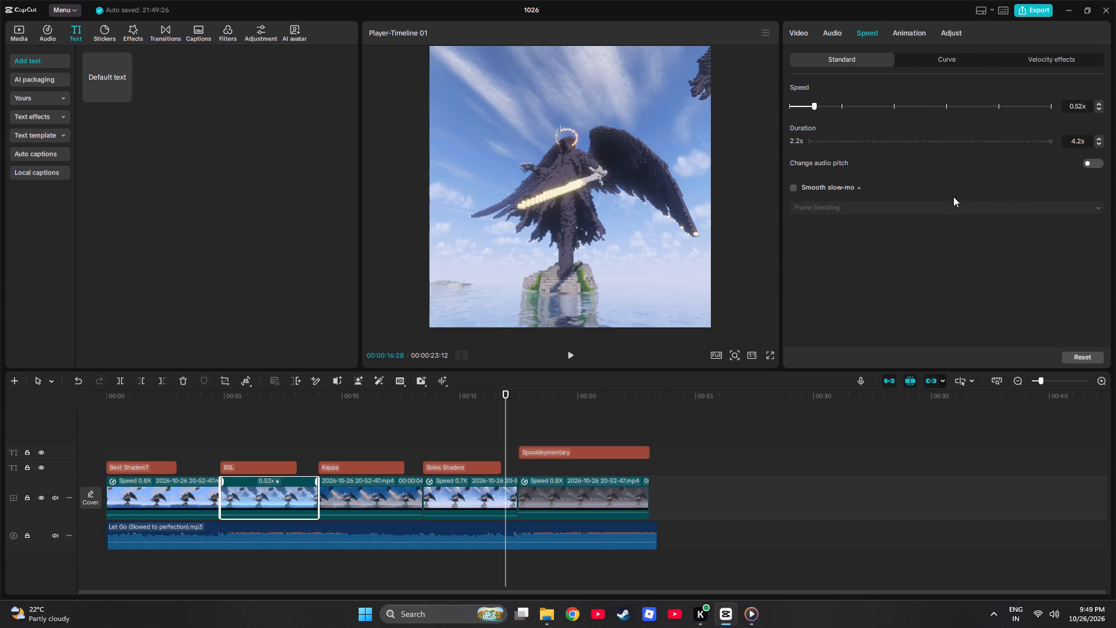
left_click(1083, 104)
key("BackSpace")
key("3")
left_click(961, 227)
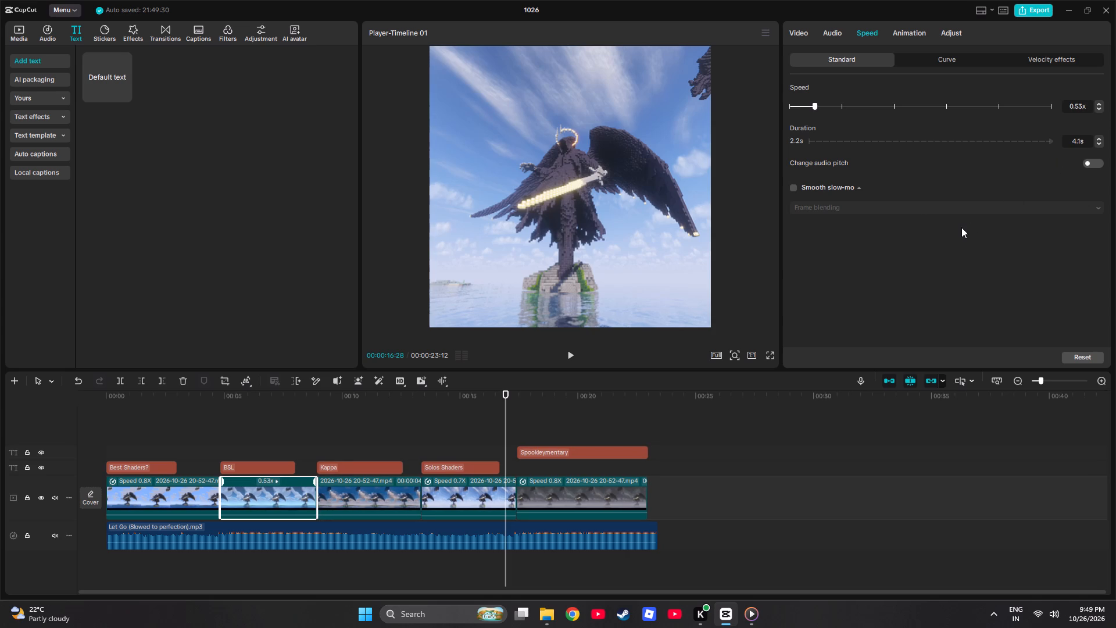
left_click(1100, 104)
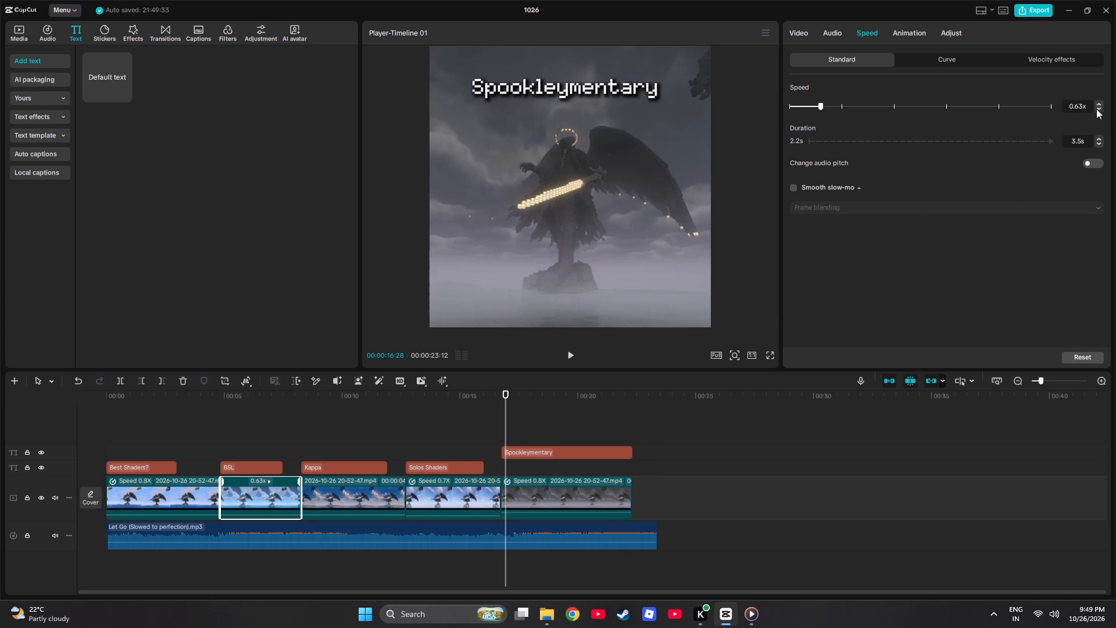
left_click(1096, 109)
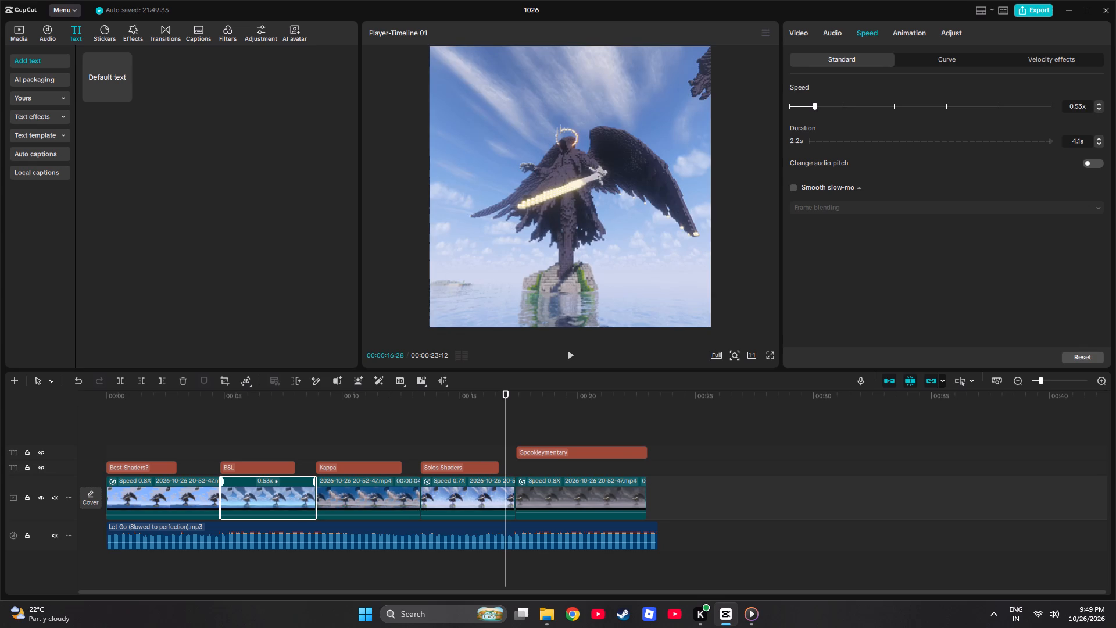
Set the BSL video clip's speed to 0.54x.
left_click(1082, 107)
key("BackSpace")
key("4")
left_click(971, 233)
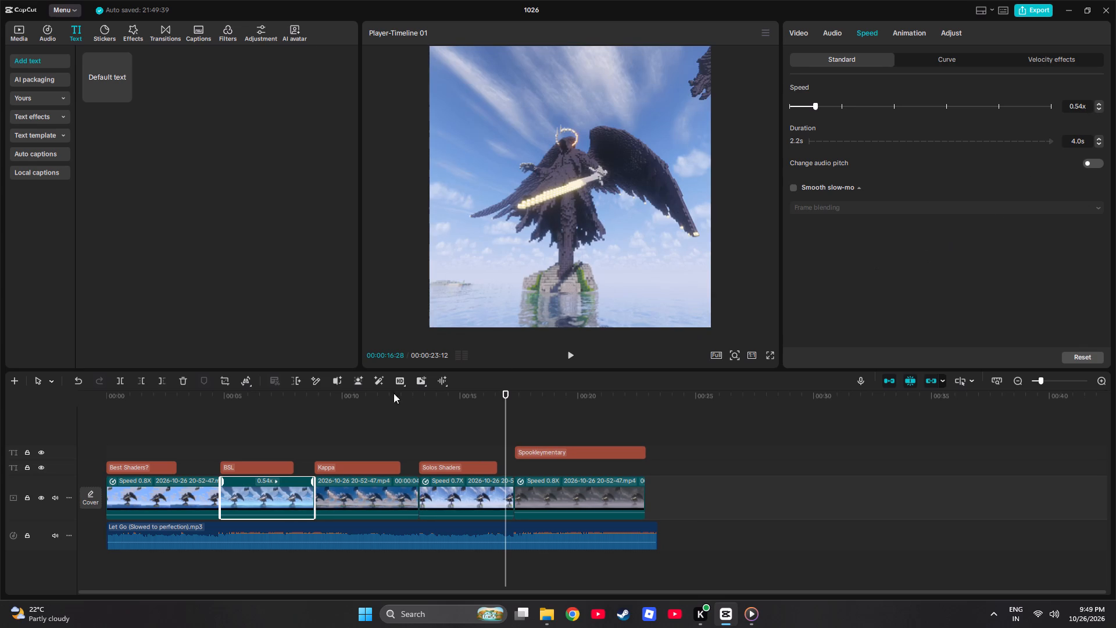
Play the whole video from the start in full screen to review the clip timing against the music.
left_click(772, 357)
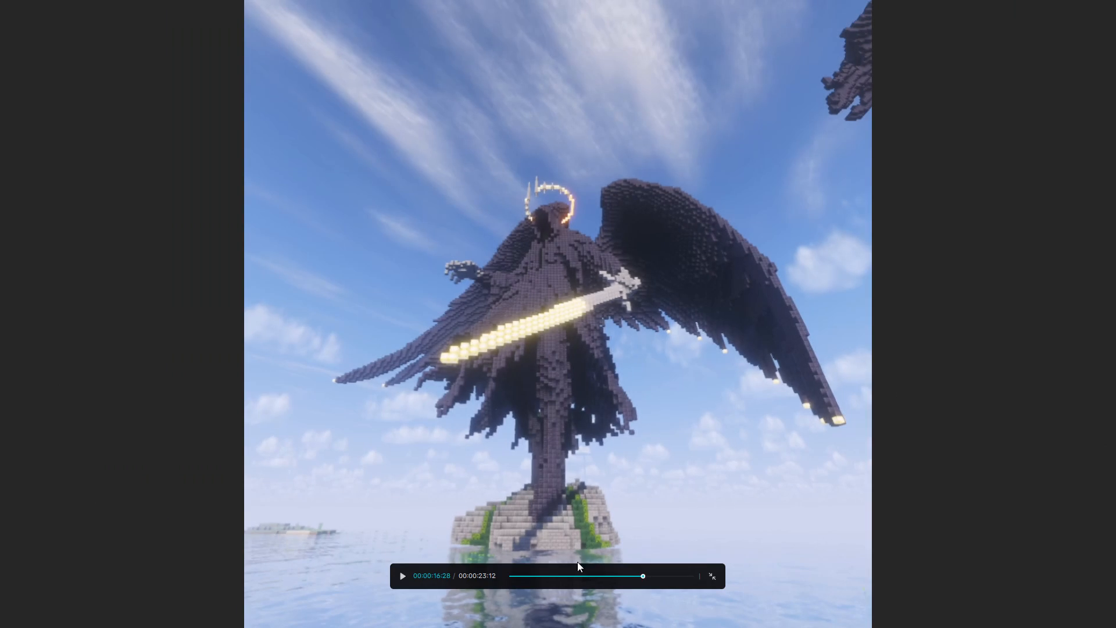
left_click_drag(531, 573, 498, 580)
left_click_drag(521, 573, 498, 576)
left_click_drag(525, 573, 475, 571)
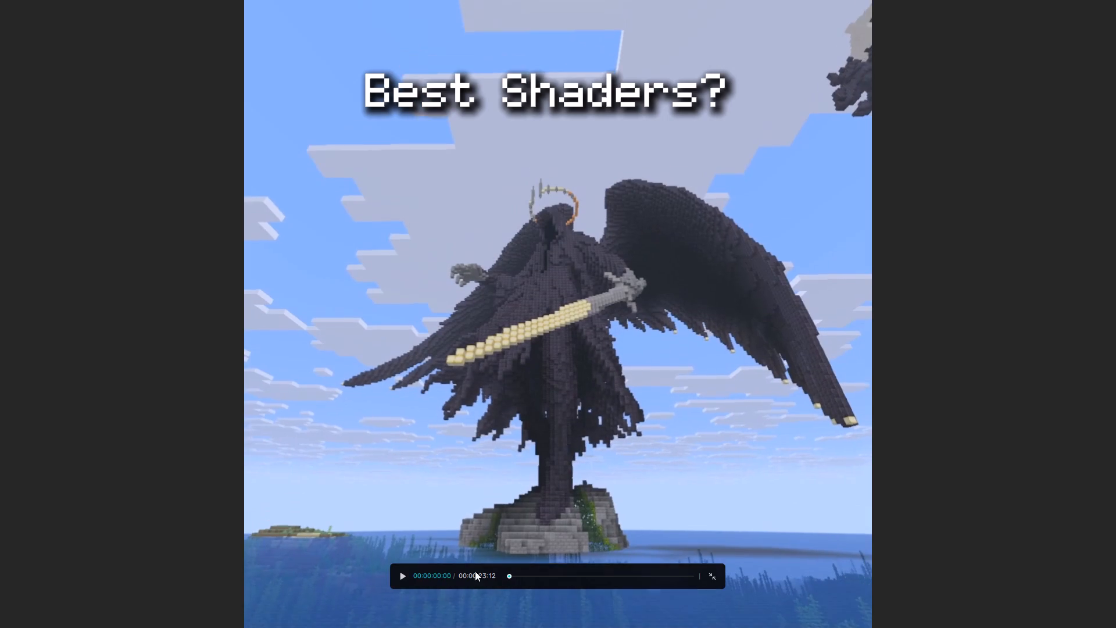
left_click_drag(475, 571, 470, 570)
left_click(403, 576)
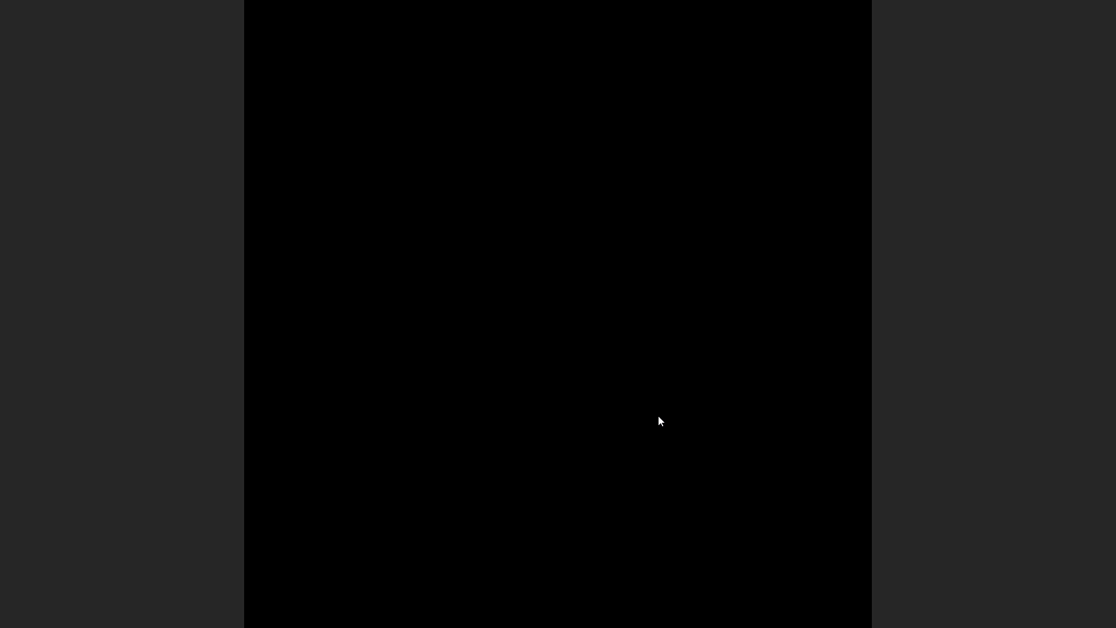
left_click(686, 412)
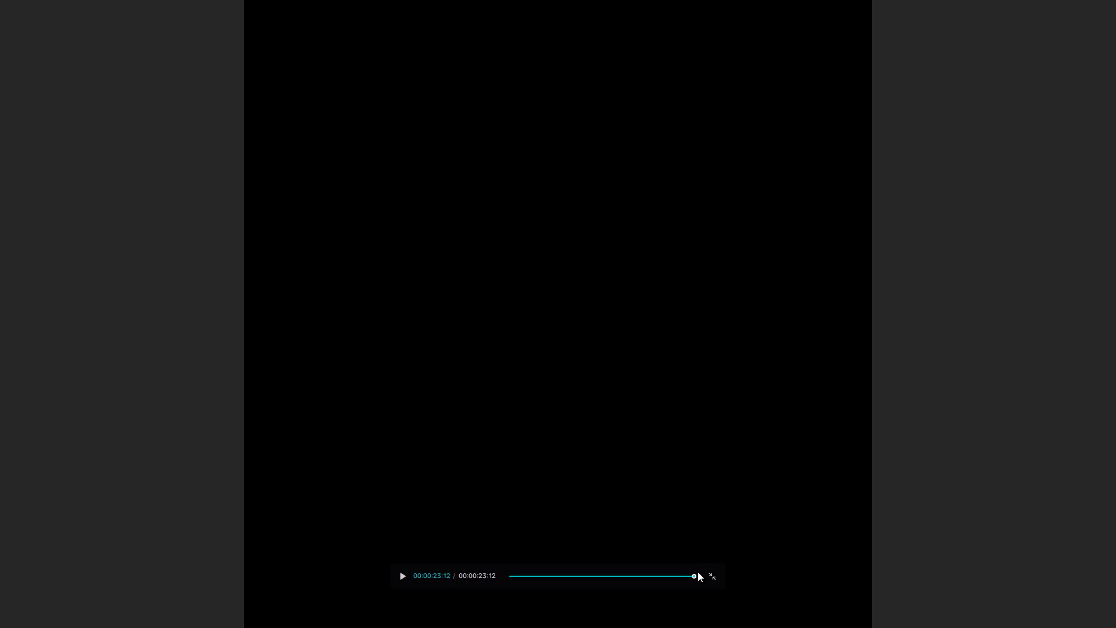
left_click(708, 572)
Move the "Spookleymentary" text down onto the same track as the other shader labels, above its video clip.
double_click(550, 461)
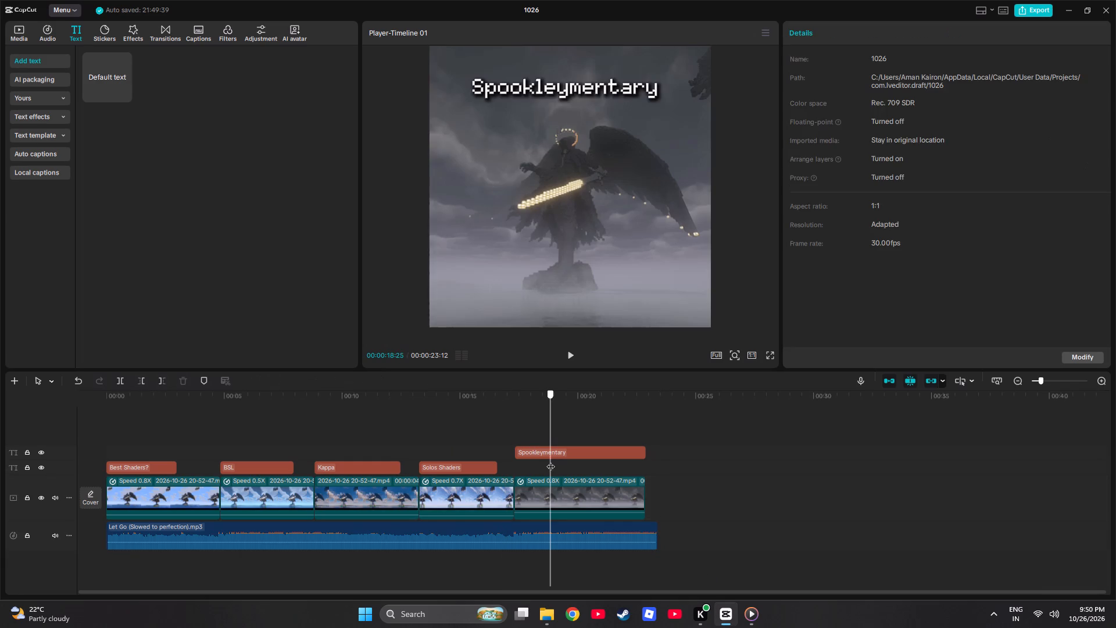
left_click(560, 454)
left_click_drag(570, 447, 573, 459)
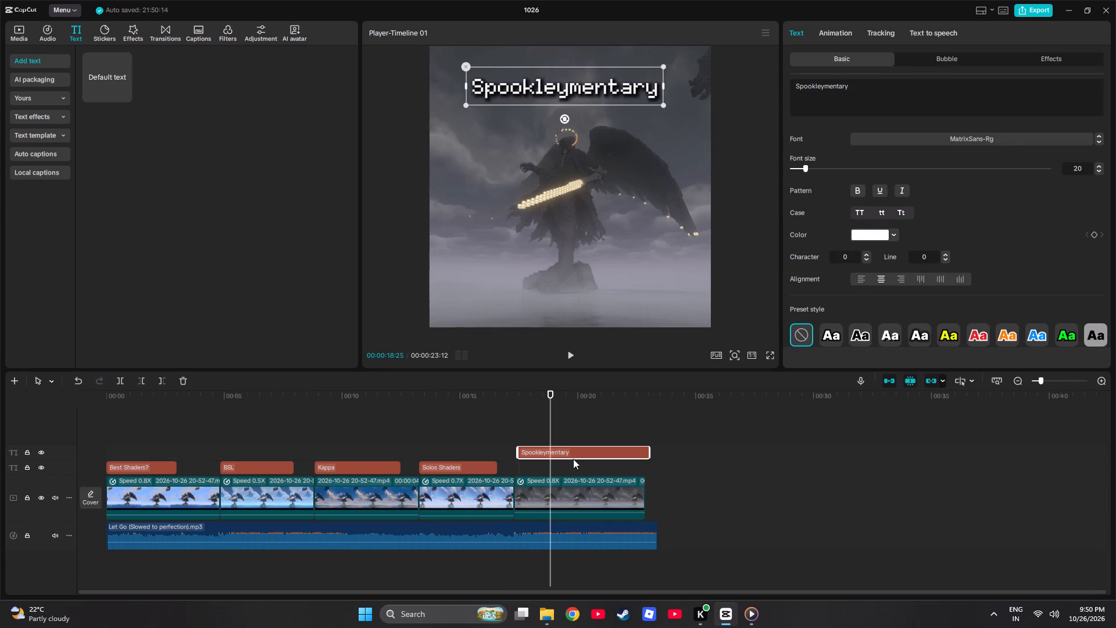
left_click(573, 472)
left_click(573, 454)
left_click(573, 463)
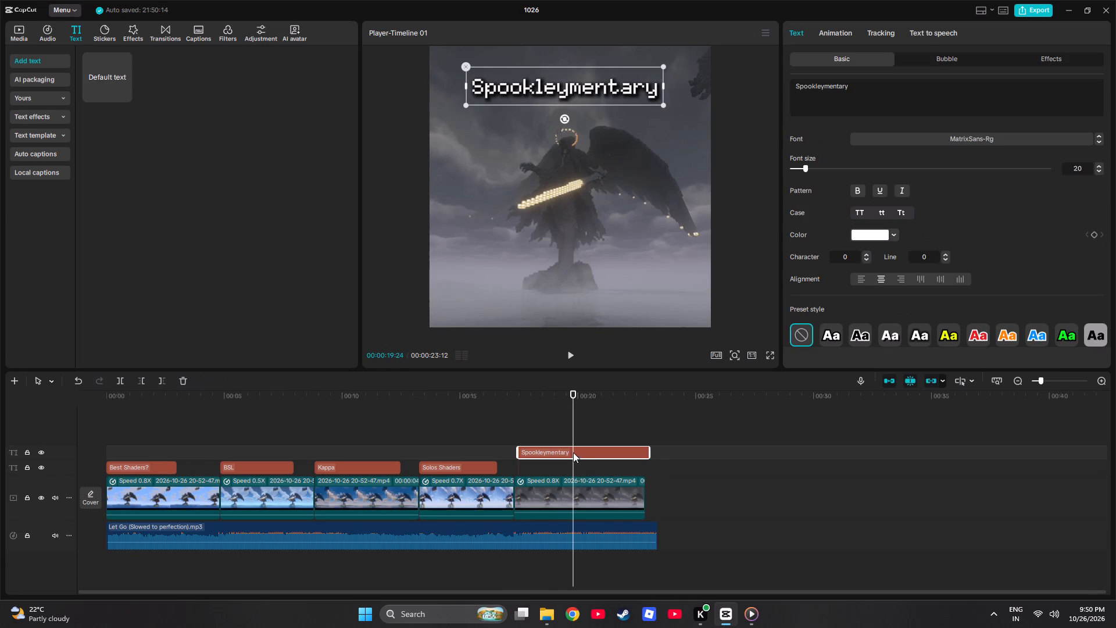
left_click_drag(573, 452, 573, 468)
Move the "Best Shaders?" title down from the top of the frame to just above the middle.
left_click(221, 431)
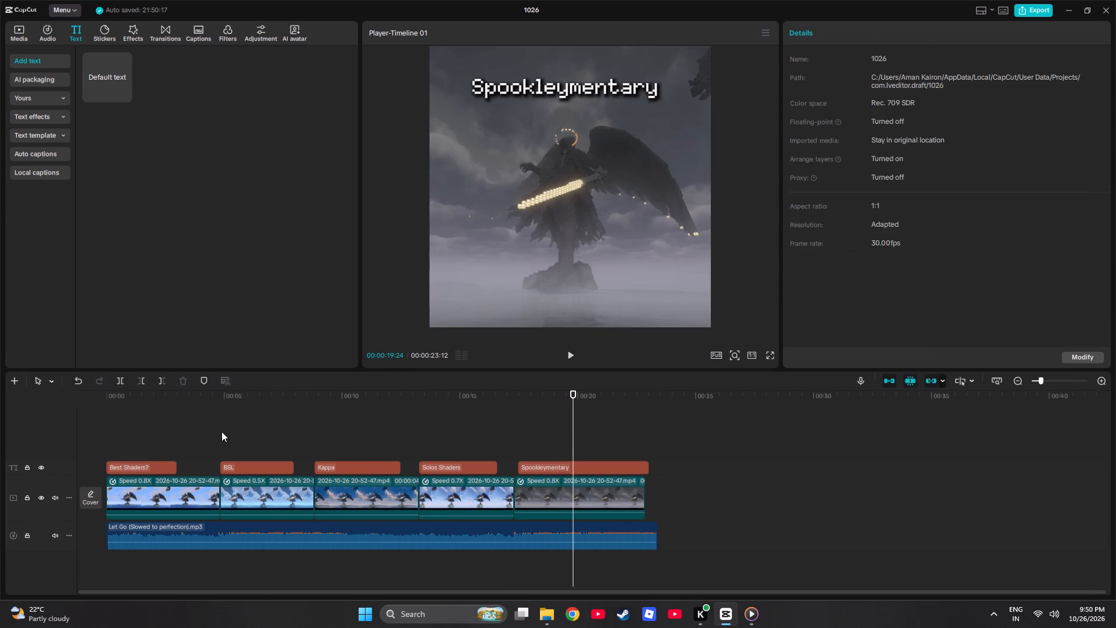
left_click(137, 468)
left_click(128, 428)
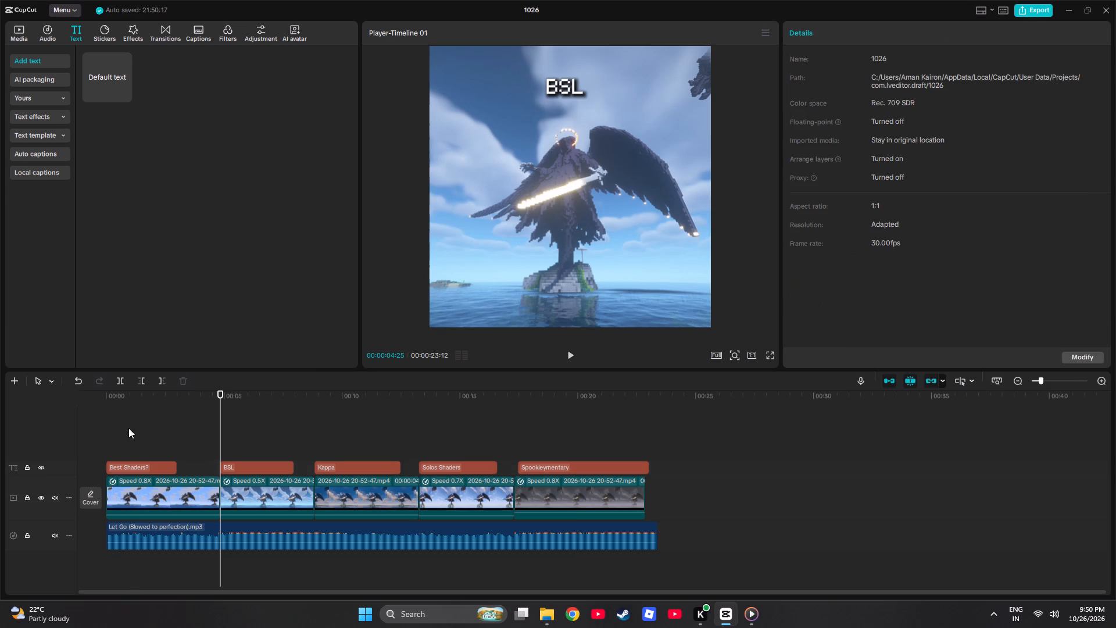
left_click(140, 468)
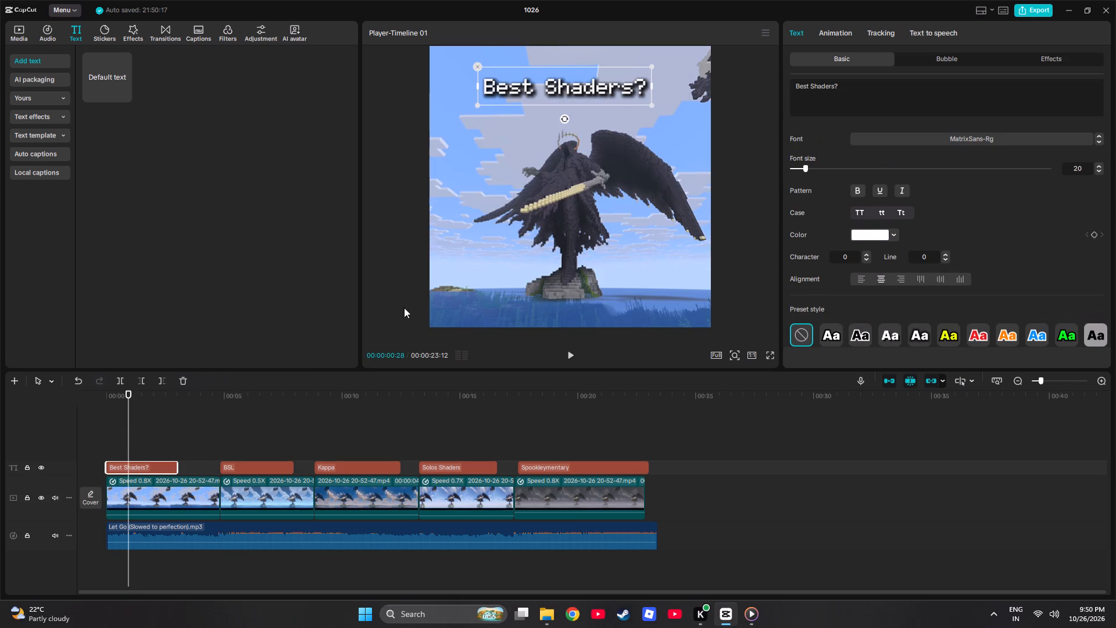
left_click_drag(624, 76, 627, 174)
Move the "BSL" label to near the upper-left corner of the video frame.
left_click(256, 465)
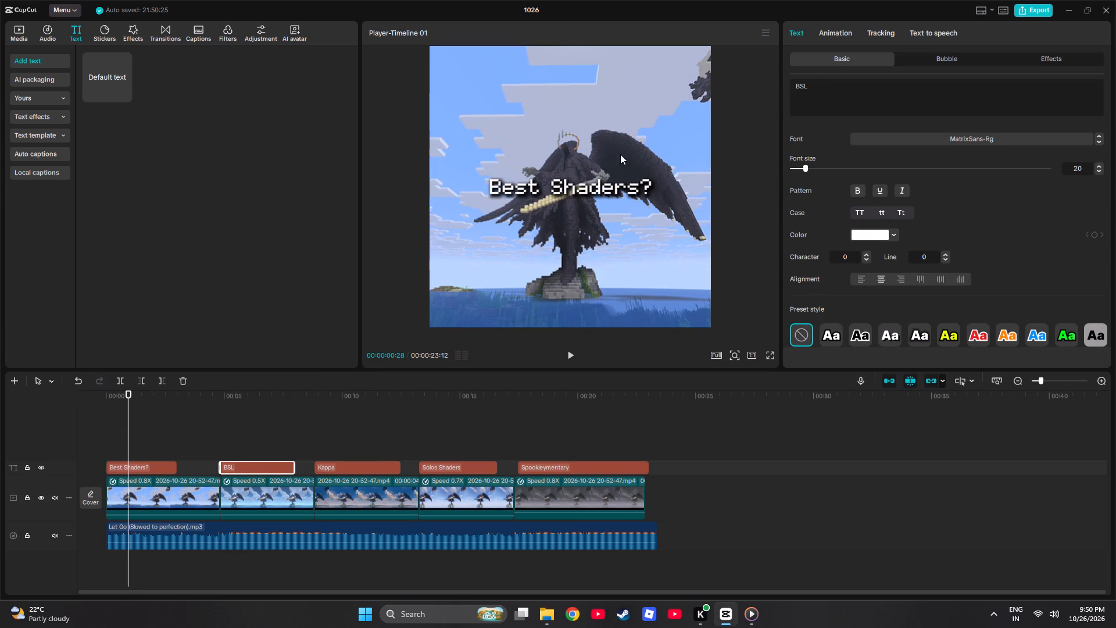
left_click(237, 439)
left_click(242, 474)
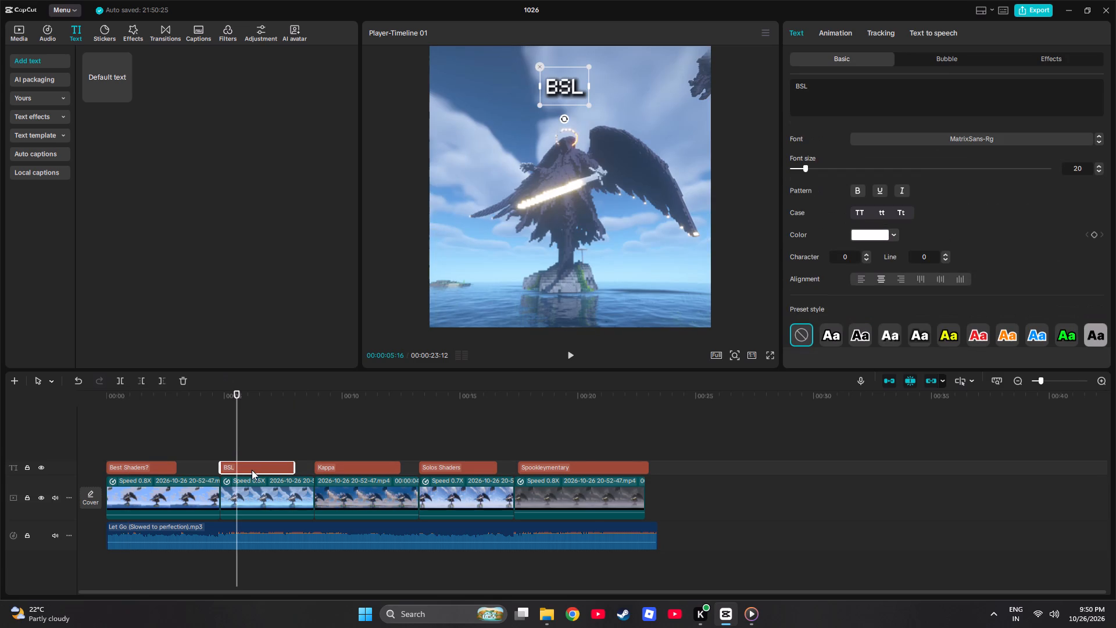
left_click_drag(561, 83, 464, 67)
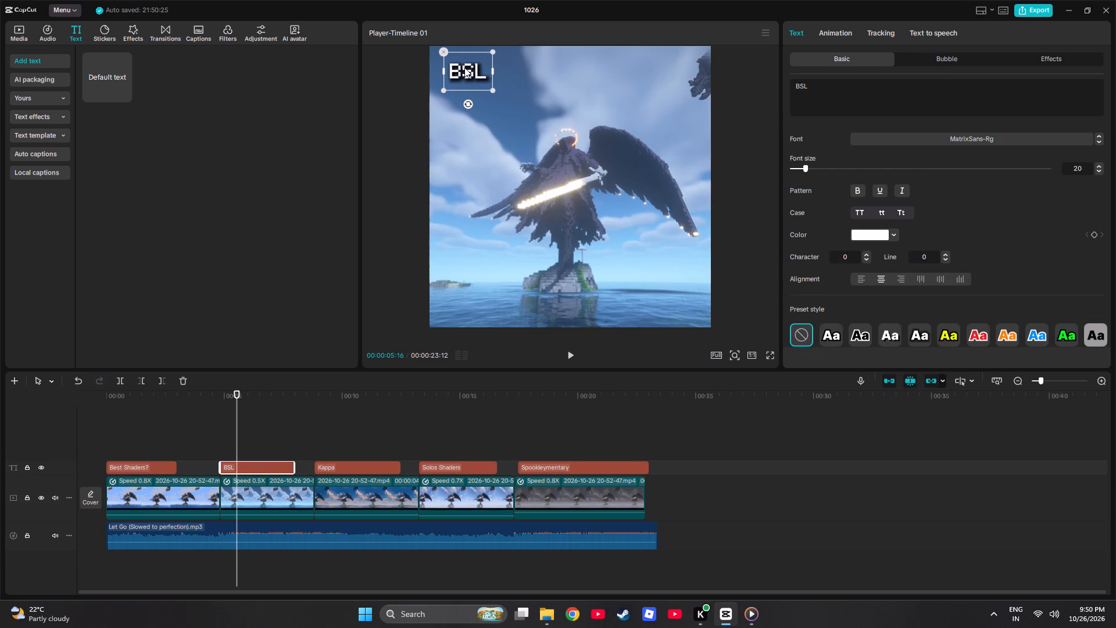
left_click_drag(464, 67, 461, 66)
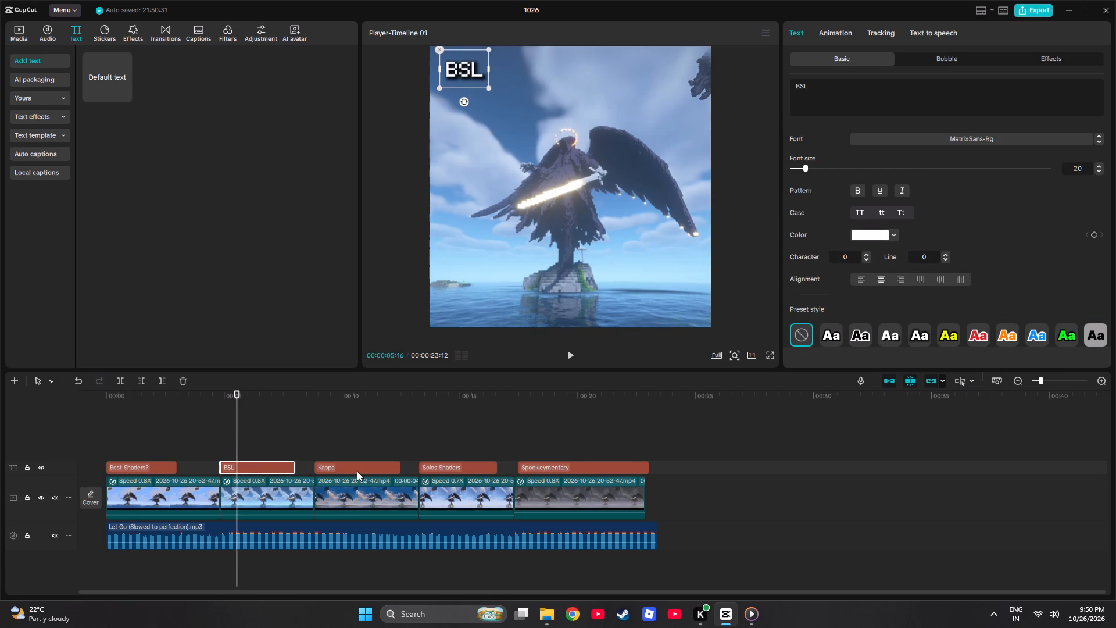
Move the "Kappa" label into the upper-left corner of the video frame, its box flush with the edges.
left_click(345, 438)
left_click(339, 466)
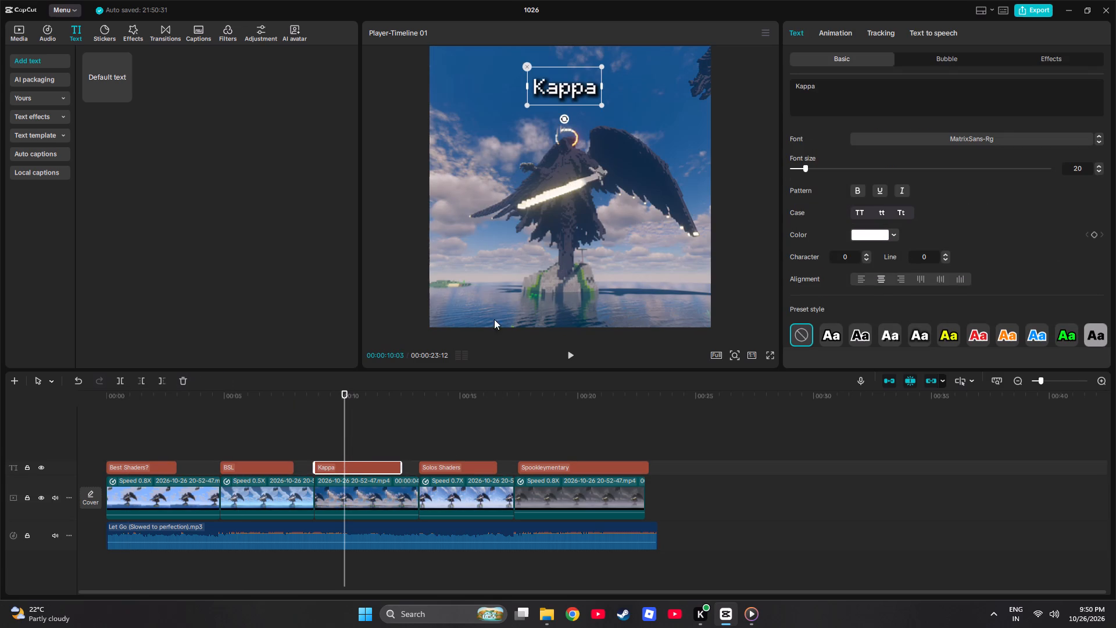
left_click_drag(568, 104, 549, 98)
left_click_drag(528, 98, 450, 85)
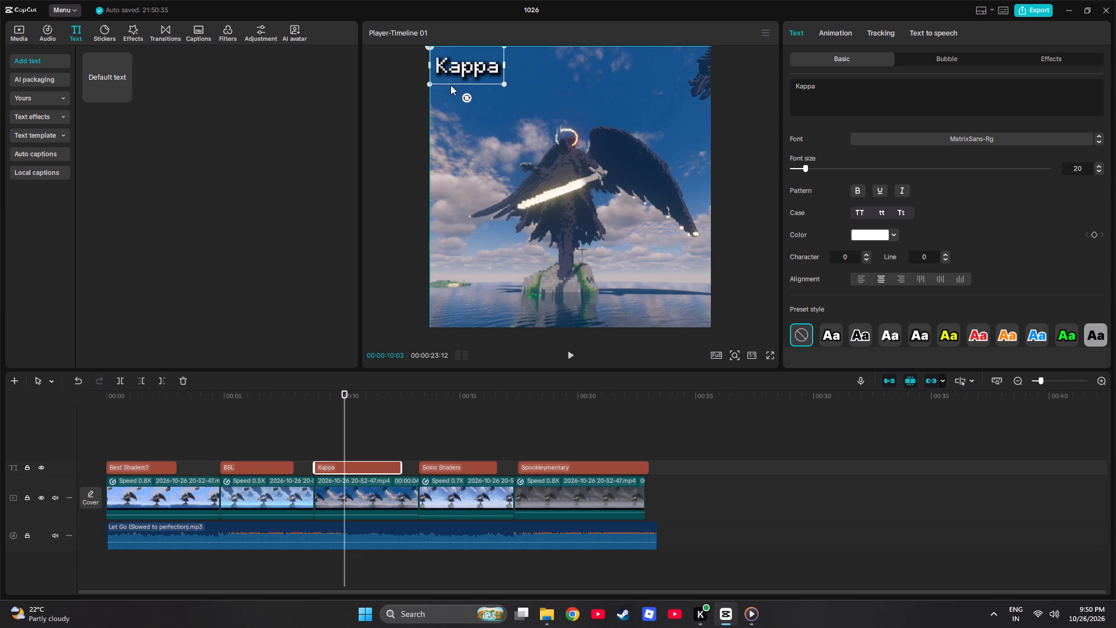
left_click_drag(450, 85, 452, 84)
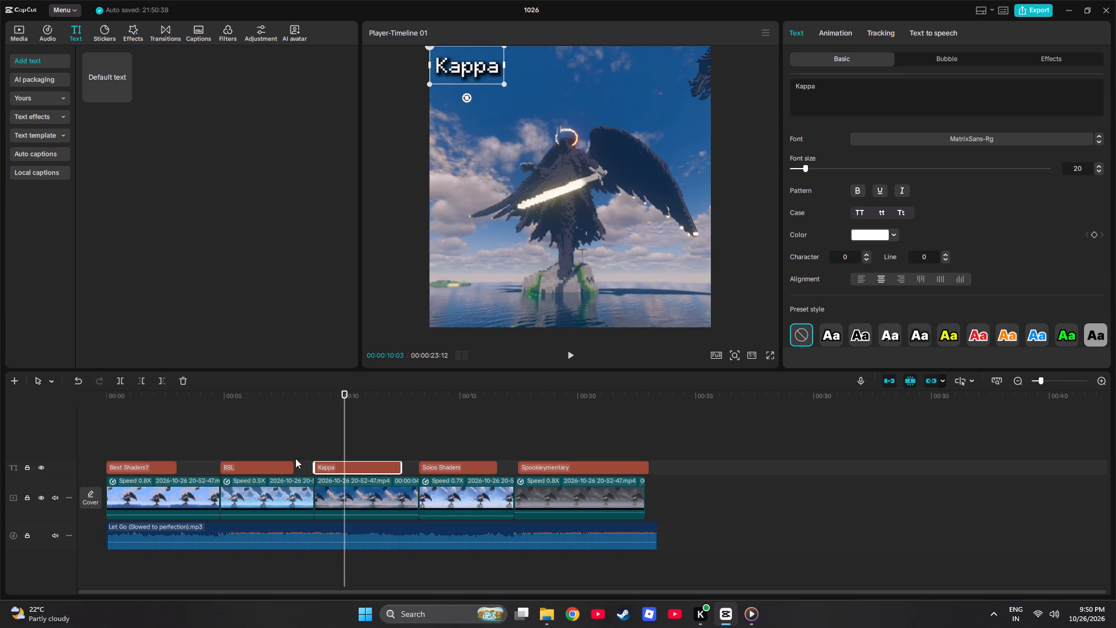
Reposition the "BSL" label flush with the frame's upper-left corner, matching the placement of the "Kappa" label.
left_click(266, 472)
left_click(475, 72)
left_click(257, 418)
left_click(252, 466)
left_click_drag(473, 83, 468, 81)
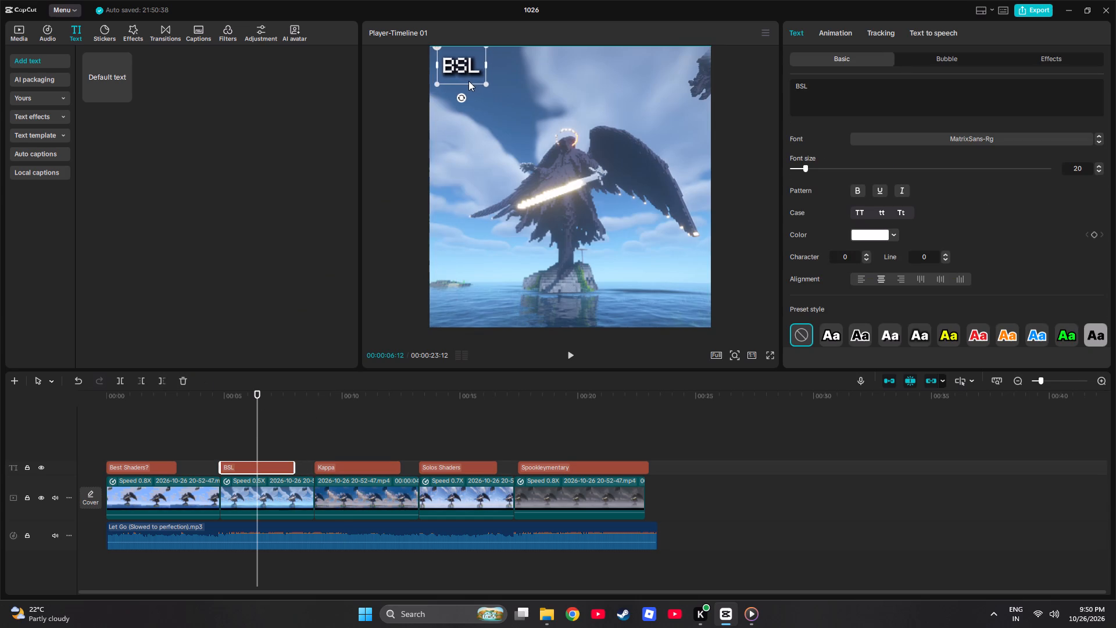
left_click_drag(468, 81, 464, 81)
Move the "Solos Shaders" label into the upper-left corner of the video frame like the previous labels.
left_click(430, 361)
left_click(446, 460)
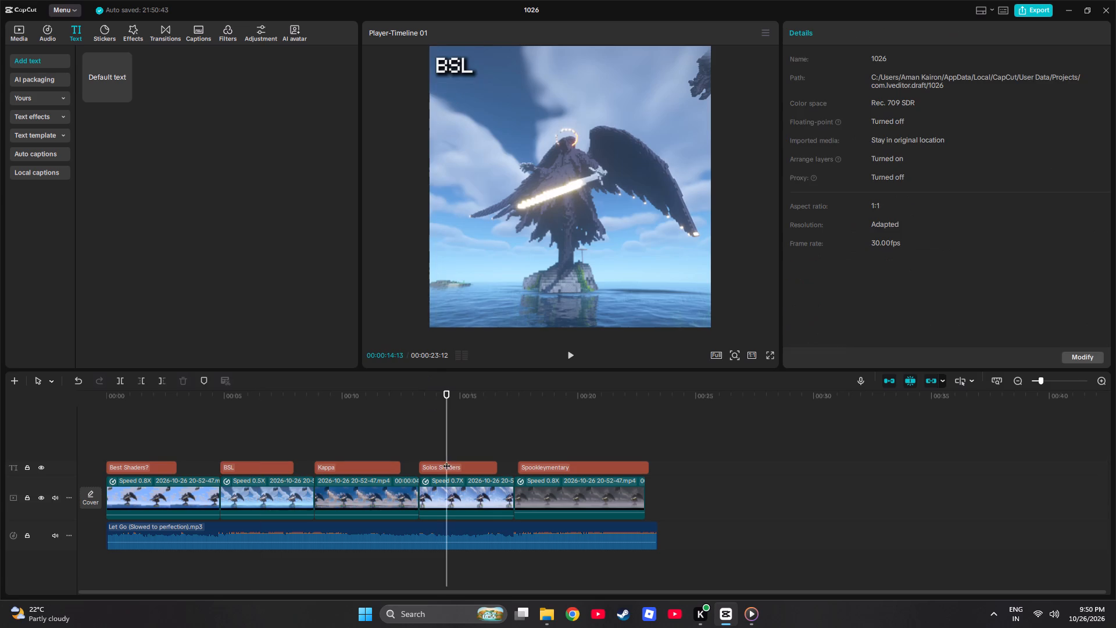
left_click(470, 465)
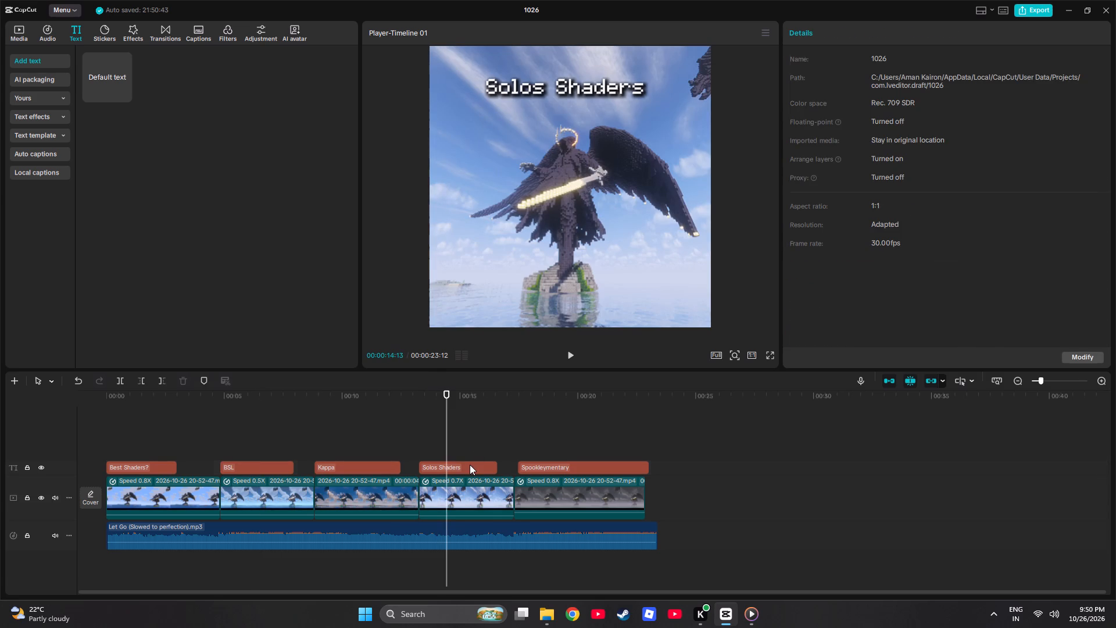
left_click_drag(587, 83, 529, 58)
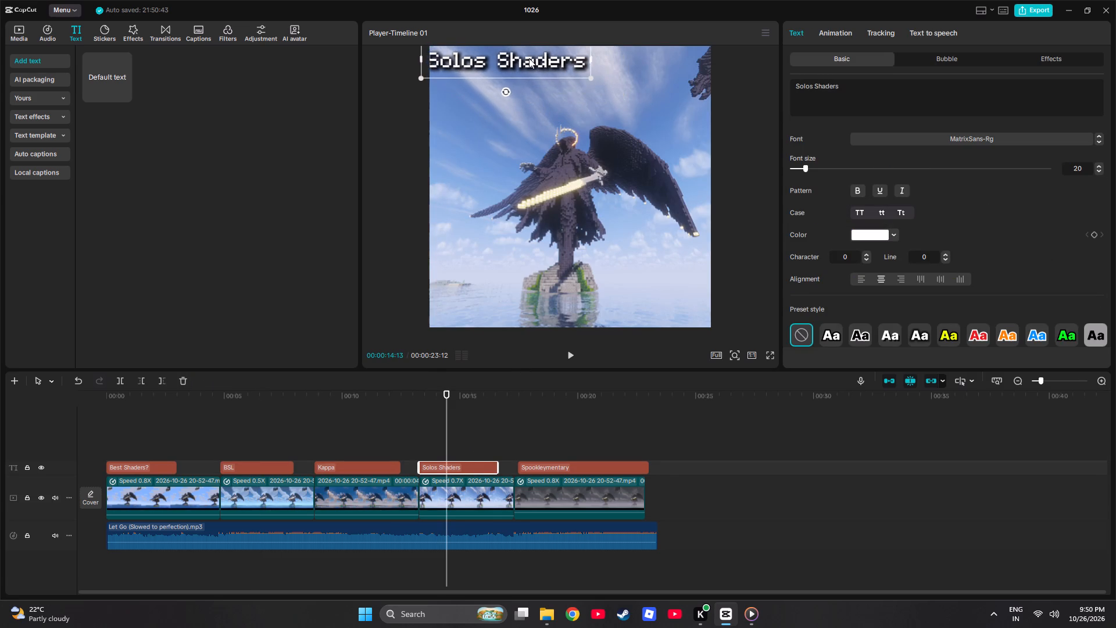
left_click_drag(529, 58, 540, 63)
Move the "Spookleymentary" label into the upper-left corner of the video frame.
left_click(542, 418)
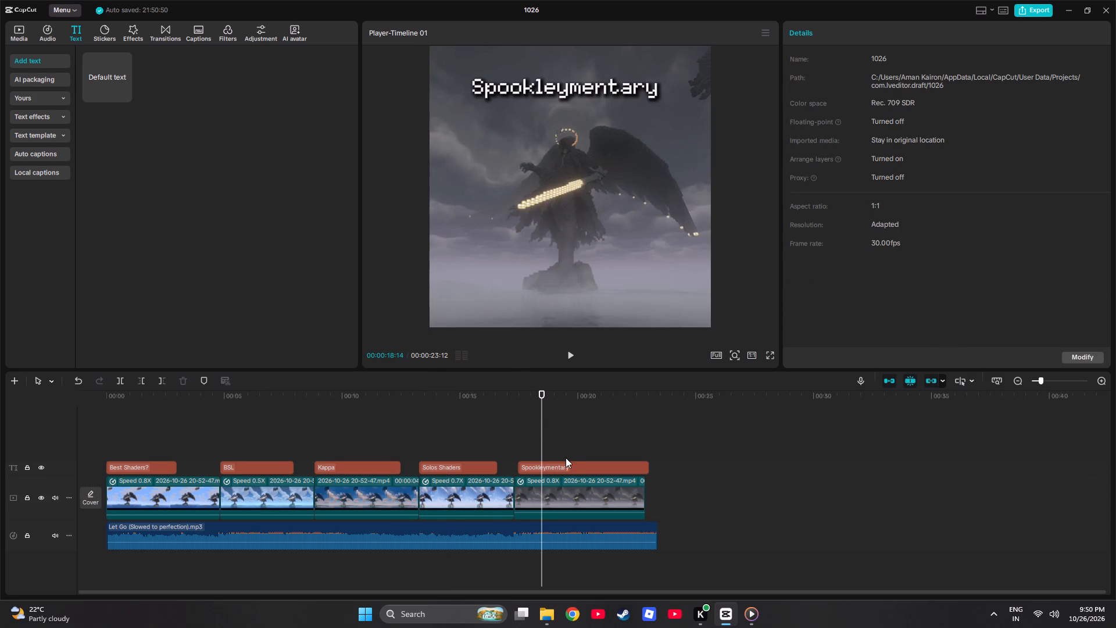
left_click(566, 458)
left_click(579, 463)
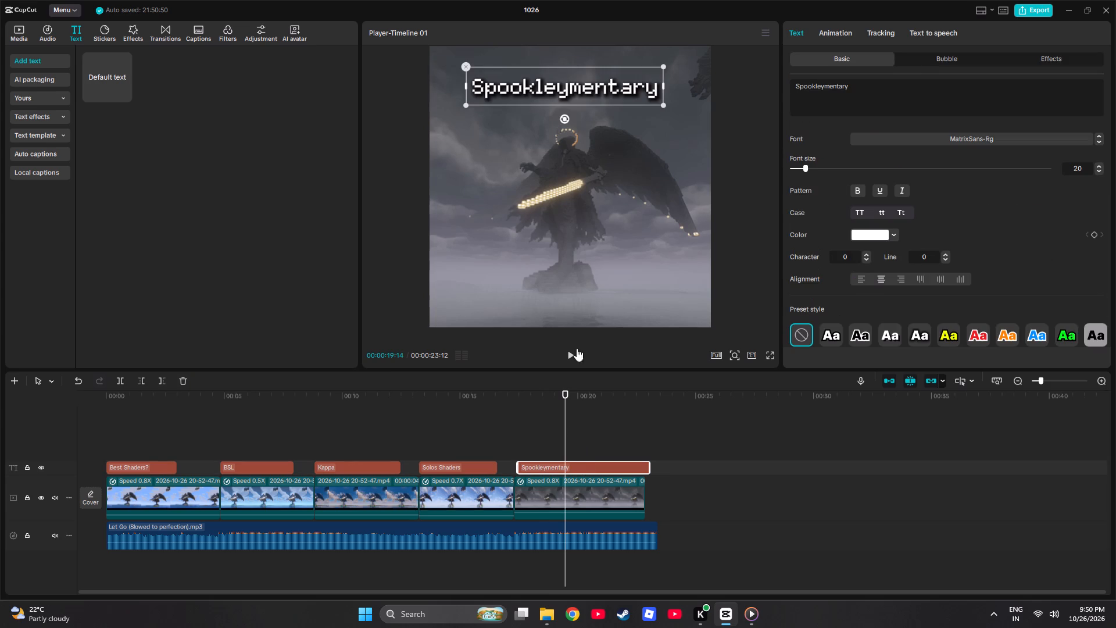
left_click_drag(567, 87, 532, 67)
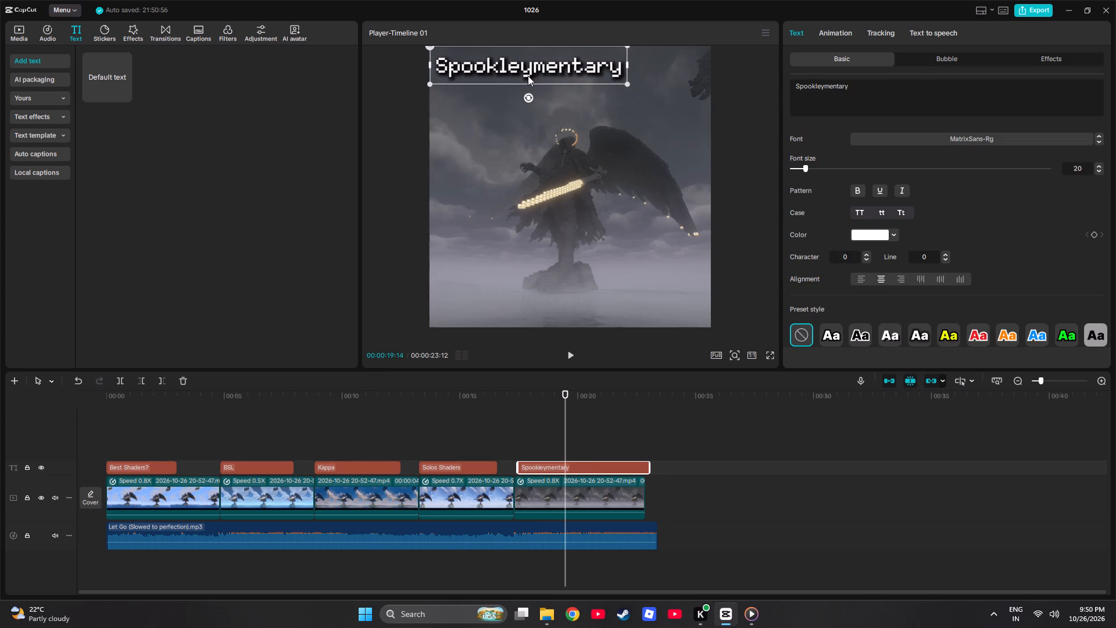
Play the video in full screen from near the end of the first clip to review the new label positions.
left_click(211, 420)
left_click(768, 354)
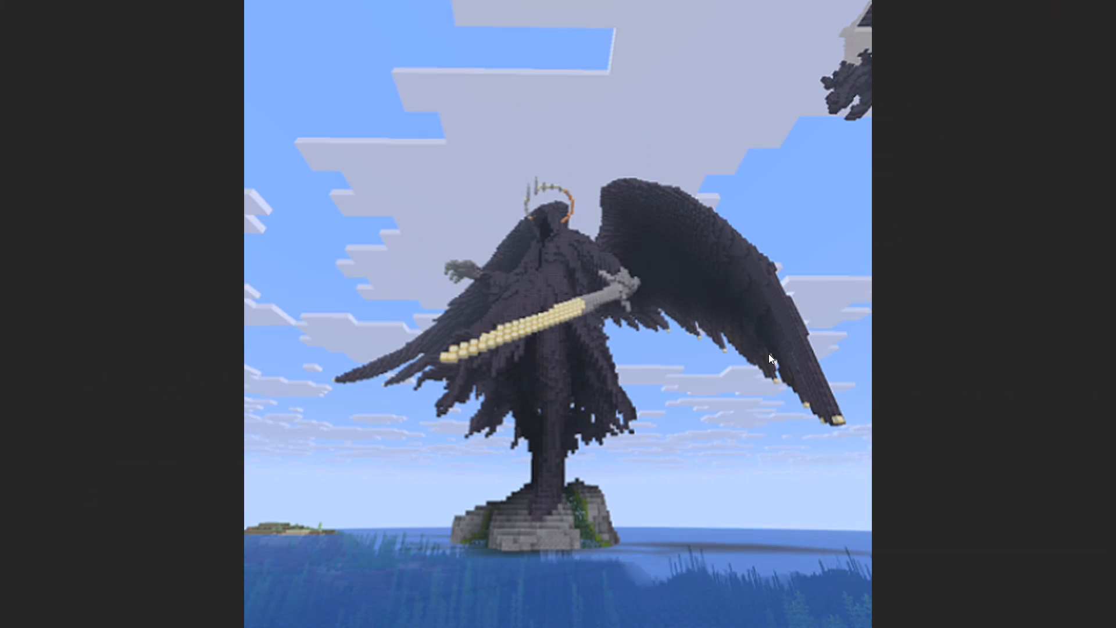
left_click(398, 572)
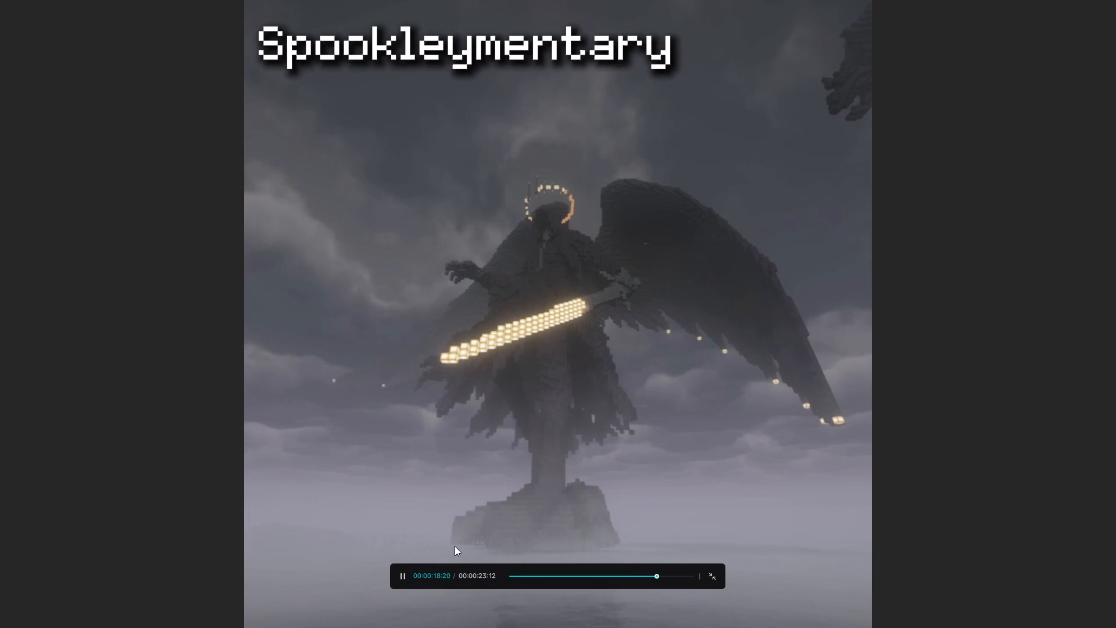
left_click(713, 583)
Scale the "Spookleymentary" label down to 45% and centre it horizontally near the frame's top, at X 0, Y 1407.
left_click(539, 442)
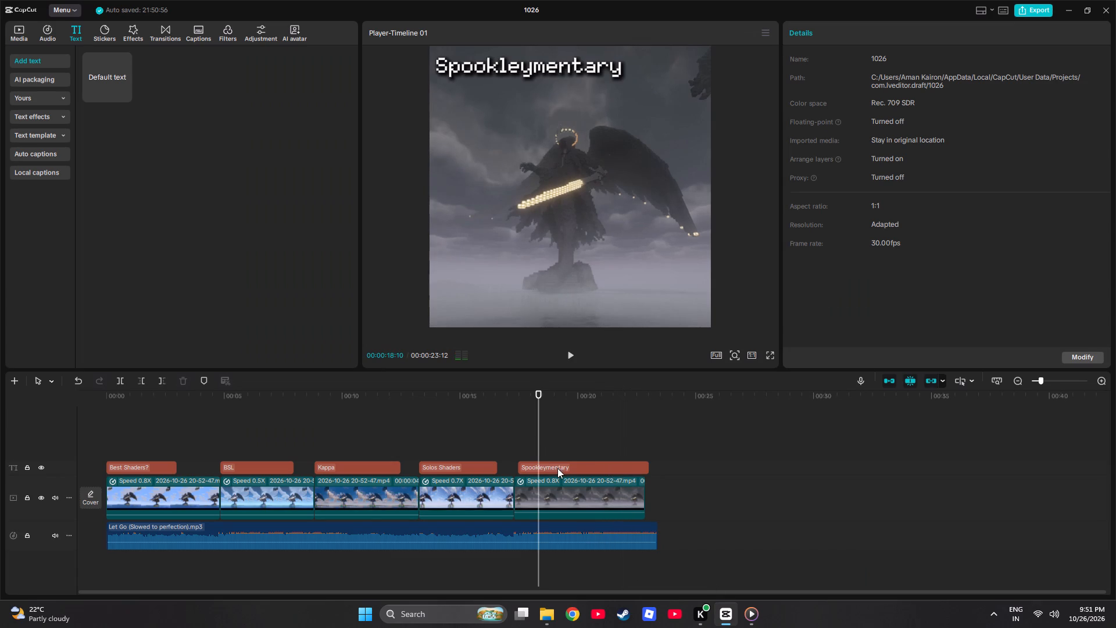
left_click(557, 468)
left_click_drag(566, 60, 588, 76)
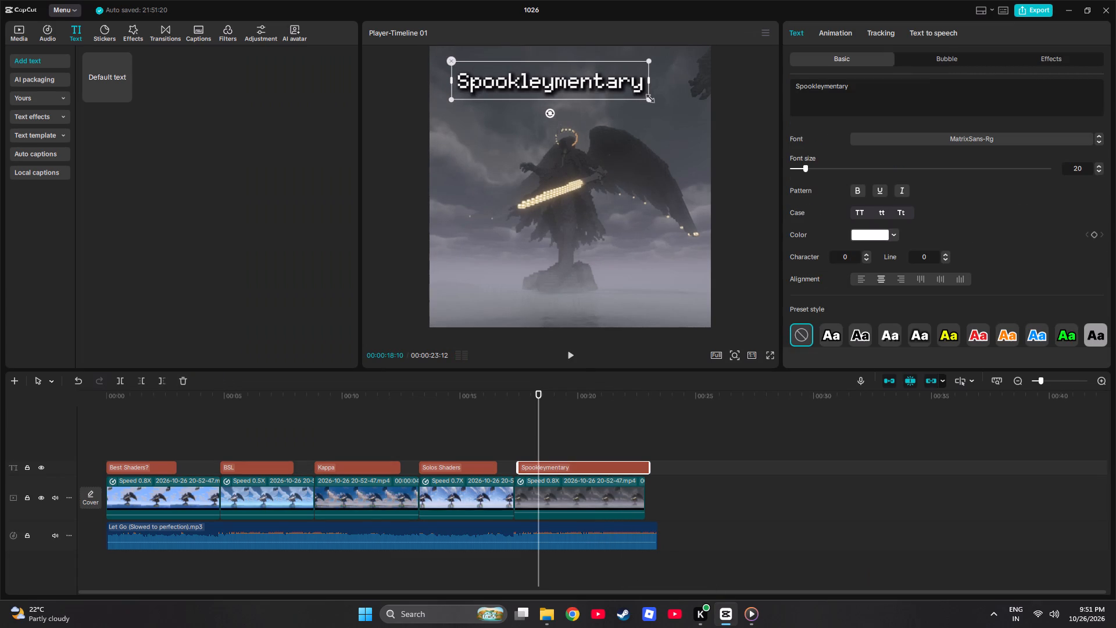
left_click_drag(648, 97, 579, 76)
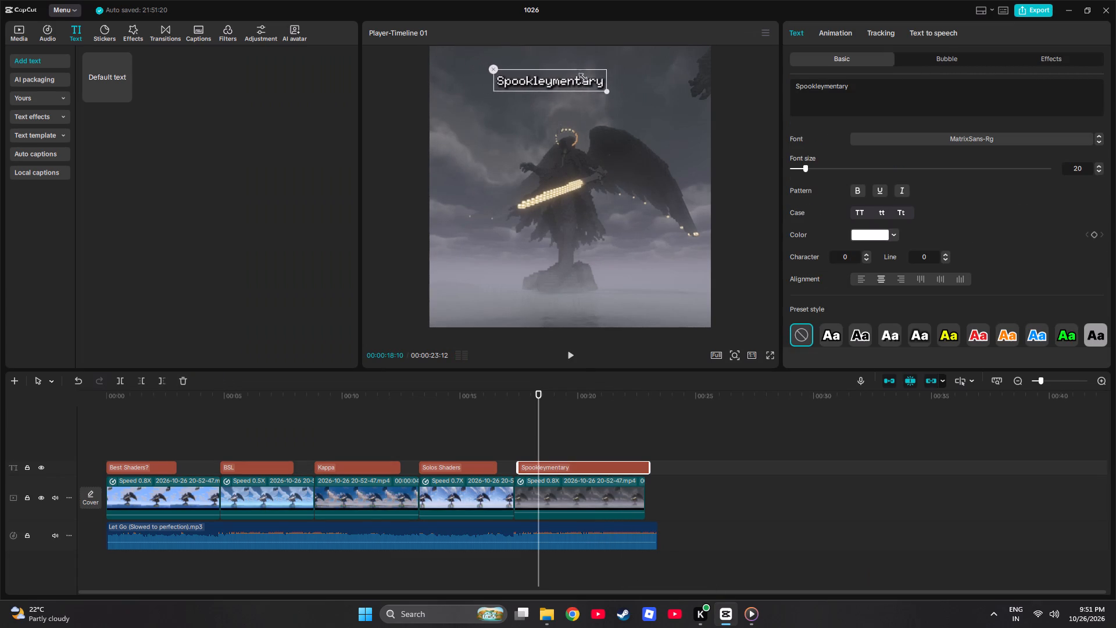
left_click_drag(579, 76, 570, 79)
left_click_drag(551, 82, 572, 85)
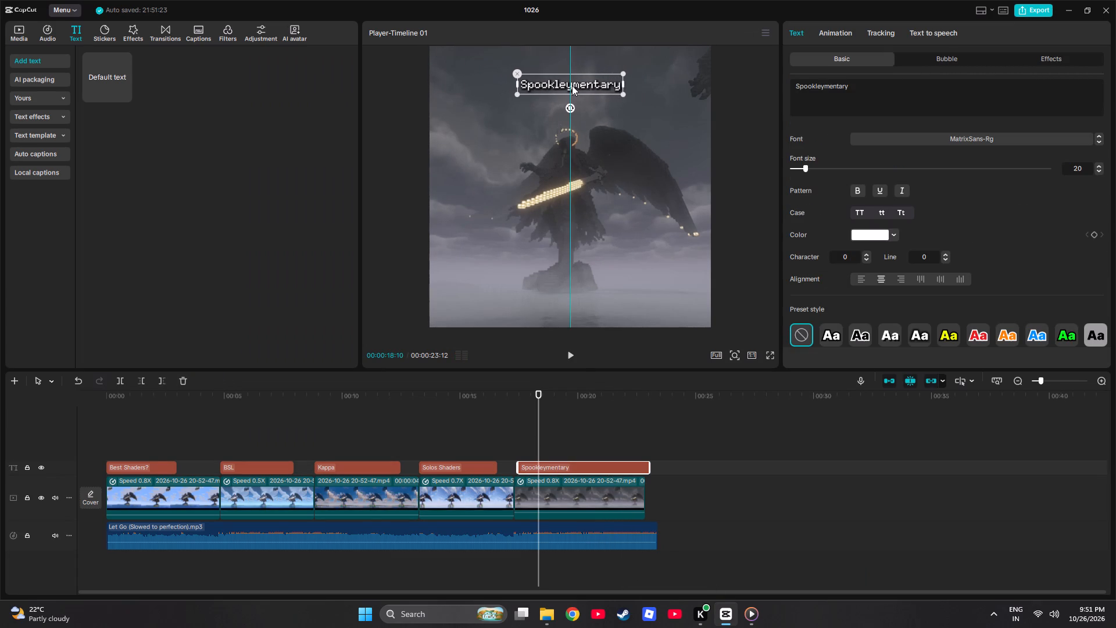
left_click_drag(572, 85, 573, 85)
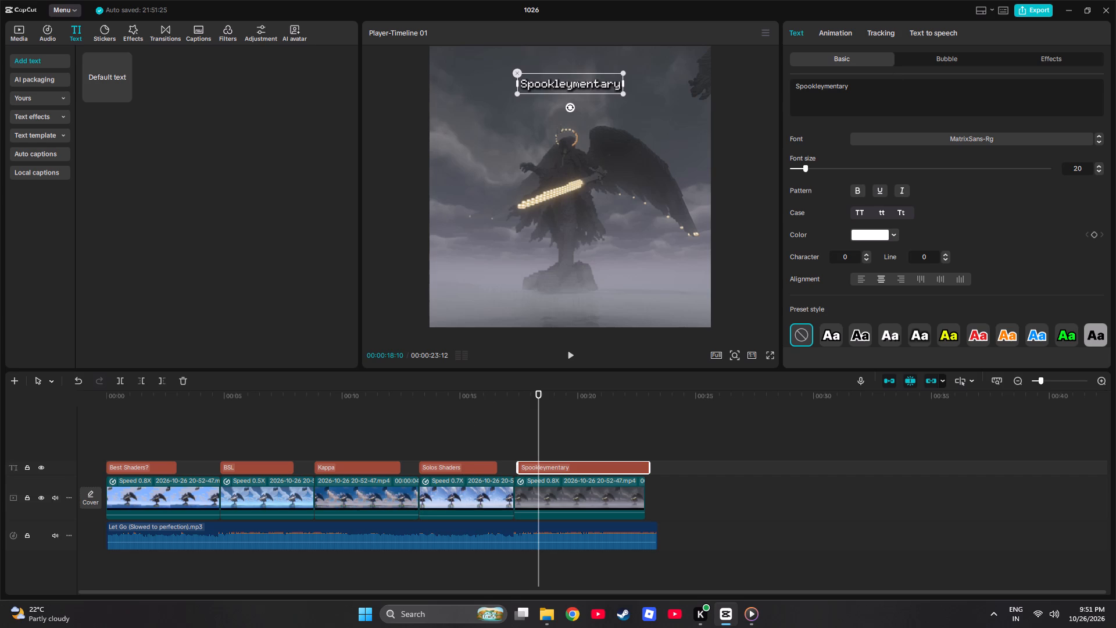
Lower the "Spookleymentary" label's blend opacity to 69%.
left_click_drag(1108, 127, 1108, 182)
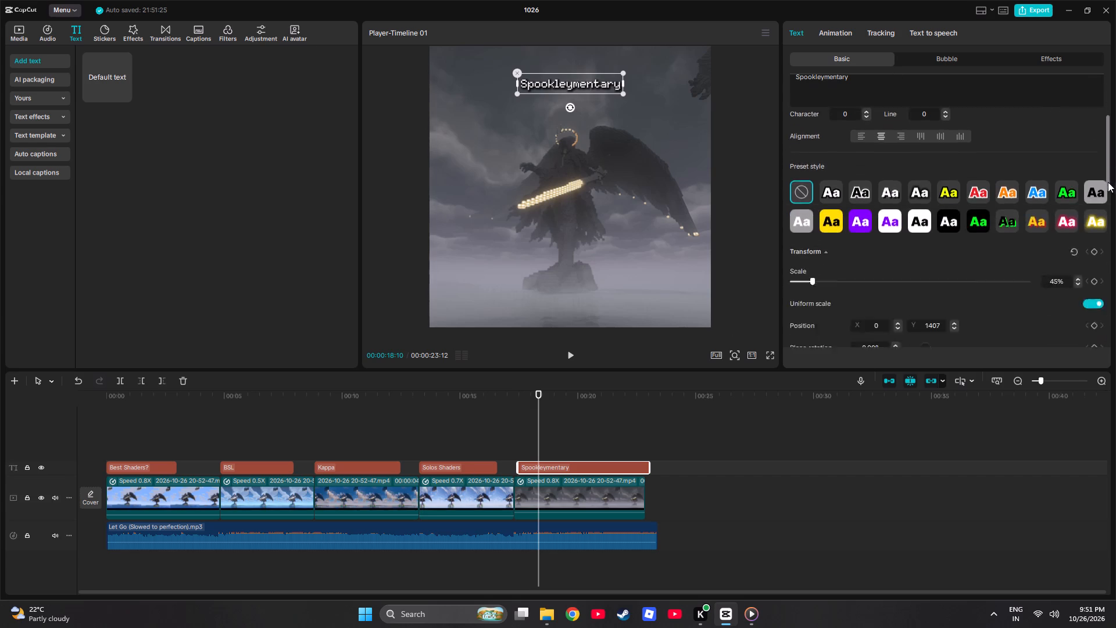
left_click_drag(1108, 182, 1107, 225)
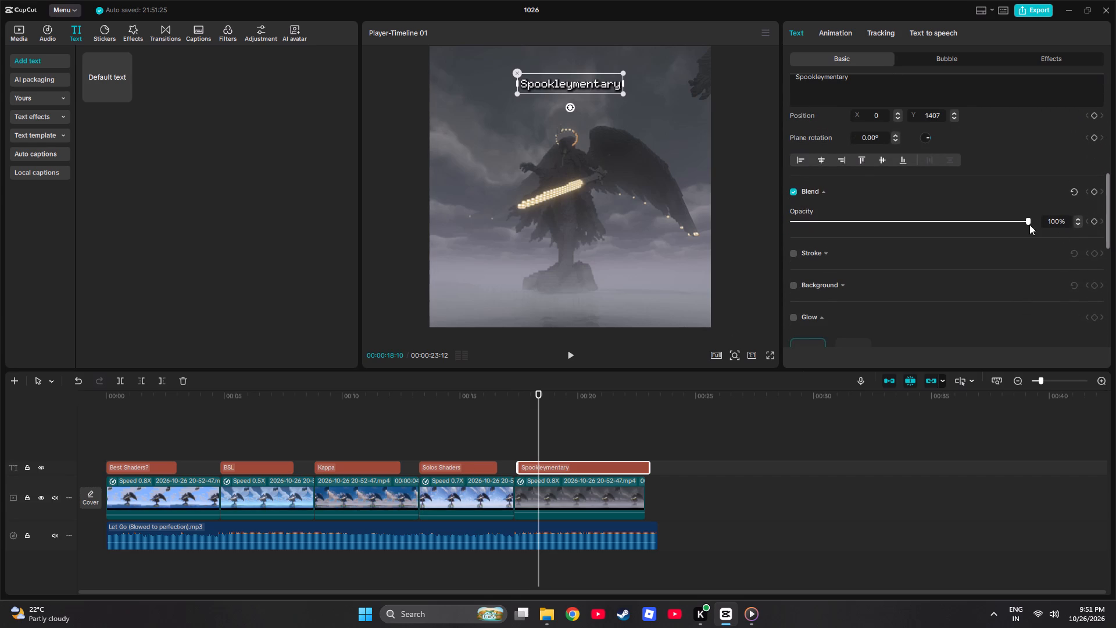
left_click_drag(1029, 224, 949, 226)
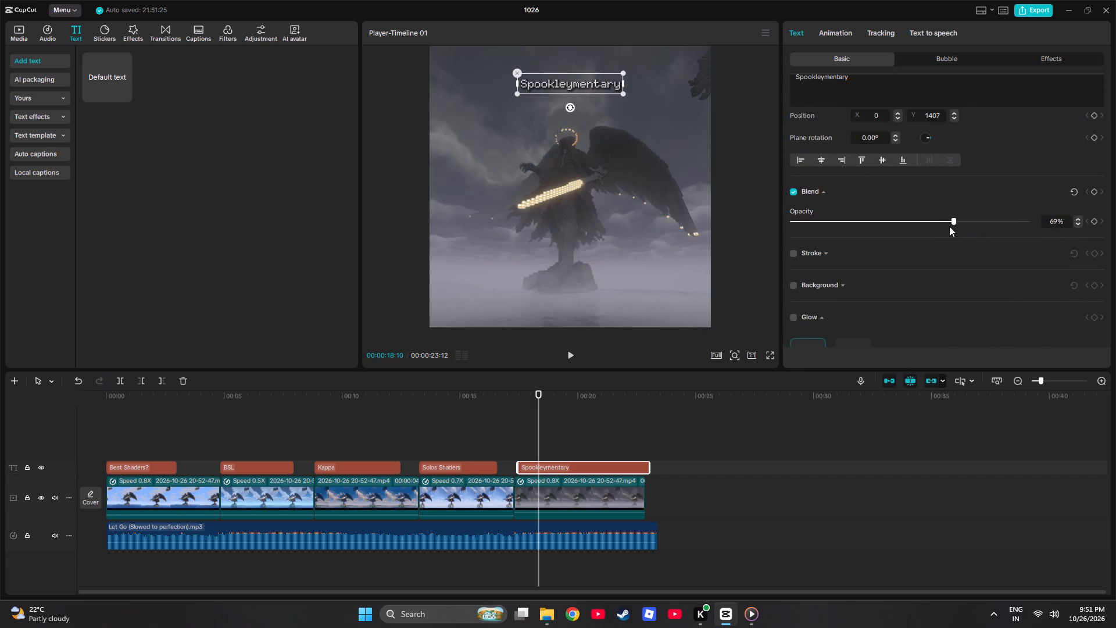
Lower the "Spookleymentary" label's blend opacity to 60%.
left_click_drag(949, 226, 944, 226)
left_click_drag(944, 226, 935, 228)
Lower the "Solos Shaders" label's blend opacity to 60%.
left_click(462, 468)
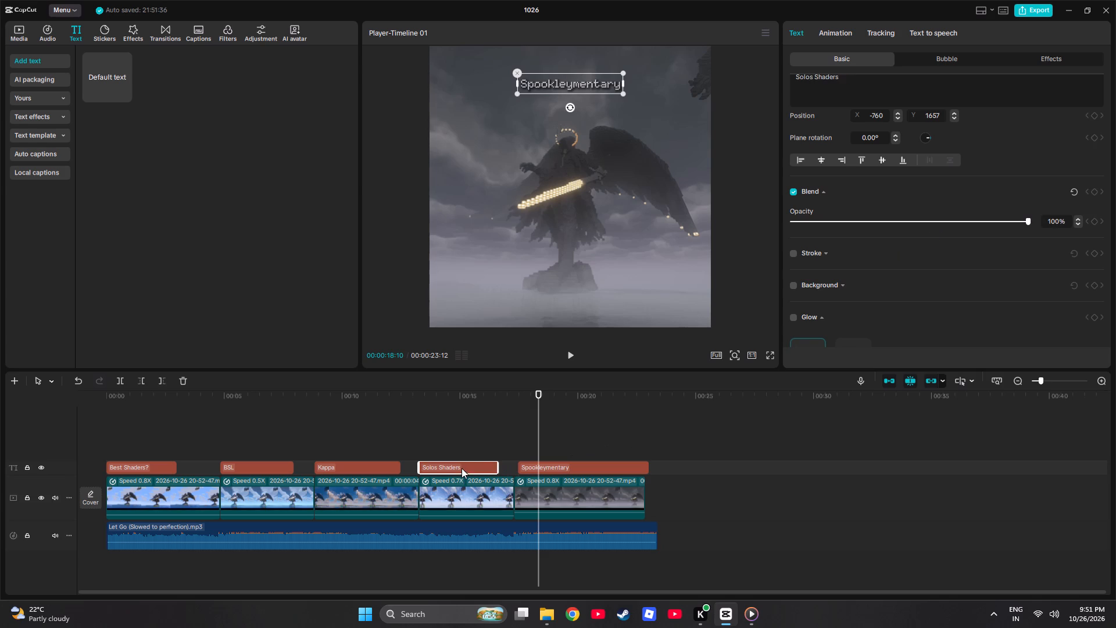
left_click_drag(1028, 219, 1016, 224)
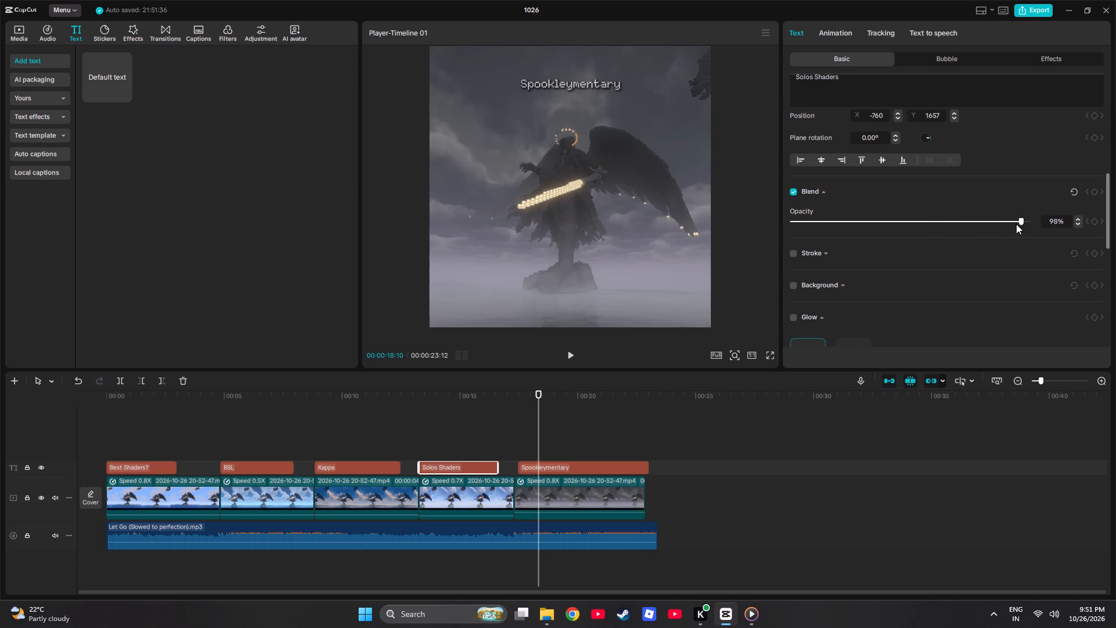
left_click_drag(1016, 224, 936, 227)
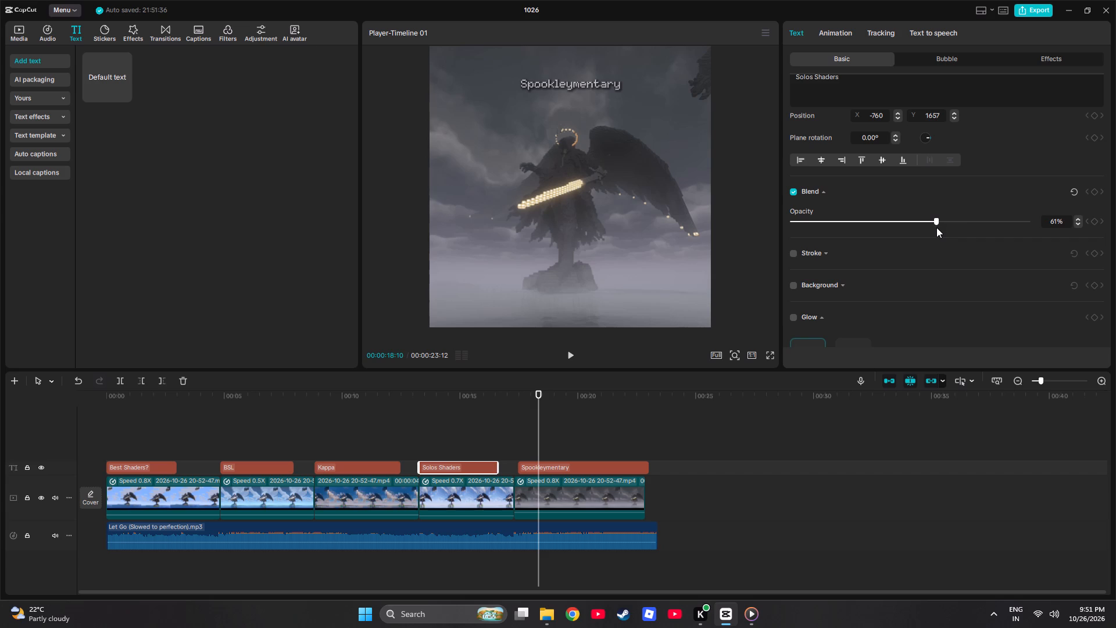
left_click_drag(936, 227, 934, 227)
Centre the "Solos Shaders" label horizontally at the top of the video frame, at X 0, Y 1657.
left_click(463, 437)
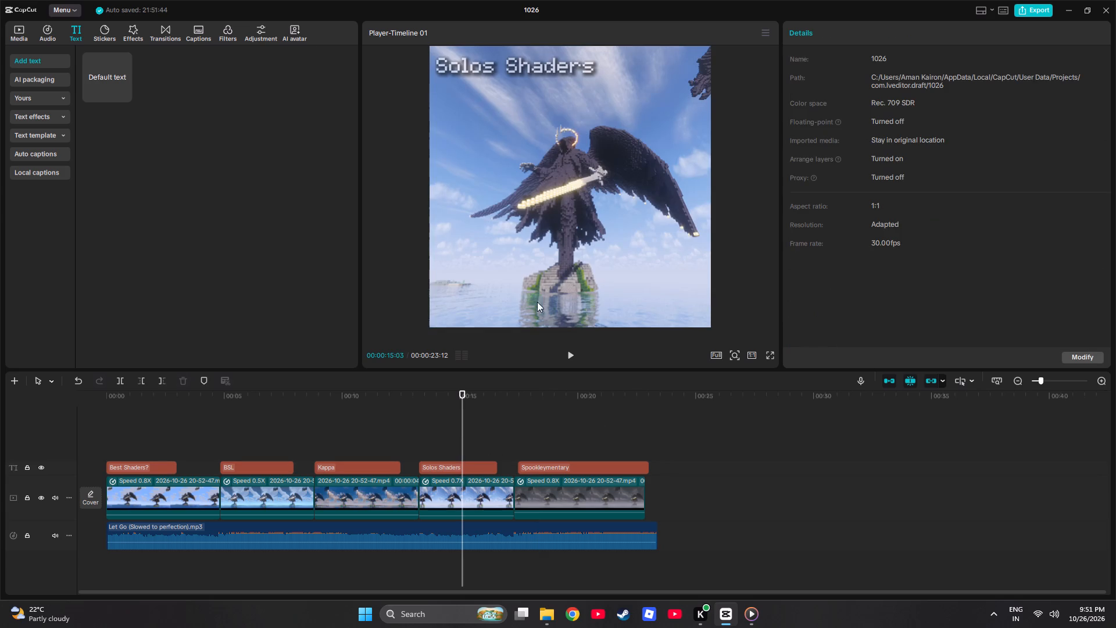
left_click(444, 468)
left_click_drag(524, 59, 524, 59)
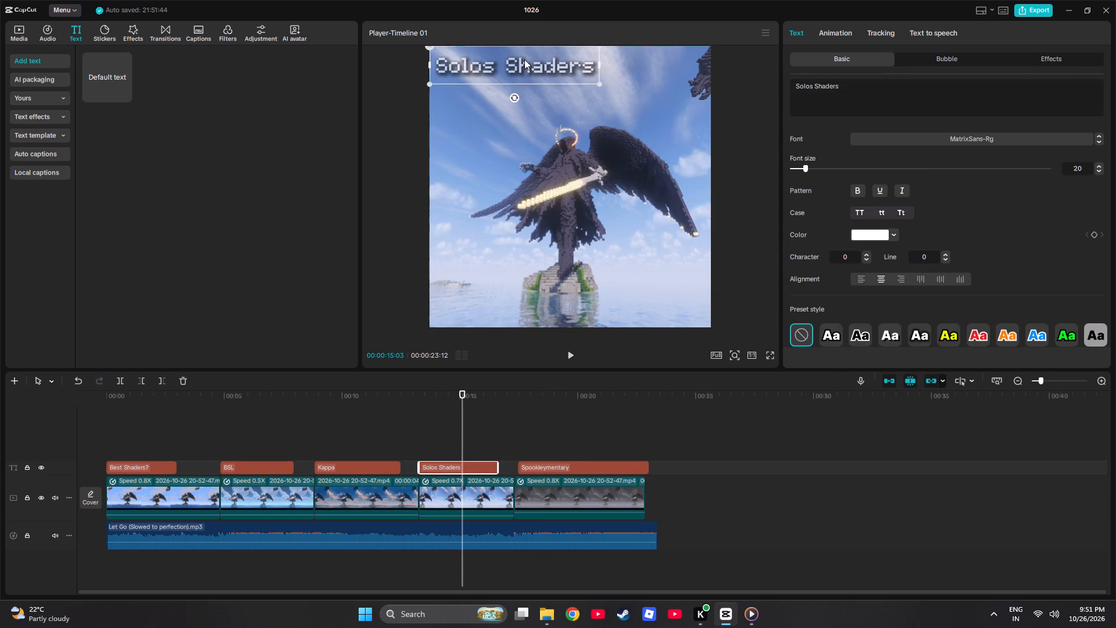
left_click_drag(524, 59, 582, 62)
Centre the "Kappa" label horizontally at the top of the video frame, at X 0, Y 1657.
left_click(353, 443)
left_click(346, 466)
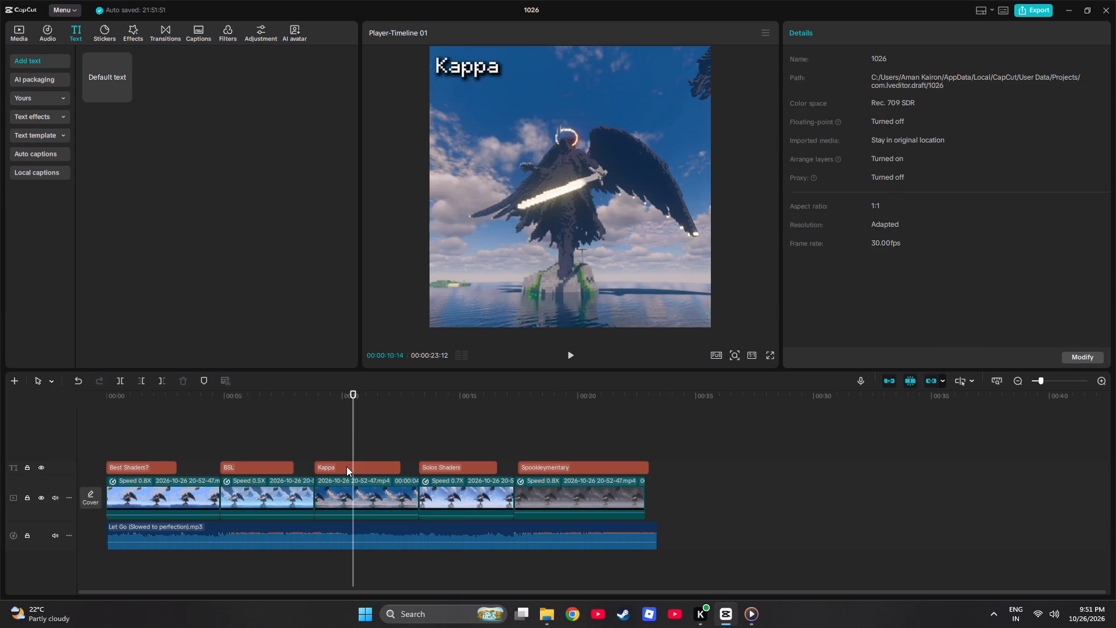
left_click_drag(467, 63, 573, 65)
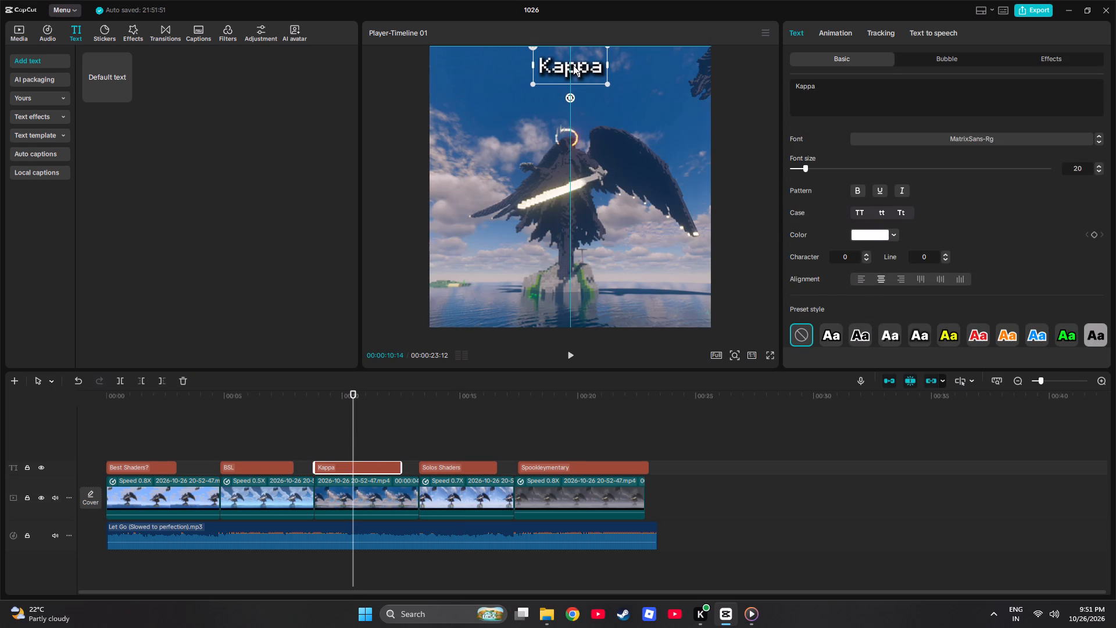
left_click_drag(573, 65, 573, 65)
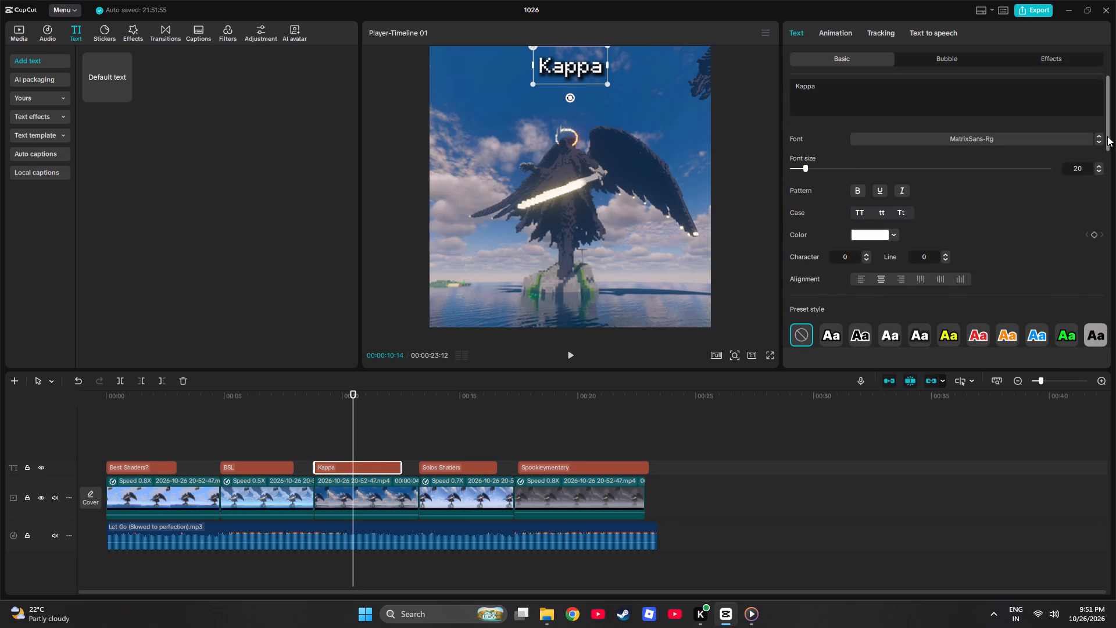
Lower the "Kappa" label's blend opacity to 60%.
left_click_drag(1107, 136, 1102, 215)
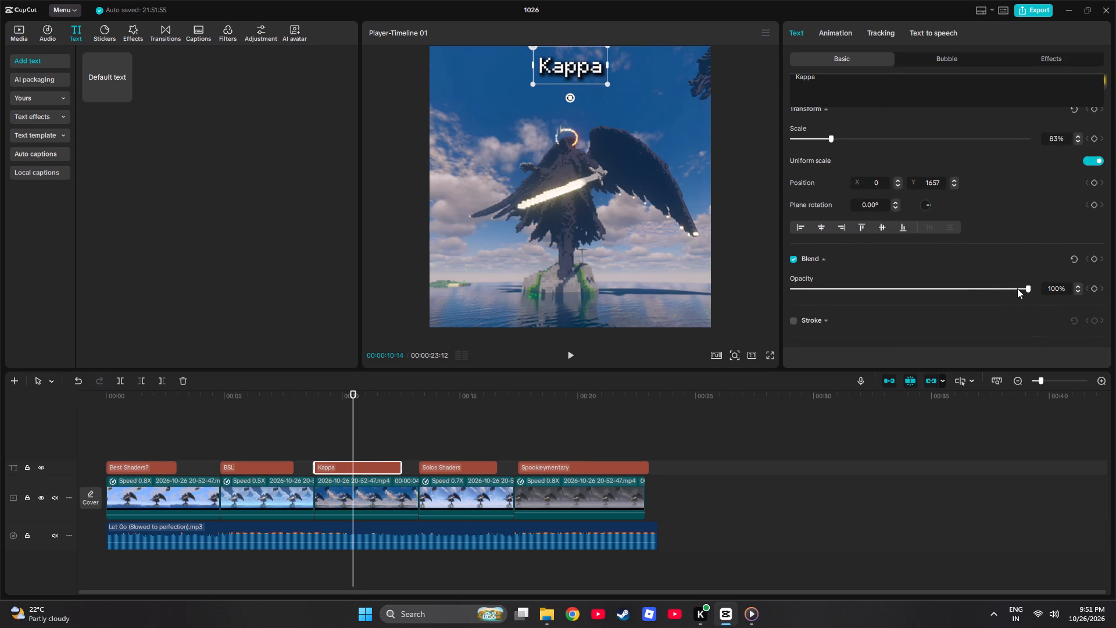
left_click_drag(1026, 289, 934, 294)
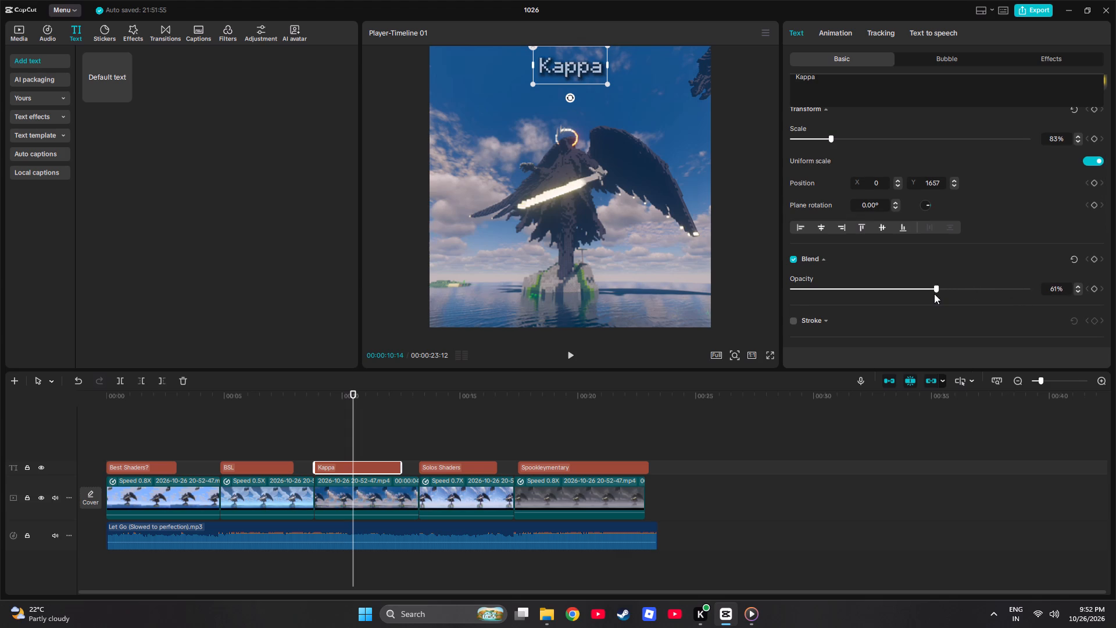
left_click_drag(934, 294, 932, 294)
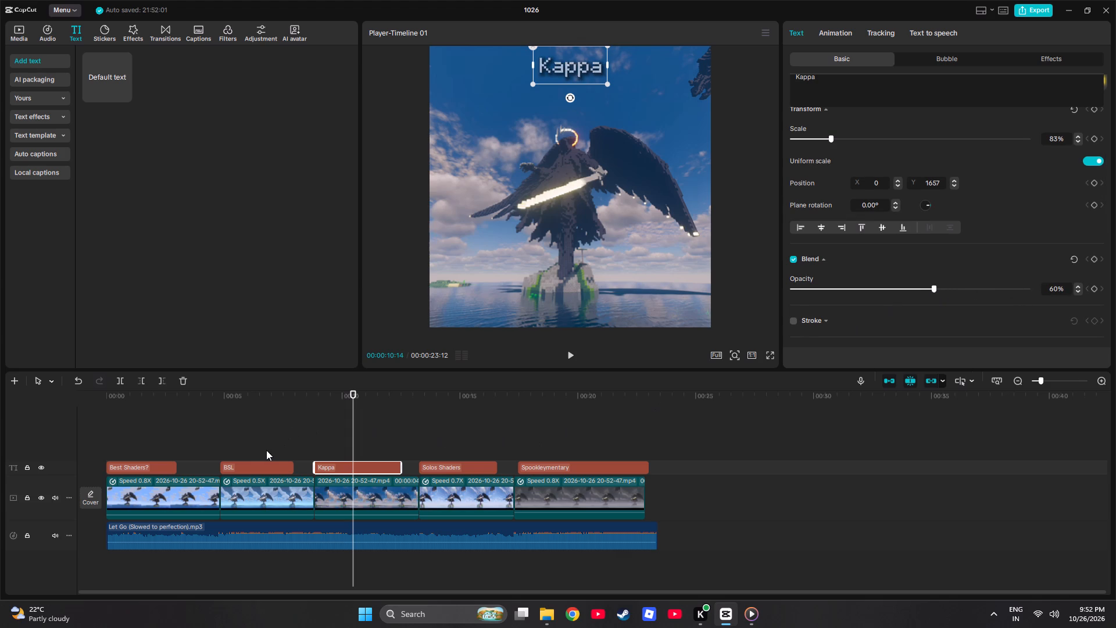
Centre the "BSL" label horizontally at the top of the video frame, at X 0, Y 1657.
left_click(264, 449)
left_click(262, 468)
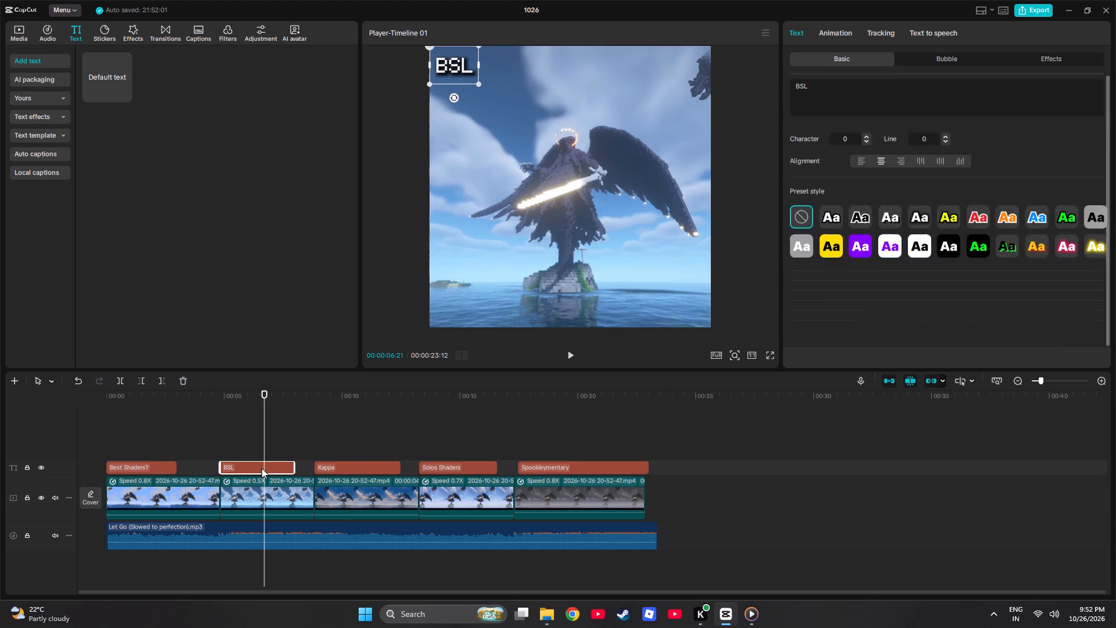
left_click_drag(453, 65, 580, 63)
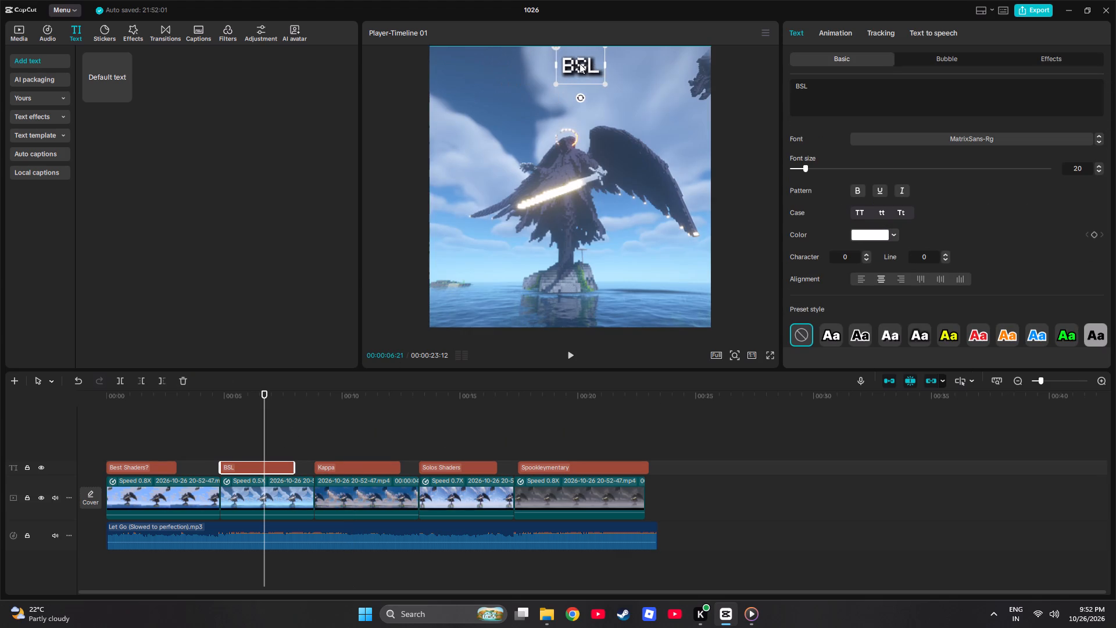
left_click_drag(580, 63, 570, 65)
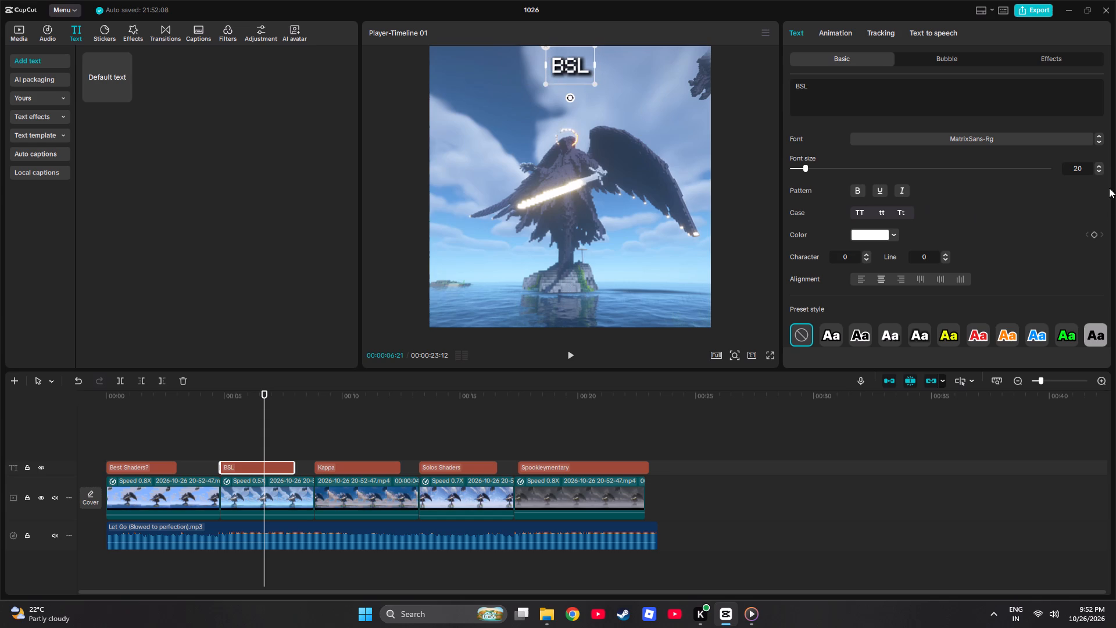
Set the "BSL" label's blend opacity to 80%.
left_click_drag(1108, 145, 1101, 241)
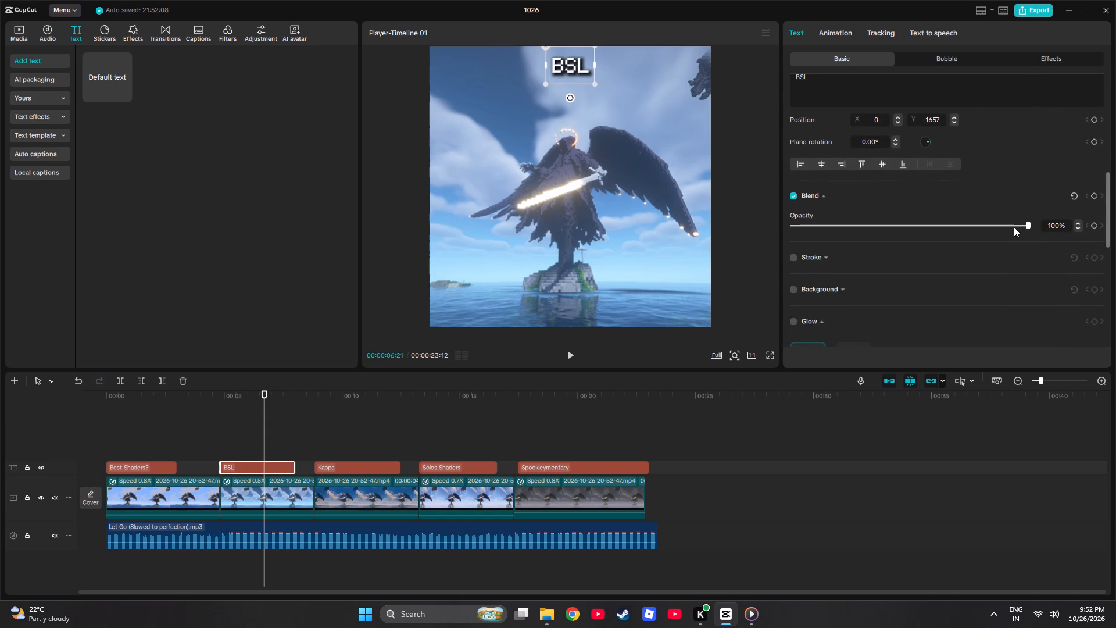
left_click_drag(1026, 223, 929, 226)
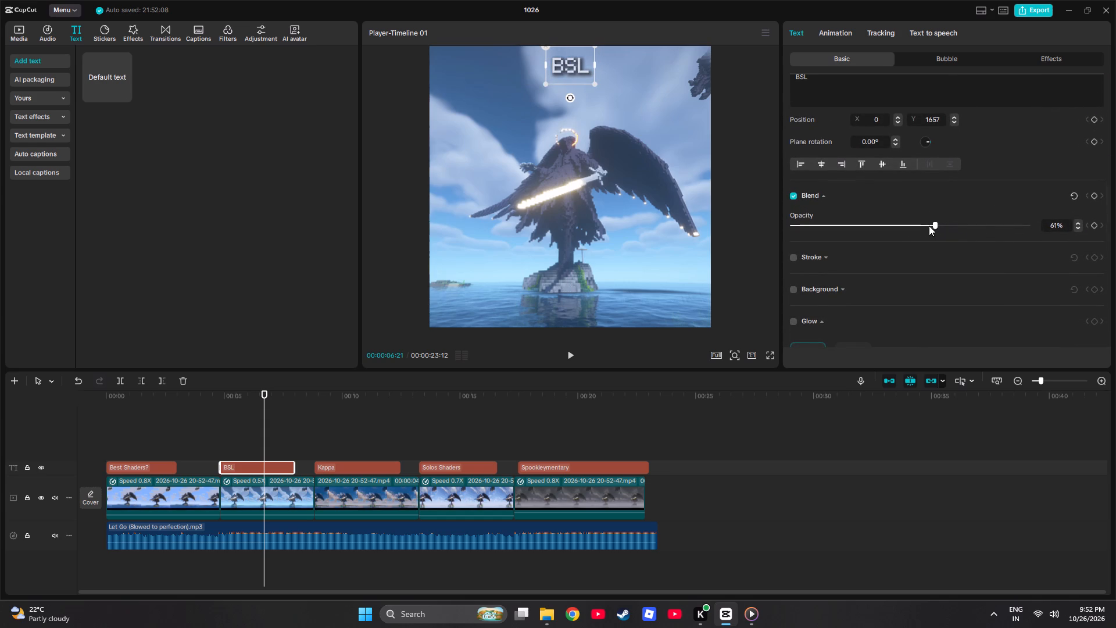
left_click_drag(929, 226, 931, 224)
left_click_drag(933, 223, 957, 227)
left_click_drag(957, 227, 976, 230)
left_click_drag(976, 230, 980, 230)
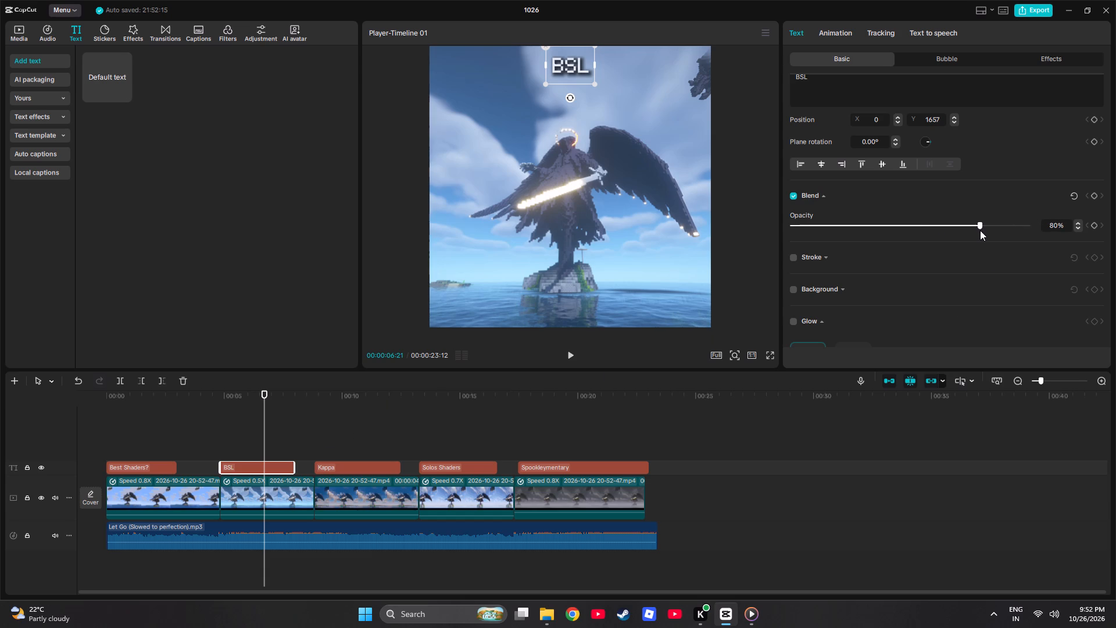
left_click(980, 230)
Raise the "Solos Shaders" label's blend opacity to 80%.
left_click(352, 448)
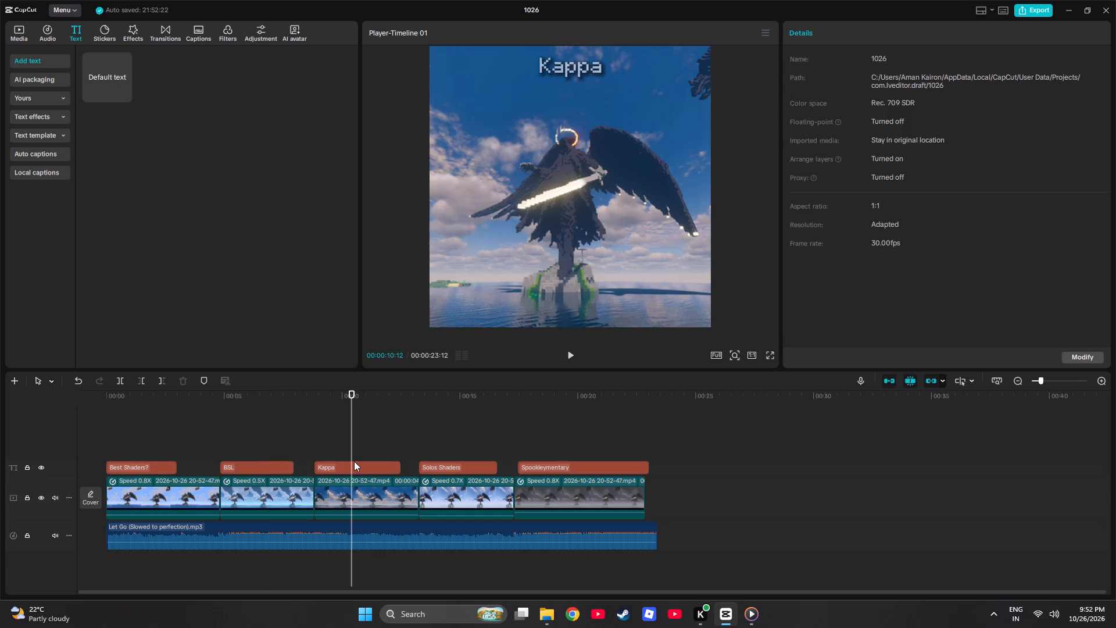
left_click(354, 463)
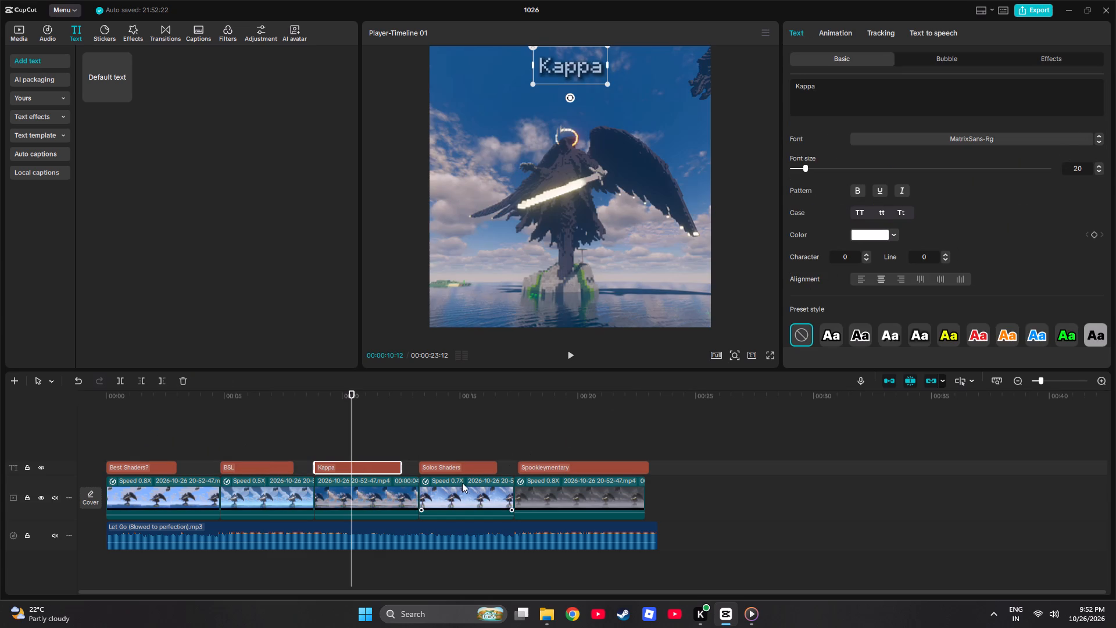
left_click(459, 466)
left_click(441, 435)
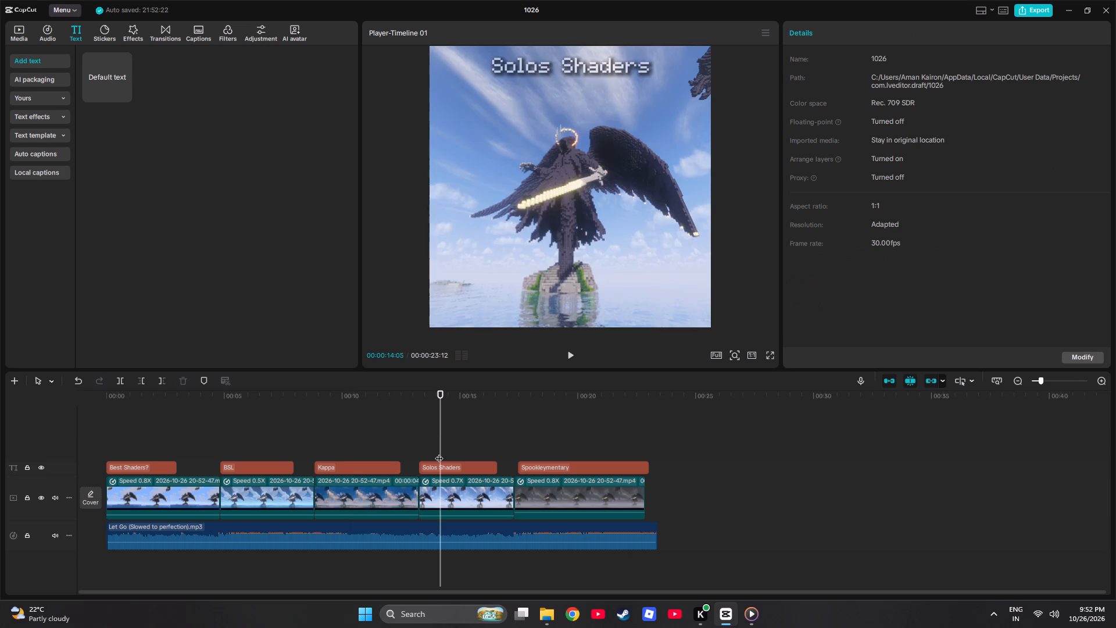
left_click(456, 463)
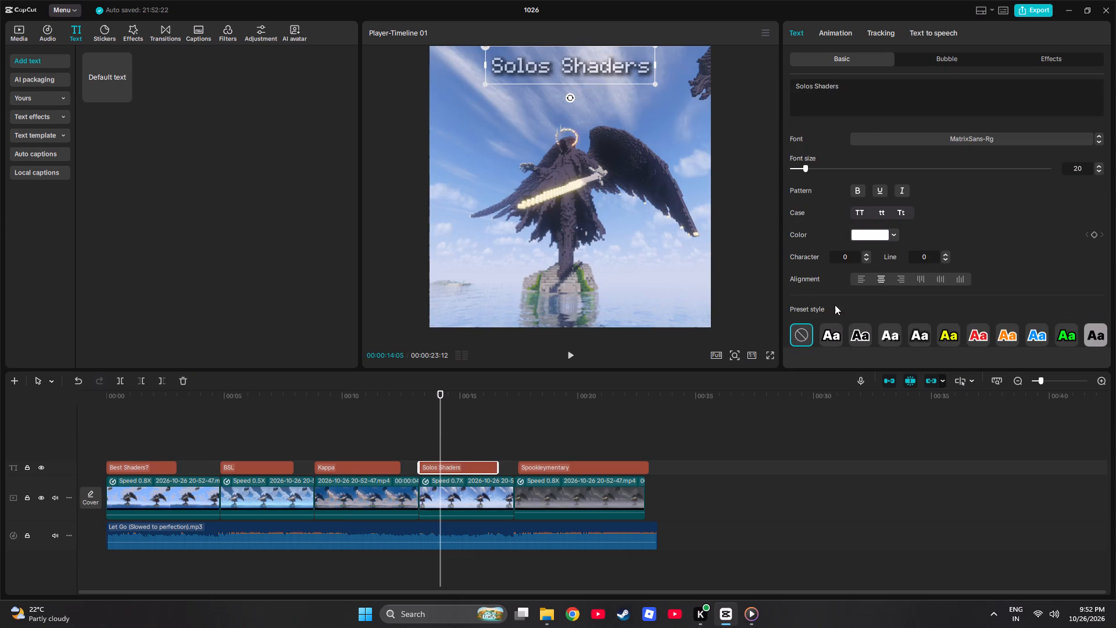
left_click_drag(1109, 139, 1108, 165)
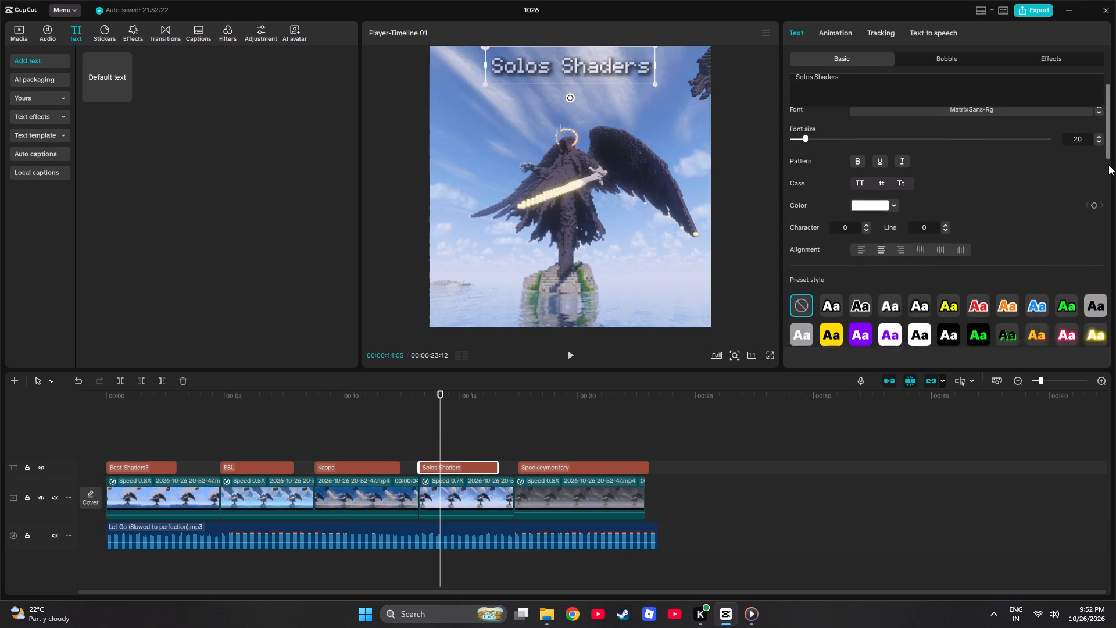
left_click_drag(1108, 165, 1107, 228)
left_click_drag(936, 255, 949, 252)
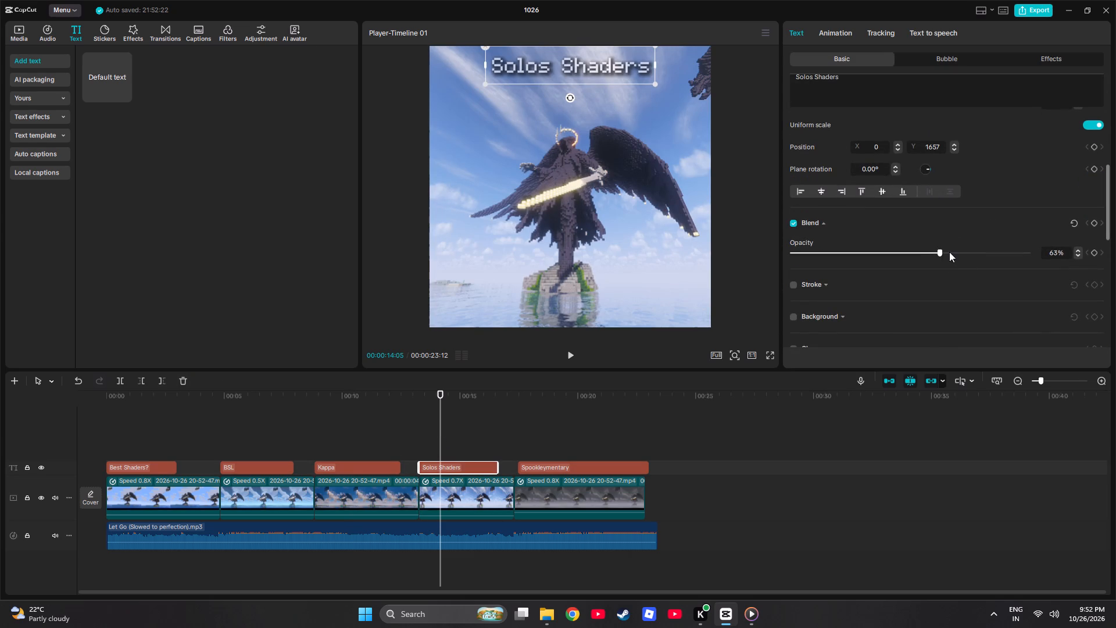
left_click_drag(949, 252, 979, 252)
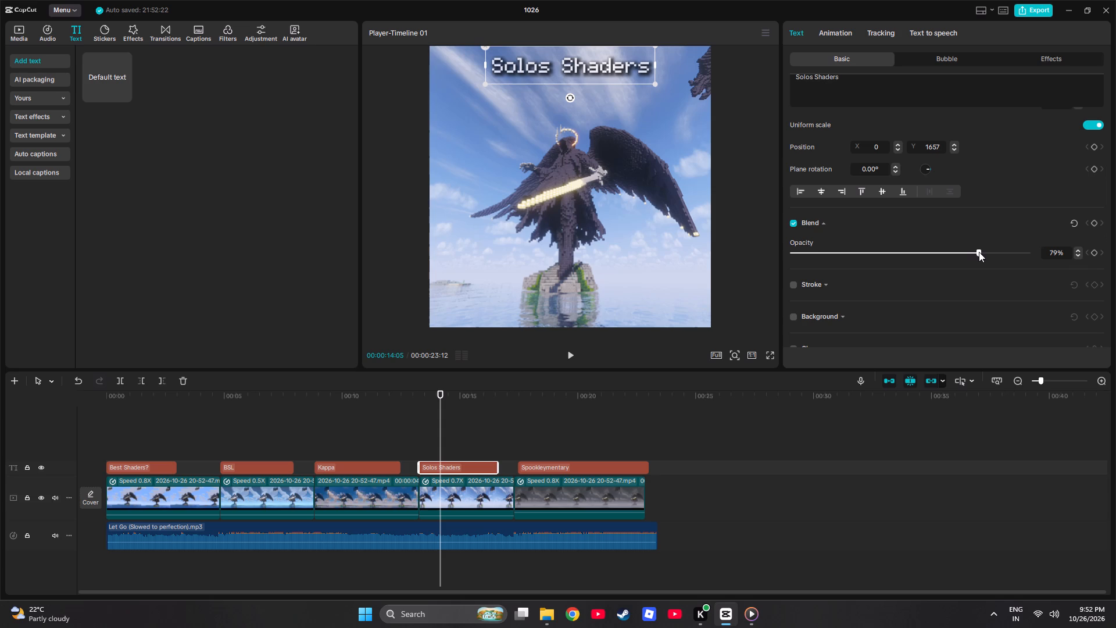
left_click_drag(979, 252, 980, 252)
Raise the "Kappa" label's blend opacity to about 81%.
left_click(382, 466)
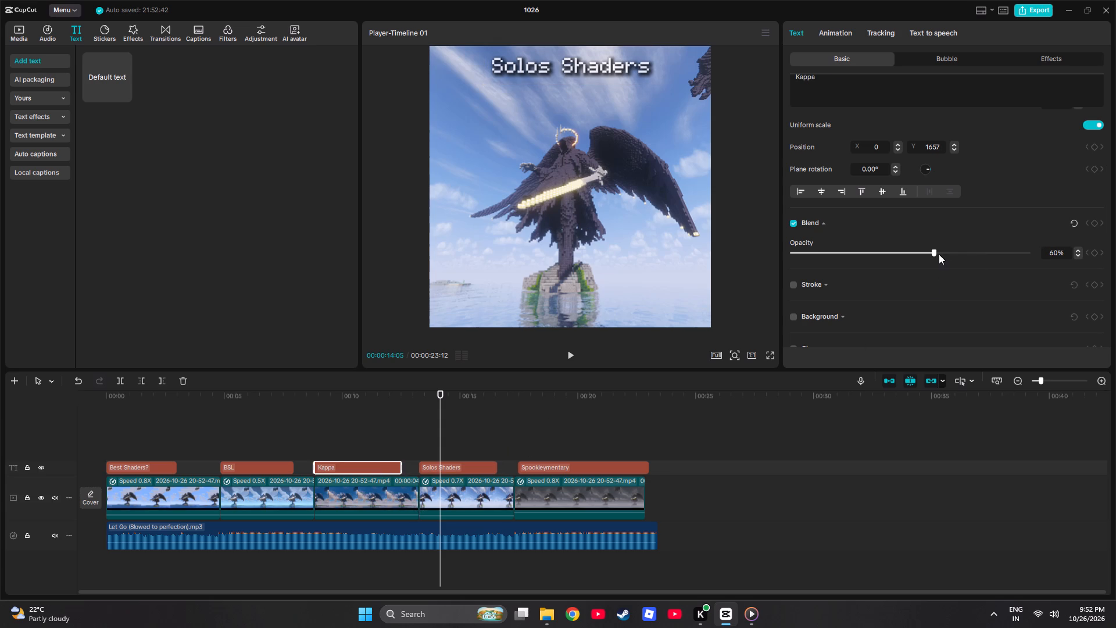
left_click_drag(939, 254, 990, 258)
left_click_drag(990, 258, 982, 258)
left_click_drag(982, 258, 982, 258)
Examine the "Spookleymentary" label's position and blend opacity over its clip, and check the opening "Best Shaders?" frame.
left_click(598, 466)
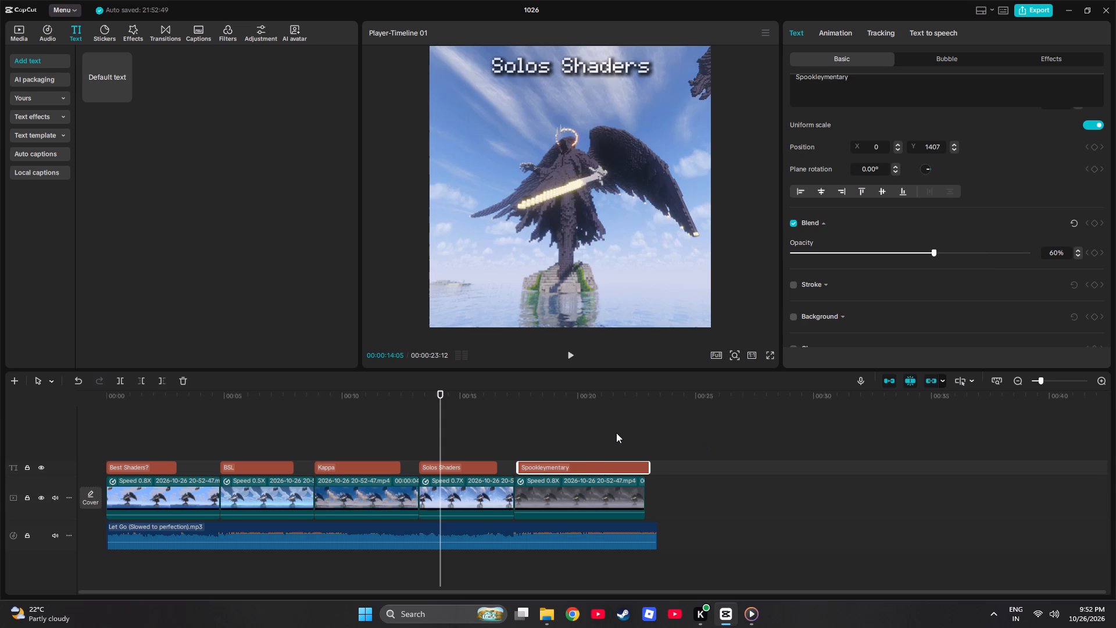
left_click(600, 435)
left_click(553, 463)
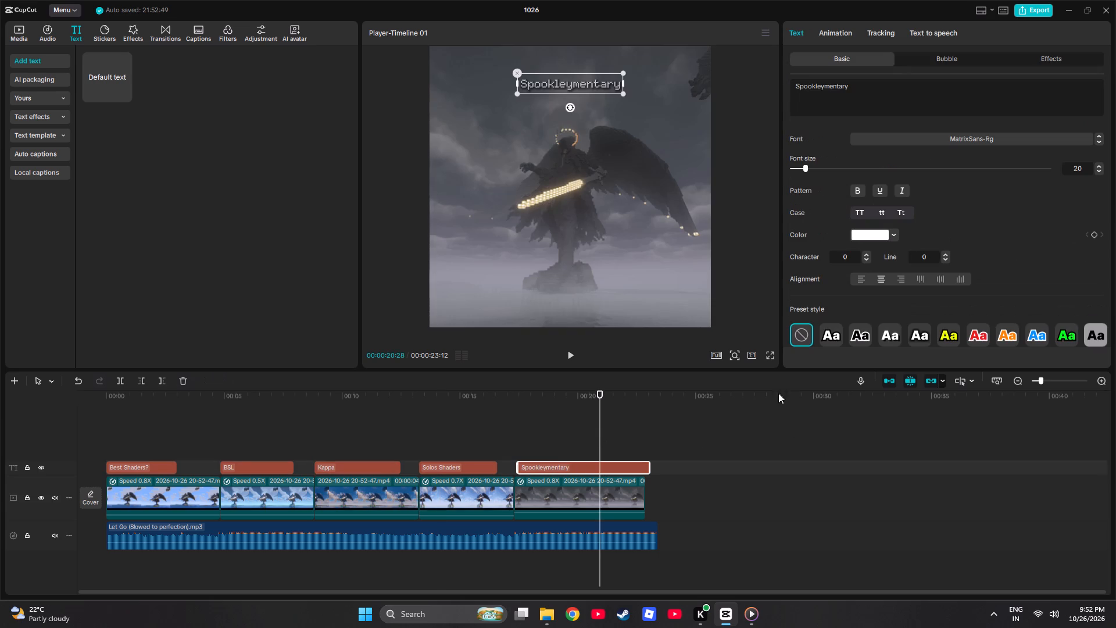
left_click_drag(1108, 135, 1106, 198)
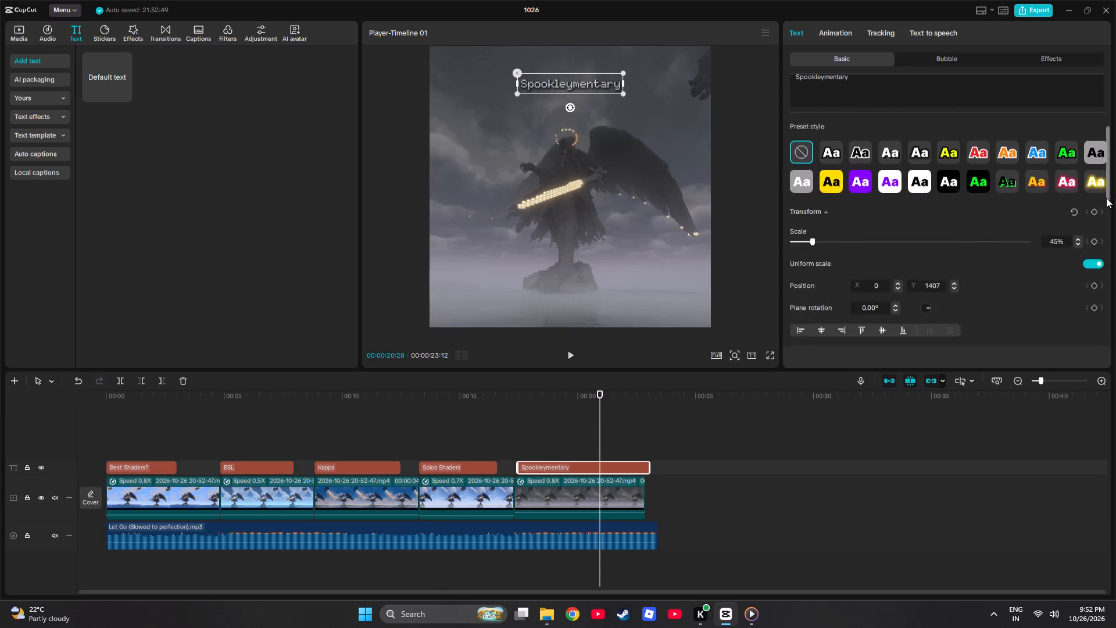
left_click_drag(1106, 198, 1102, 221)
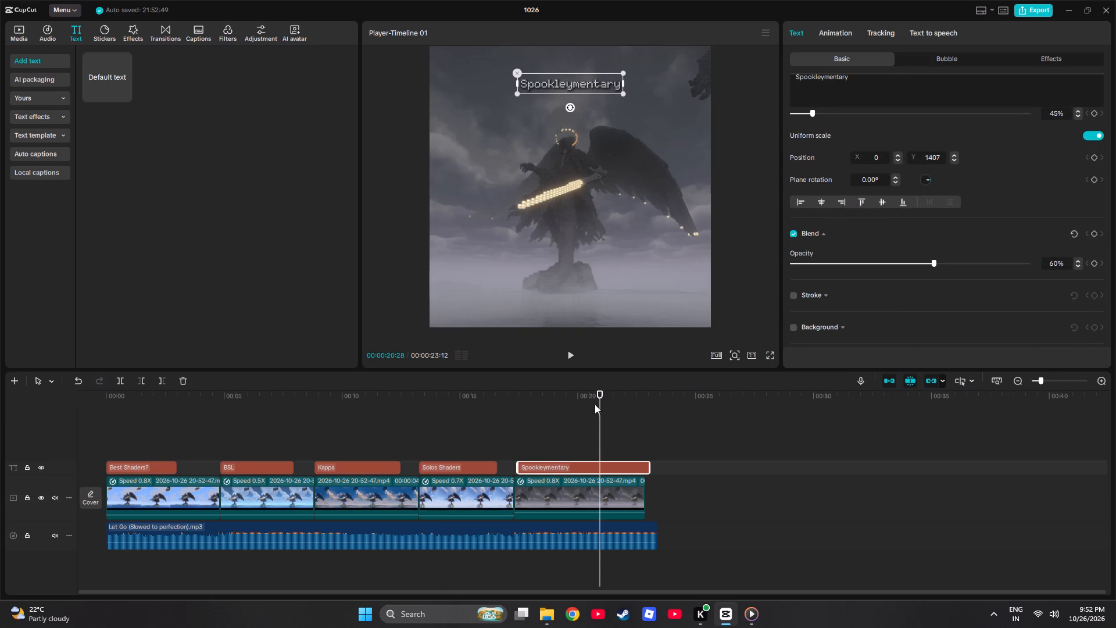
left_click(149, 437)
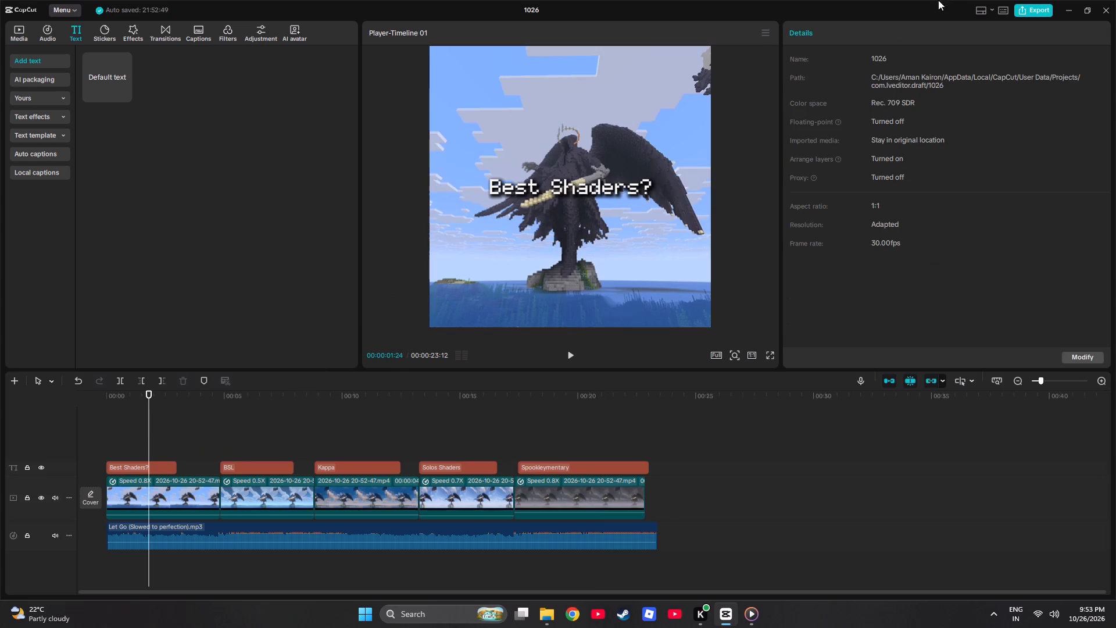
Close the 1026 project and exit the video editor from its home window.
left_click(1106, 6)
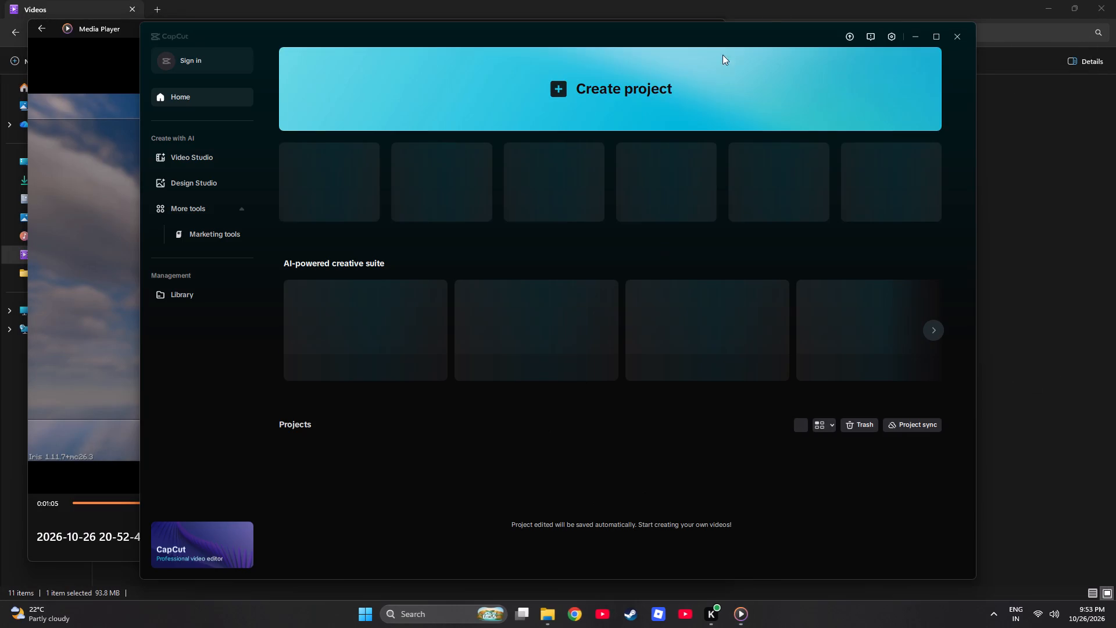
left_click(960, 30)
left_click(955, 38)
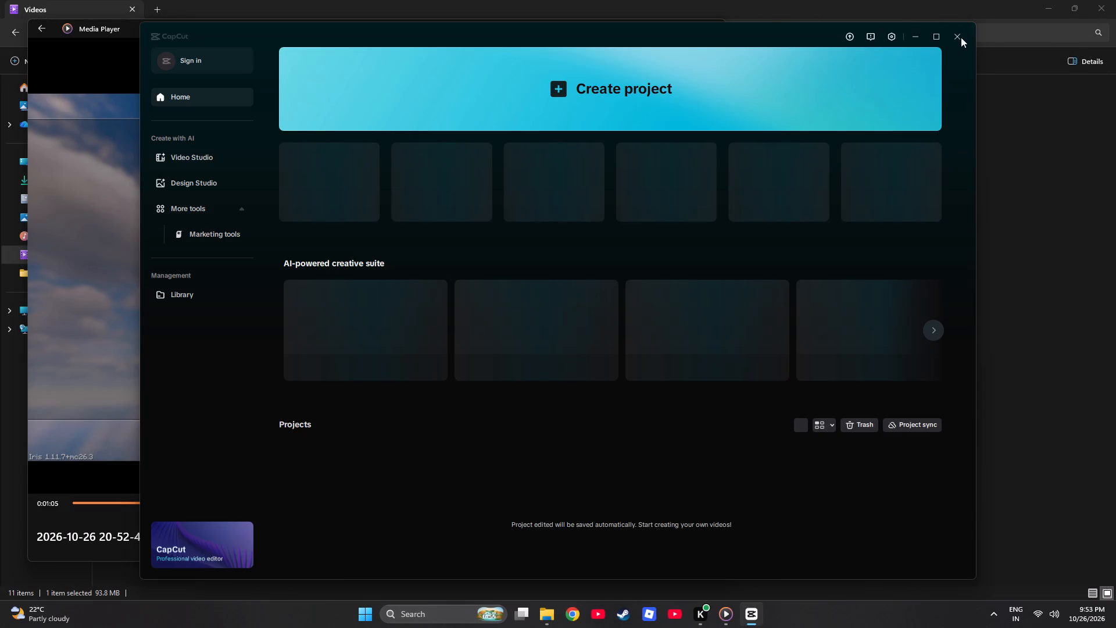
left_click(954, 36)
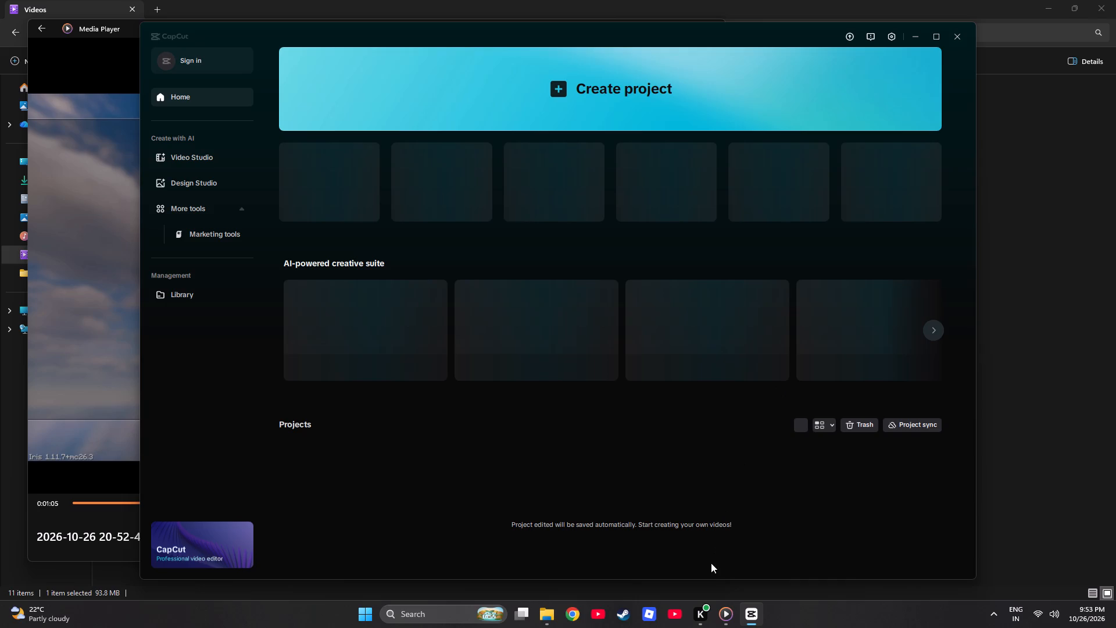